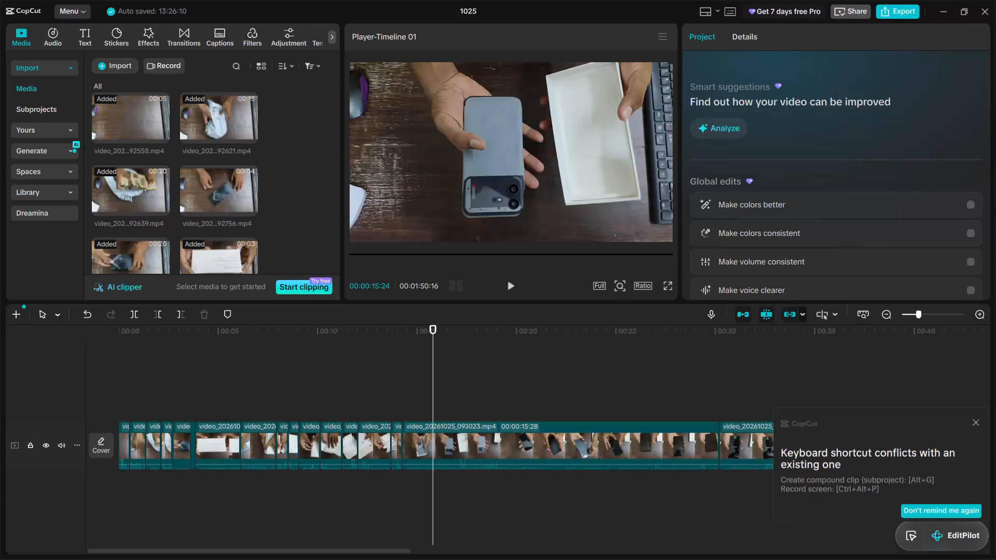
Review the cut into clip video_20261025_093023.mp4 and trim away the clip's beginning up to 00:00:14:22.
click(403, 400)
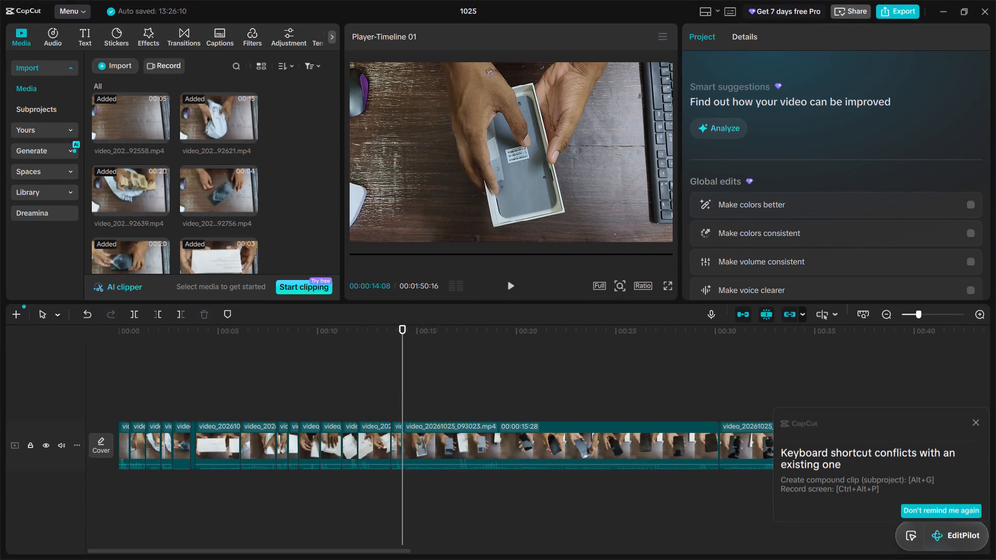
click(380, 394)
click(513, 285)
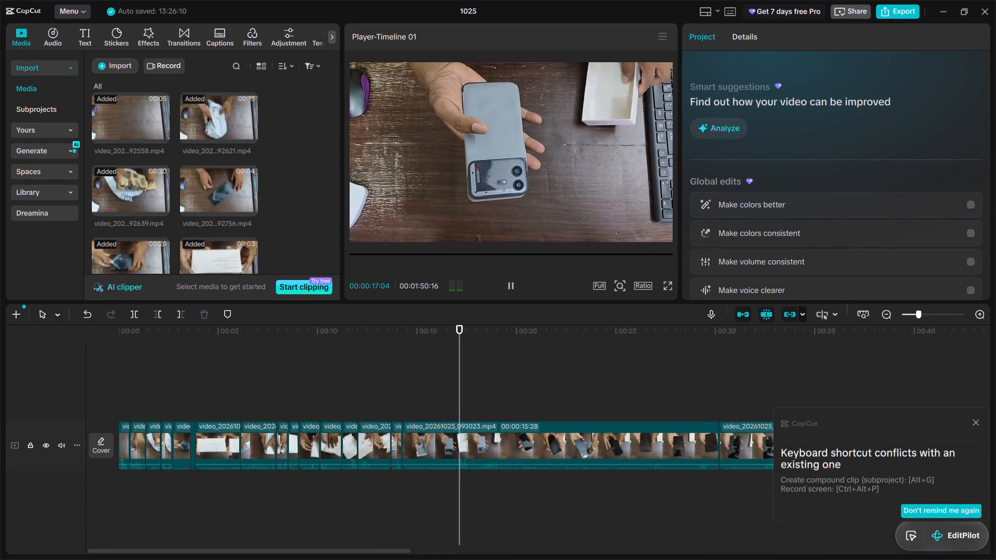
click(390, 385)
click(508, 282)
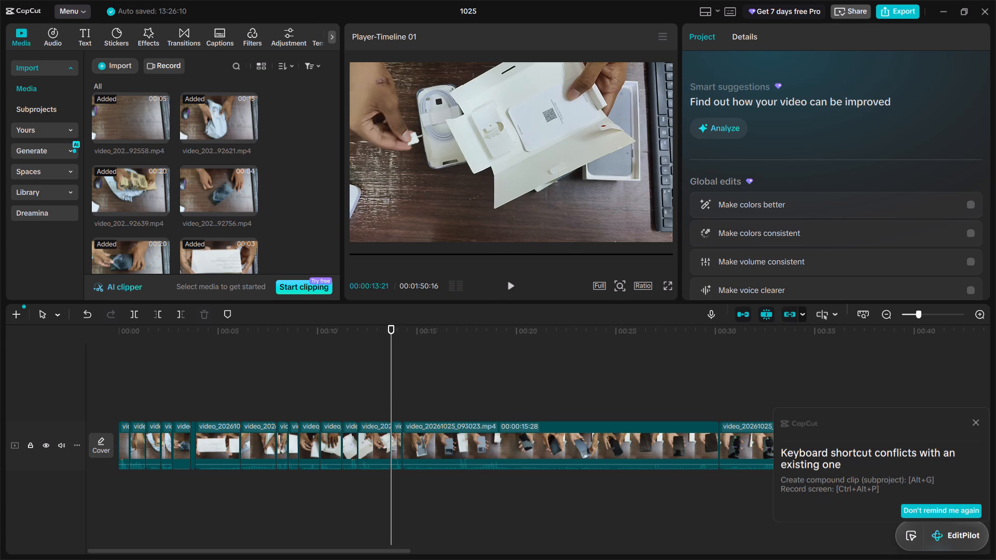
click(508, 282)
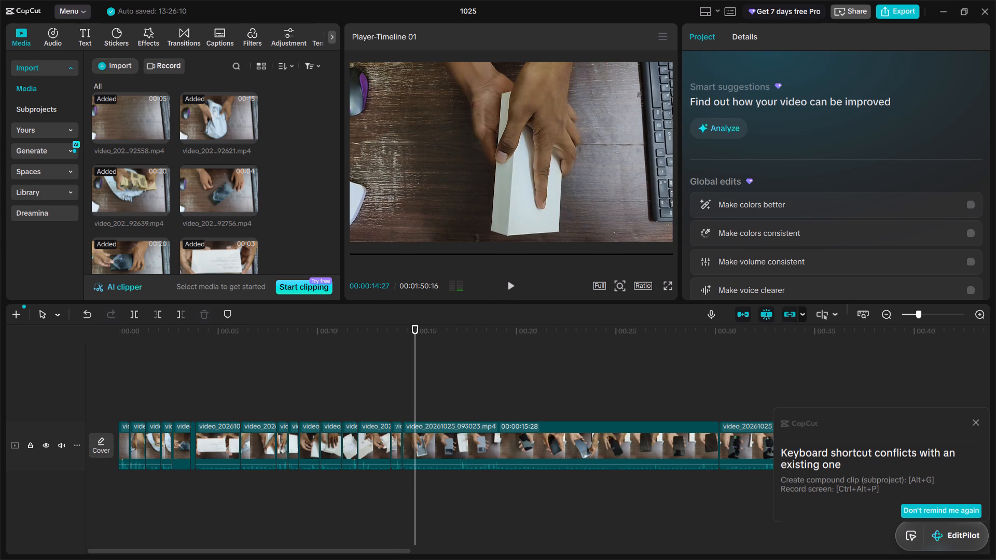
click(508, 282)
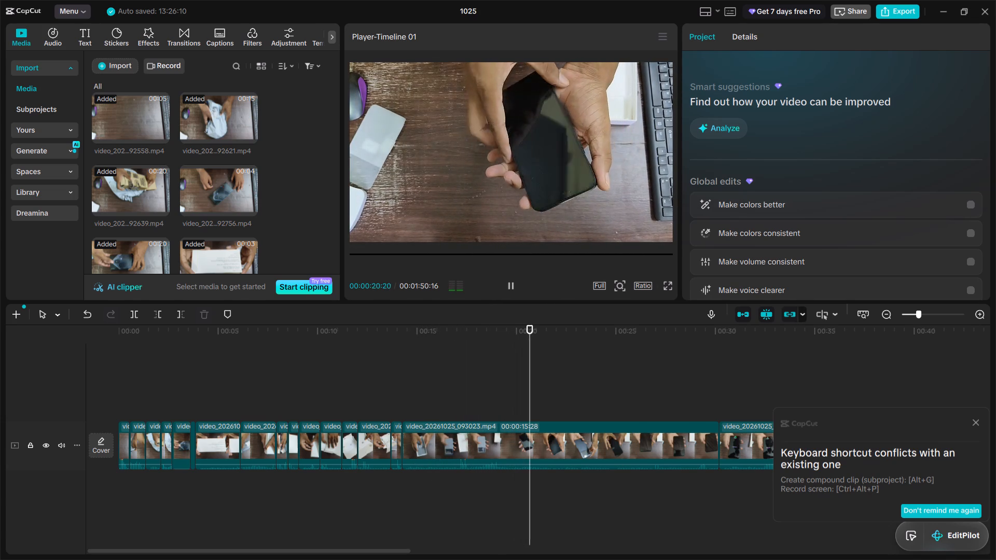
click(412, 407)
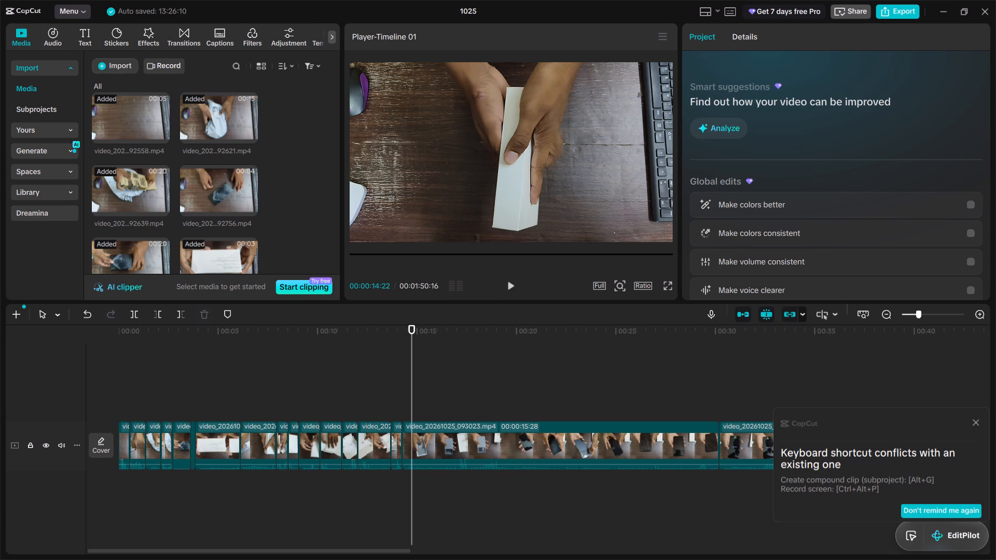
click(158, 314)
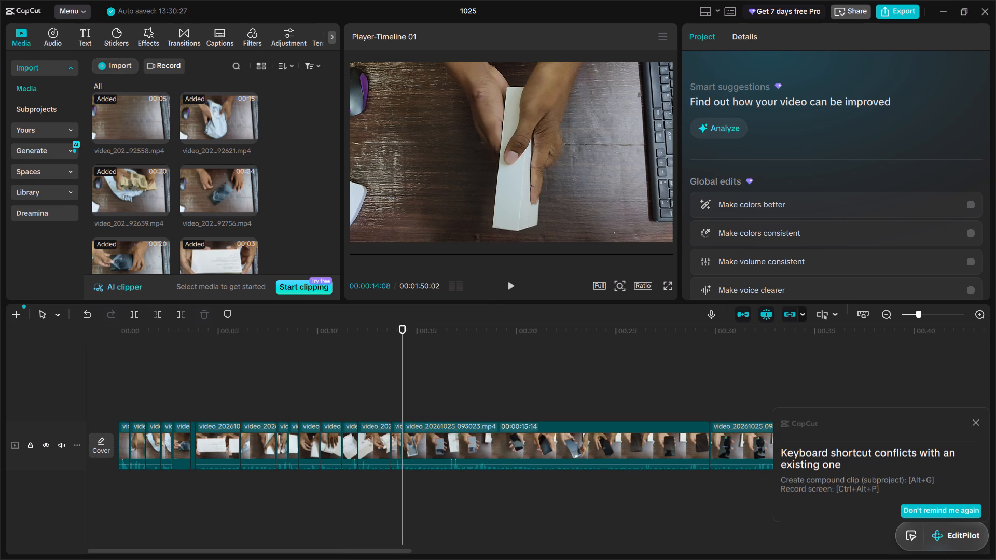
Play through the new cut and split clip video_20261025_093023.mp4 at 00:00:15:10, where the phone's back is shown beside the open box.
click(394, 394)
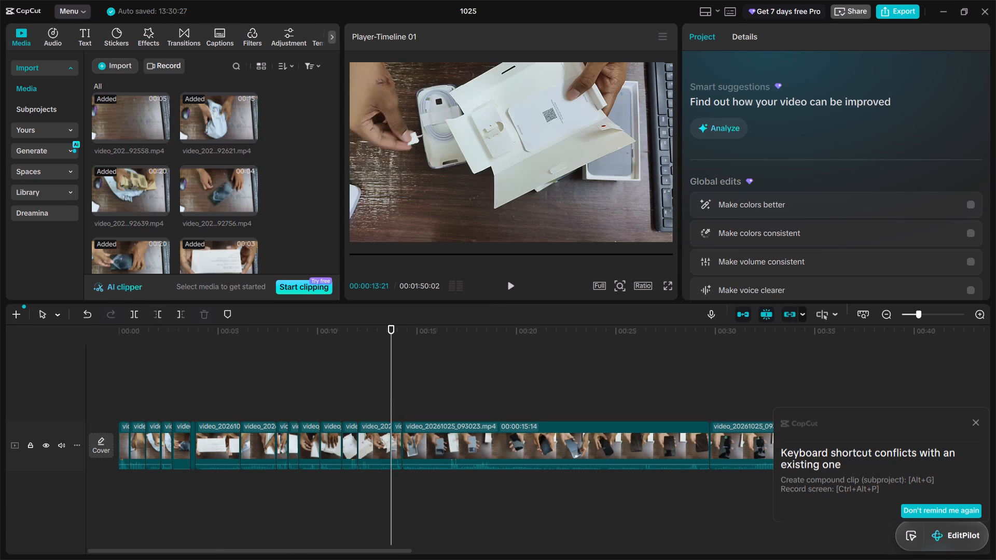
click(509, 286)
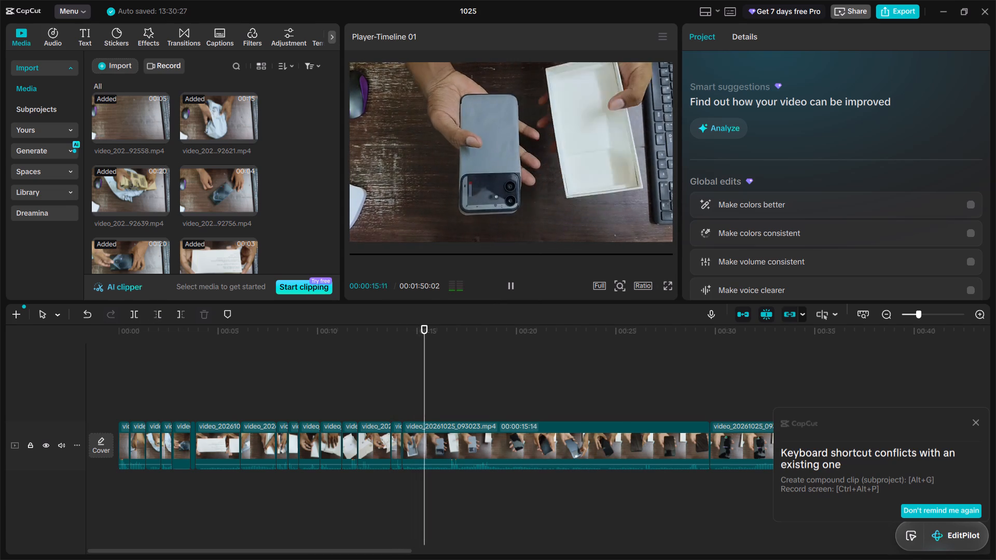
click(509, 286)
click(509, 286)
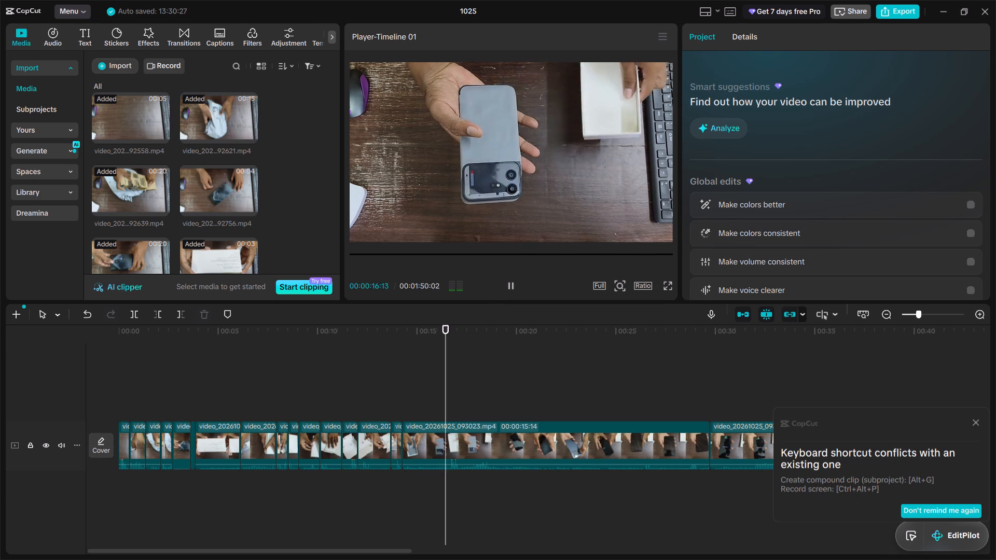
click(509, 286)
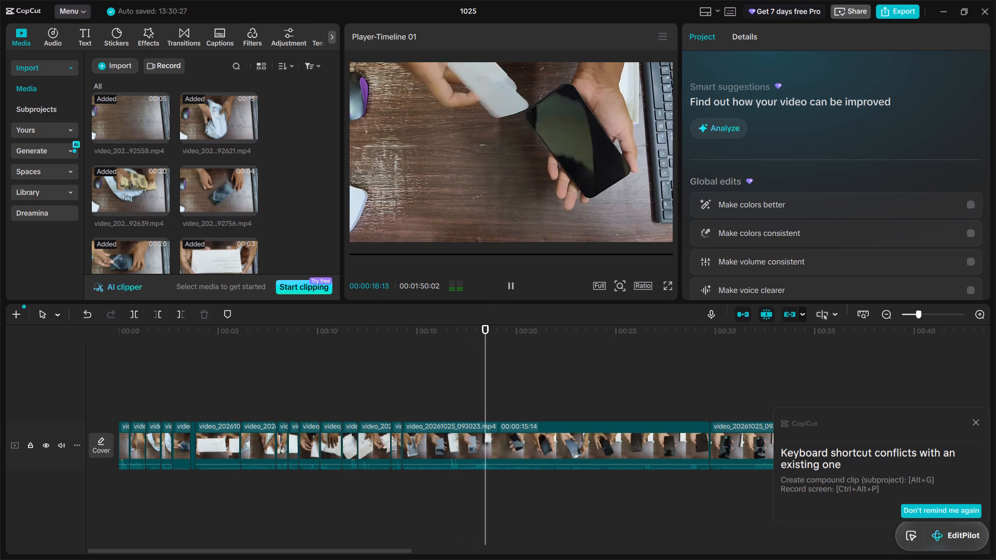
click(411, 411)
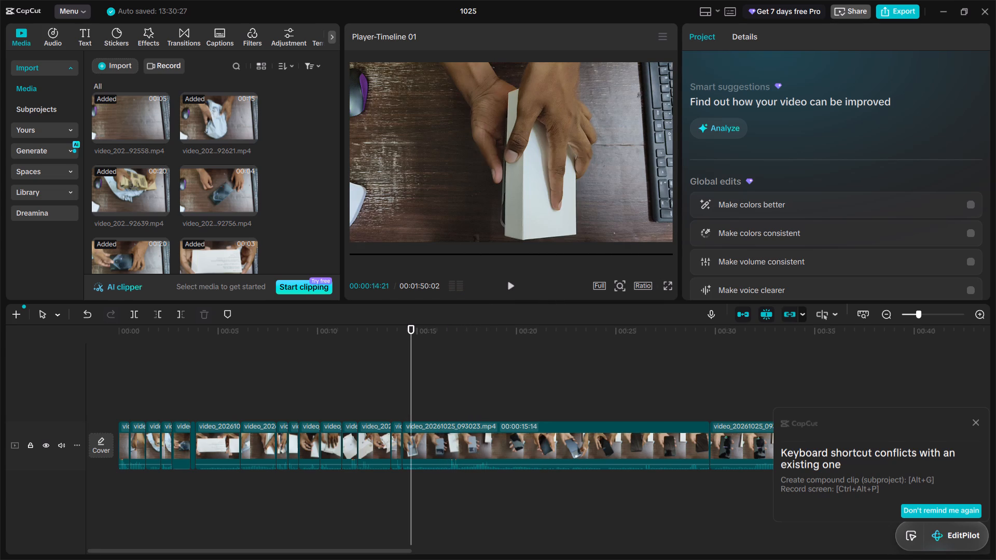
click(508, 283)
click(508, 283)
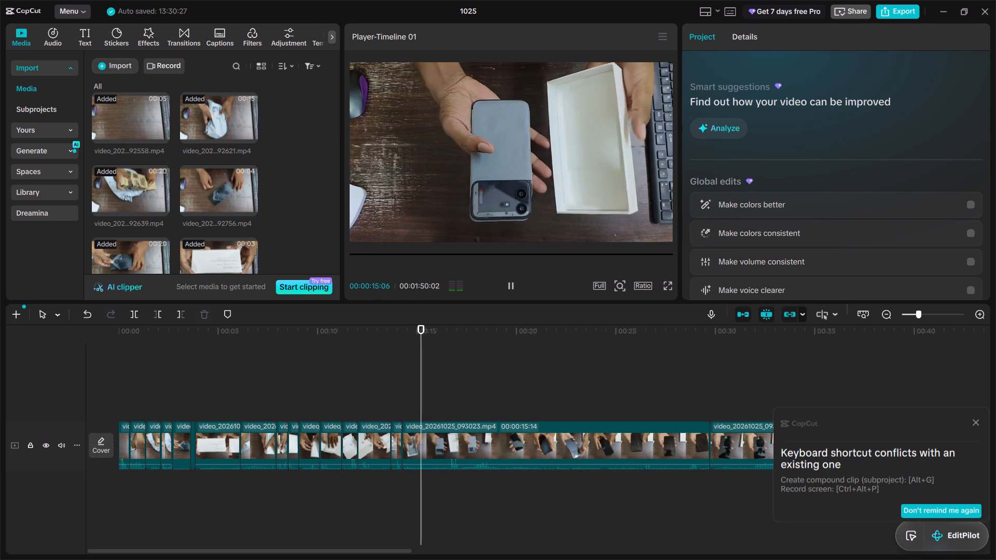
click(136, 317)
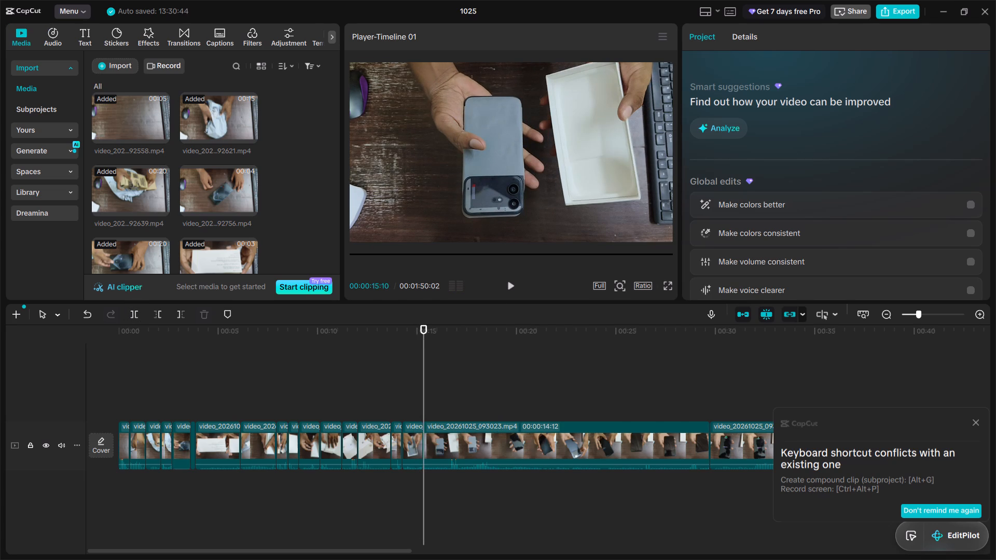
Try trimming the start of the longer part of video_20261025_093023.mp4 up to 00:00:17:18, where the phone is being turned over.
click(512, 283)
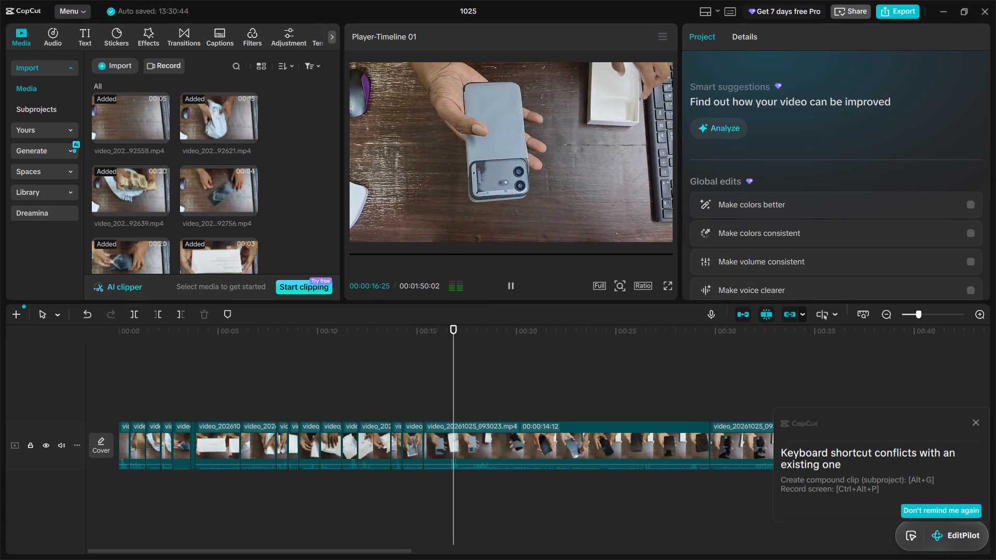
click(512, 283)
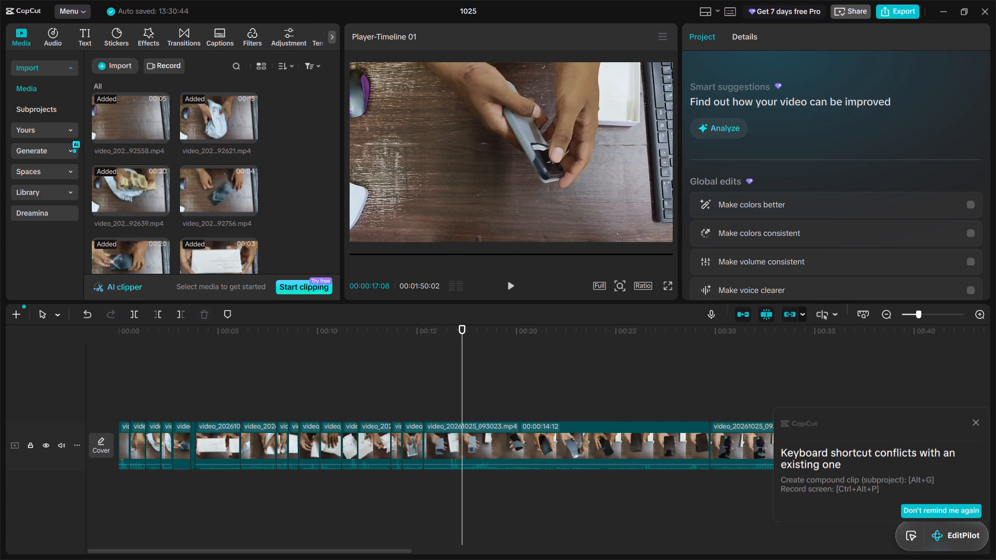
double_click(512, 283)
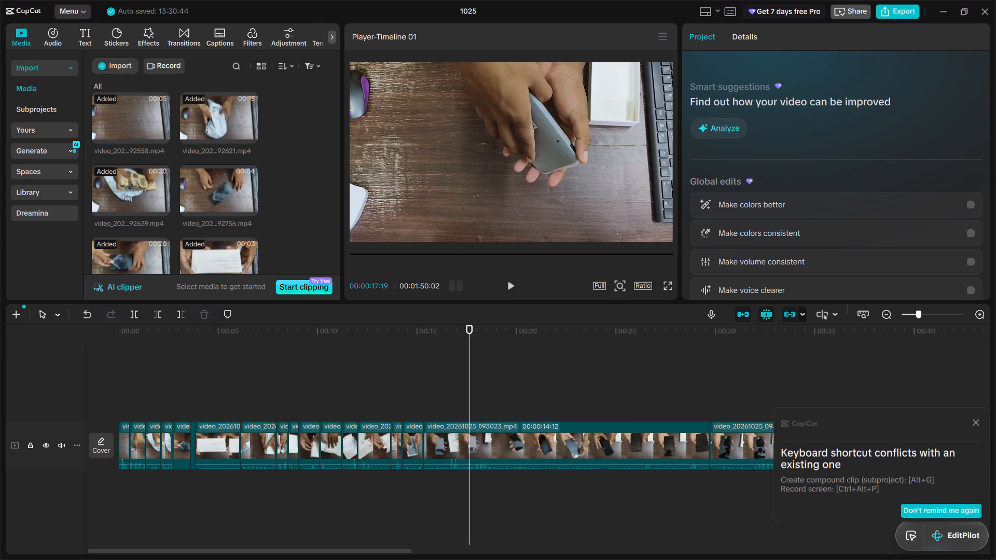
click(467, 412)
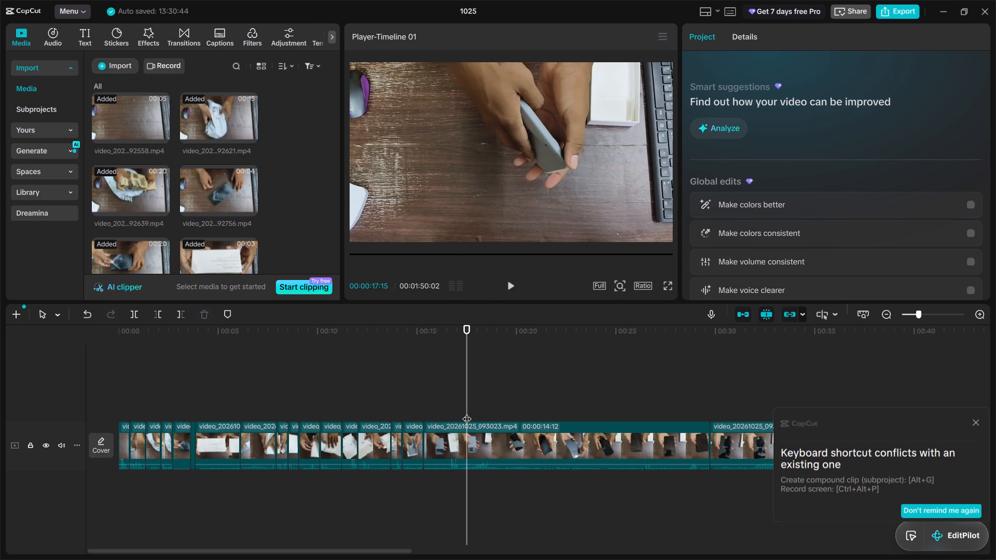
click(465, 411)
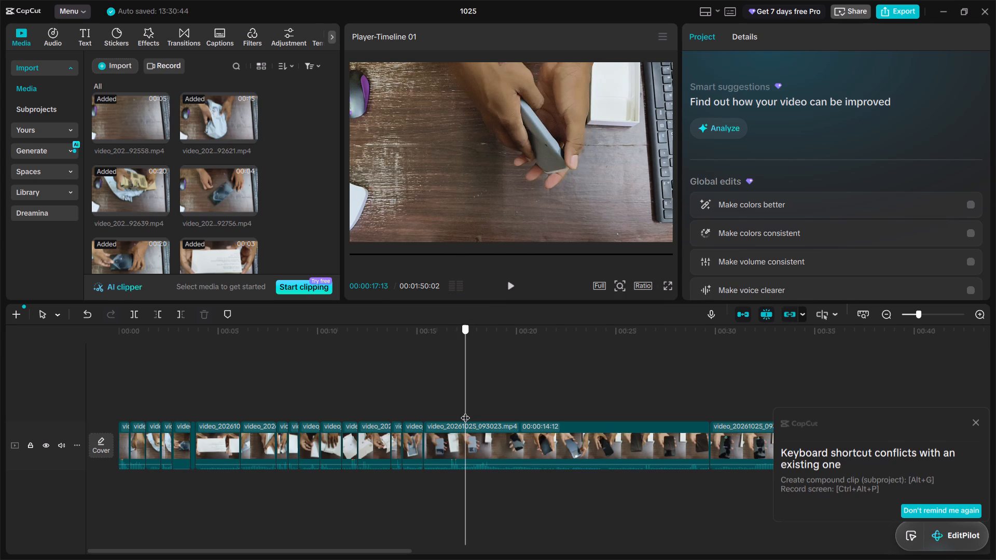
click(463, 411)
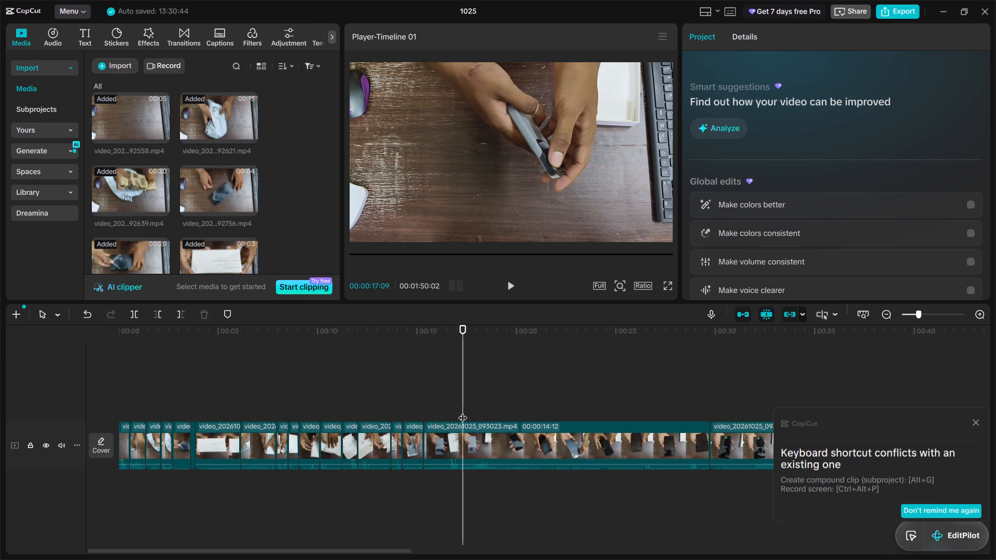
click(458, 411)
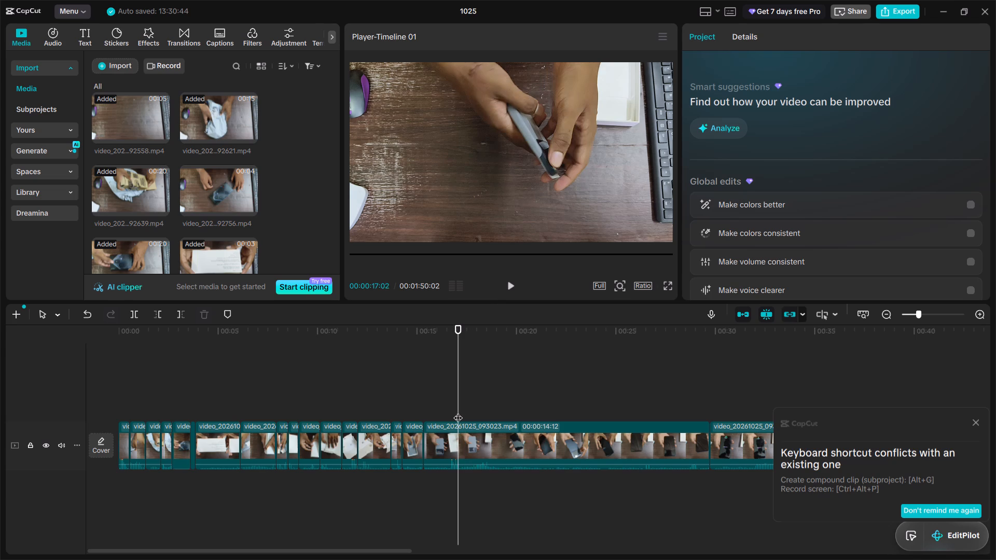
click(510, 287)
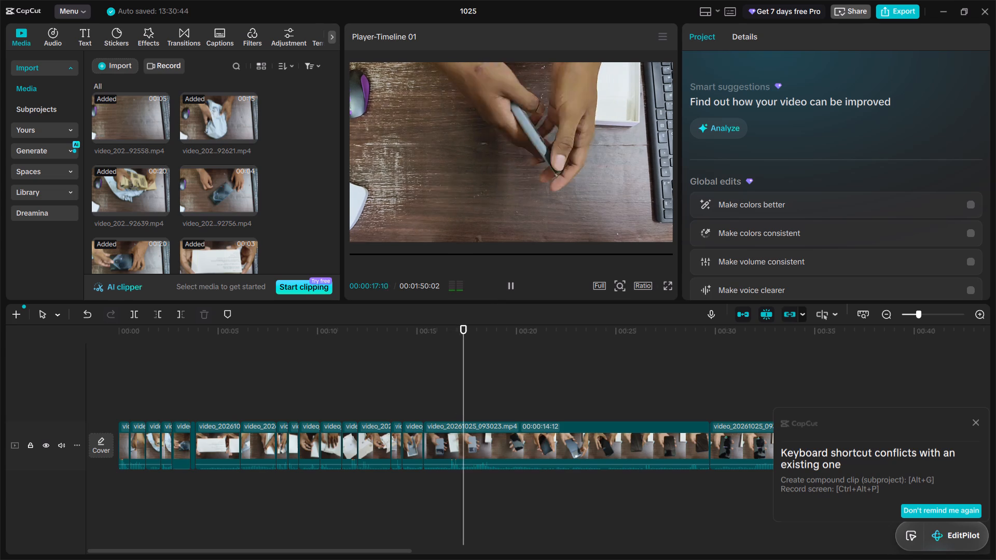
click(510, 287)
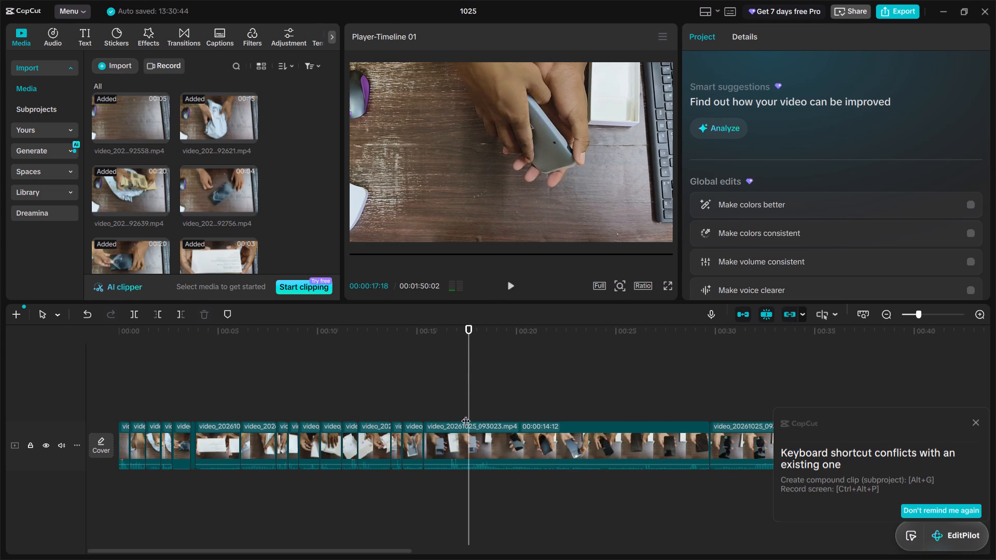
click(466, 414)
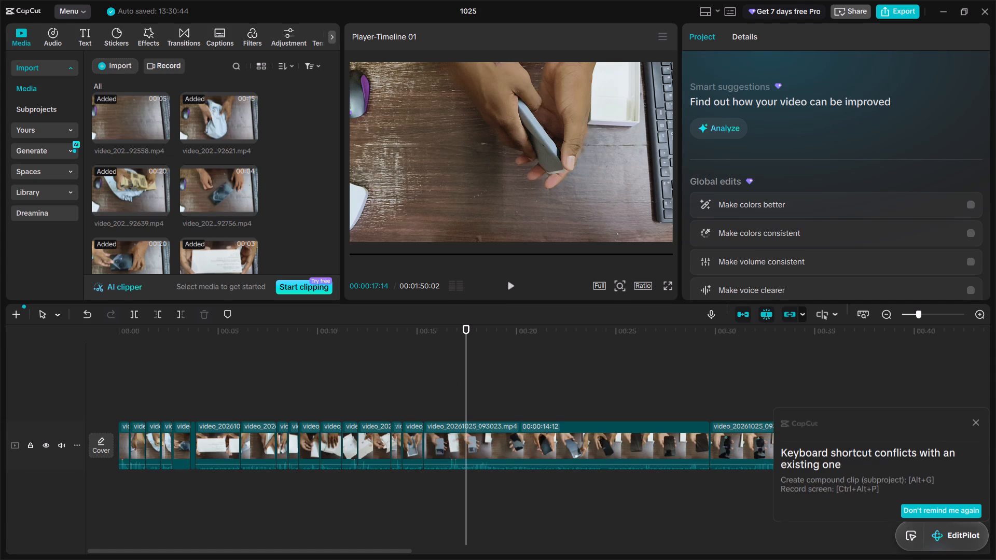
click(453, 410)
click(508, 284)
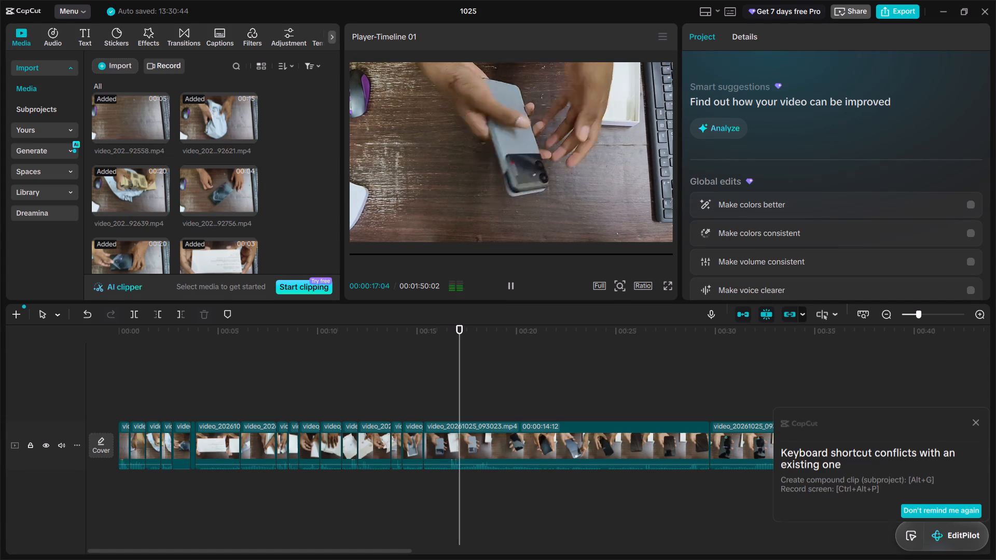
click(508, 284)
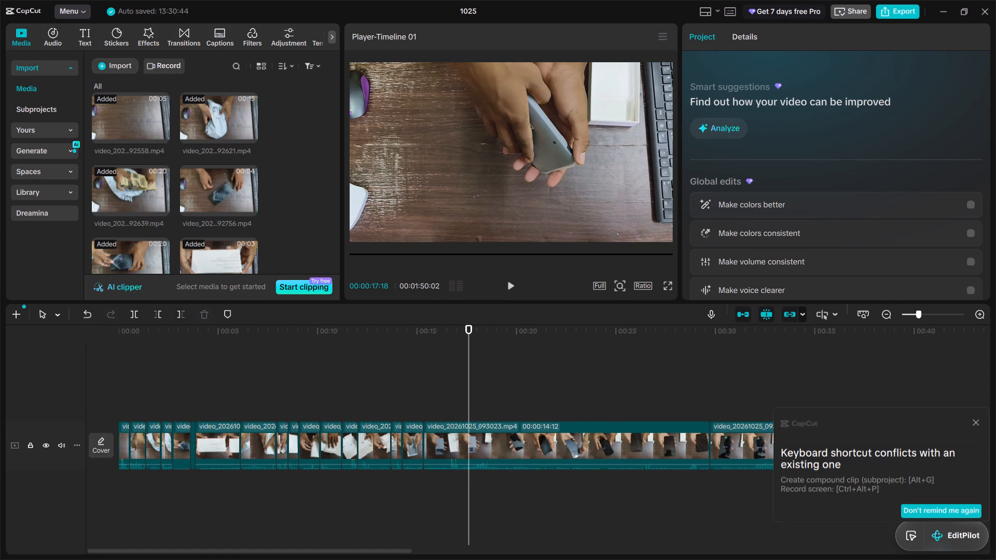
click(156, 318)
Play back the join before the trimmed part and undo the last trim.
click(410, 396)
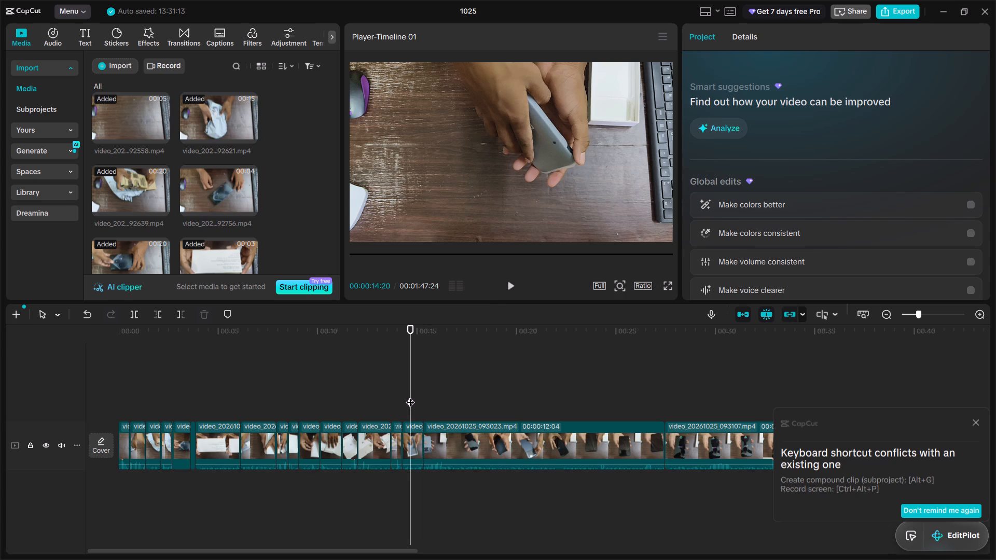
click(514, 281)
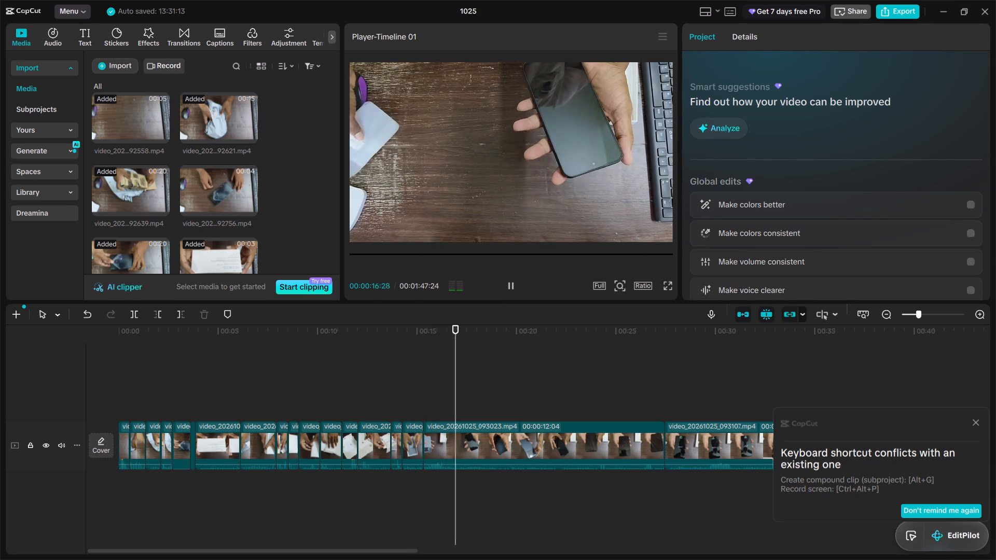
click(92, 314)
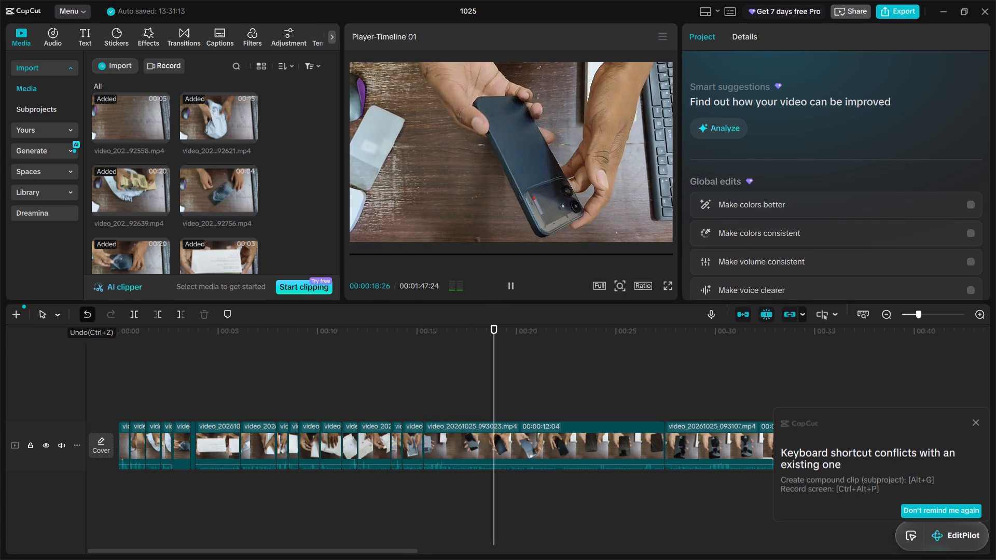
Trim the start of the longer part of video_20261025_093023.mp4 up to 00:00:17:00, just before the phone is turned over.
click(432, 407)
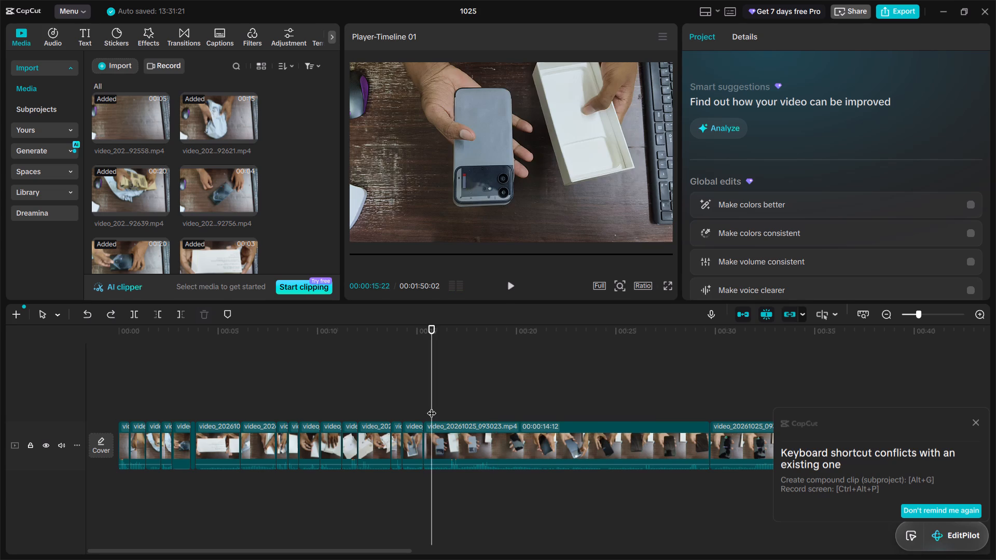
click(509, 283)
click(509, 283)
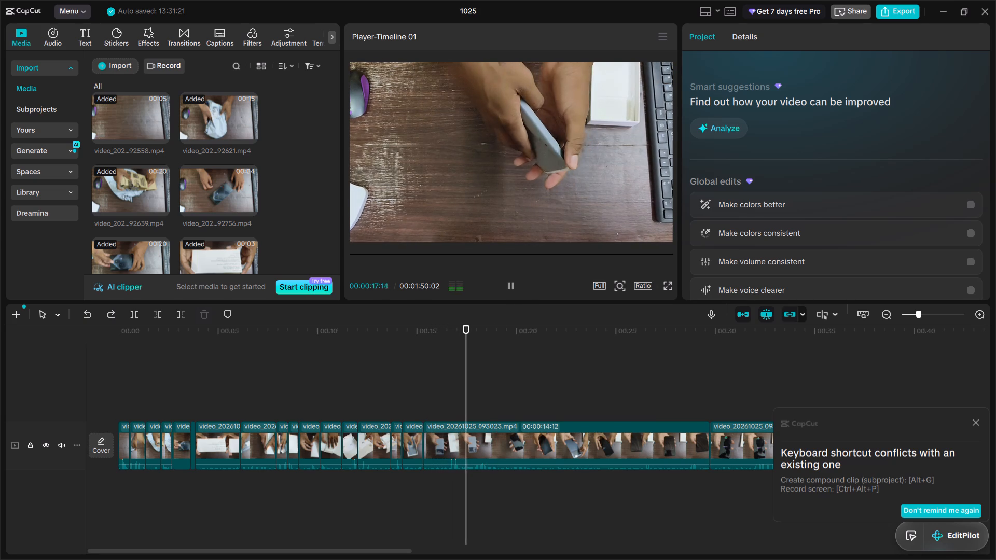
click(464, 408)
click(461, 408)
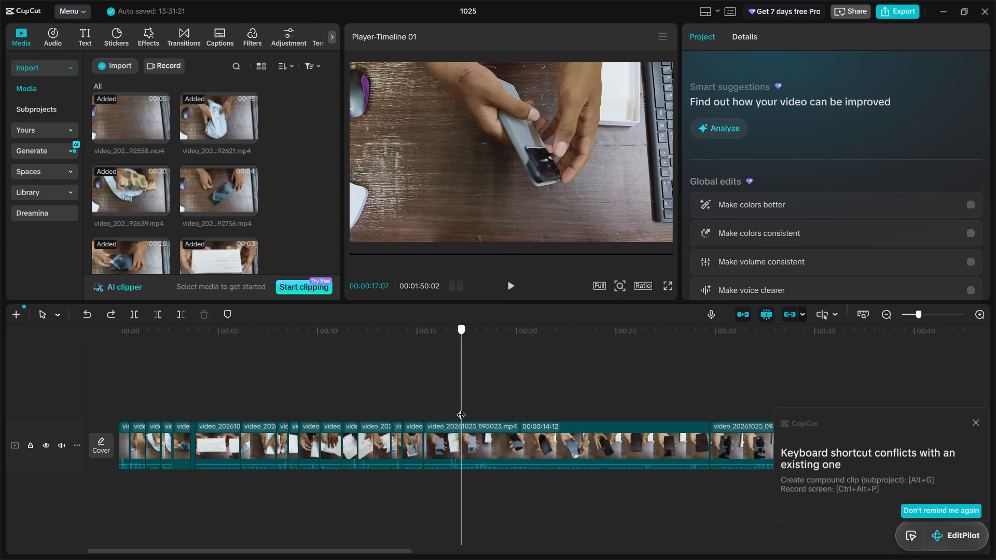
click(457, 408)
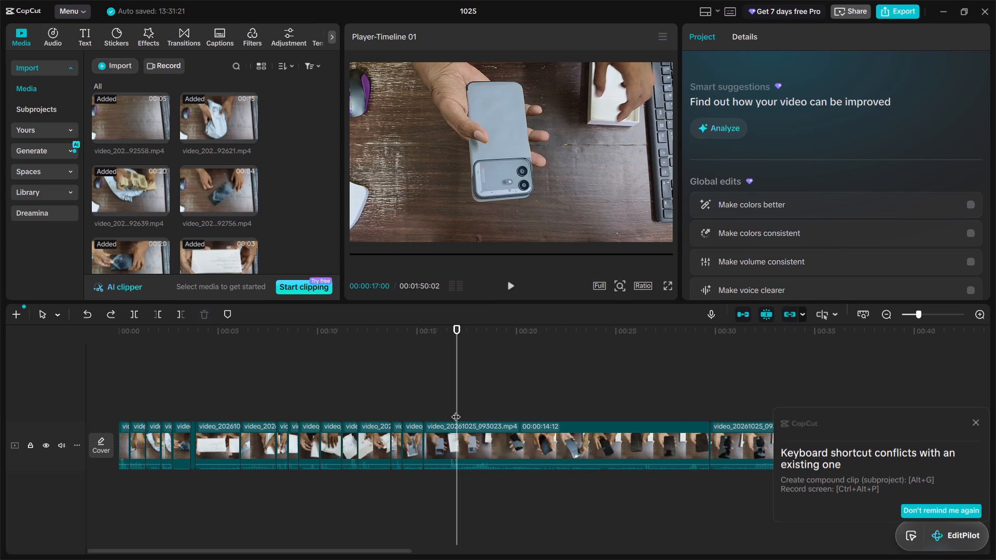
click(158, 314)
Play back the latest cut and trim the start of the longer part of video_20261025_093023.mp4 up to 00:00:15:19, where the phone is held edge-on.
click(404, 408)
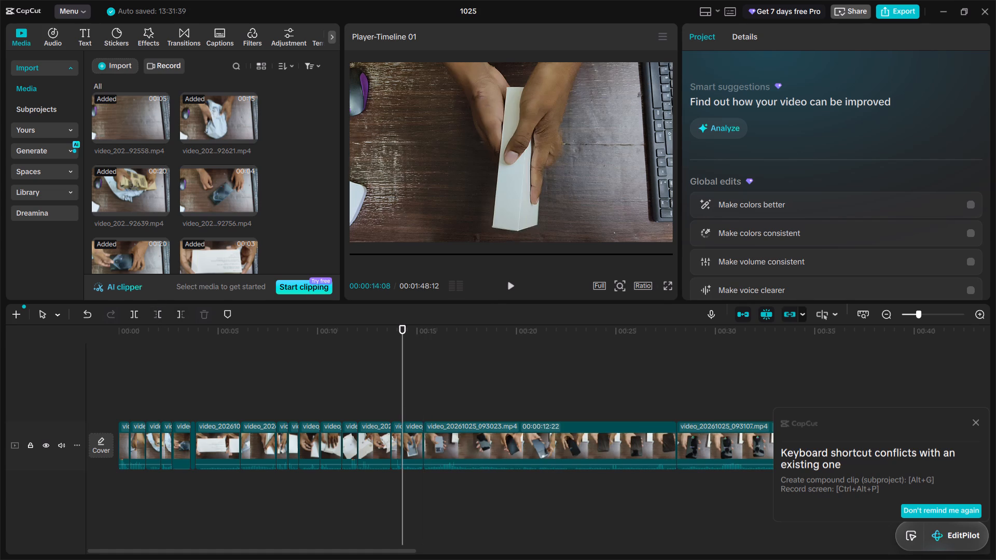
click(510, 287)
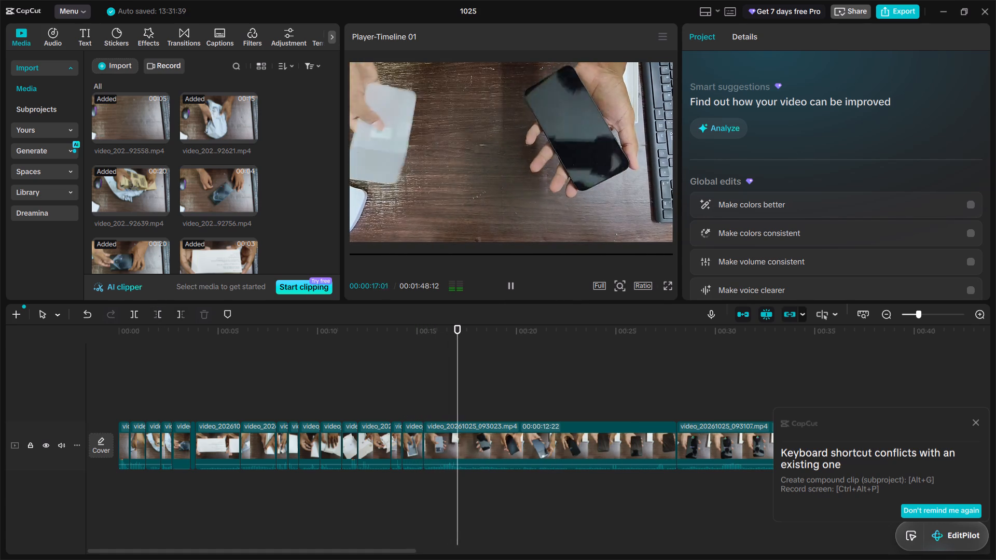
click(417, 407)
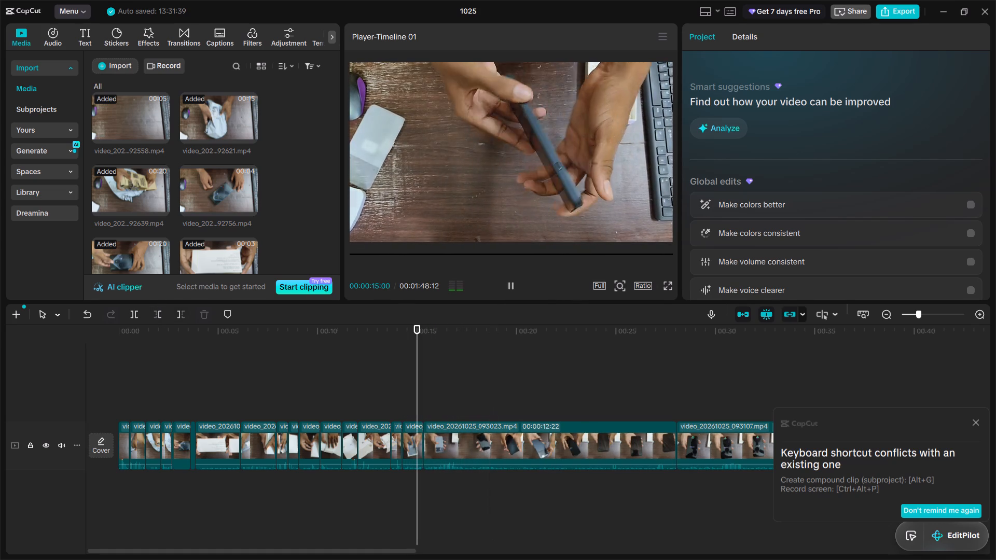
click(510, 287)
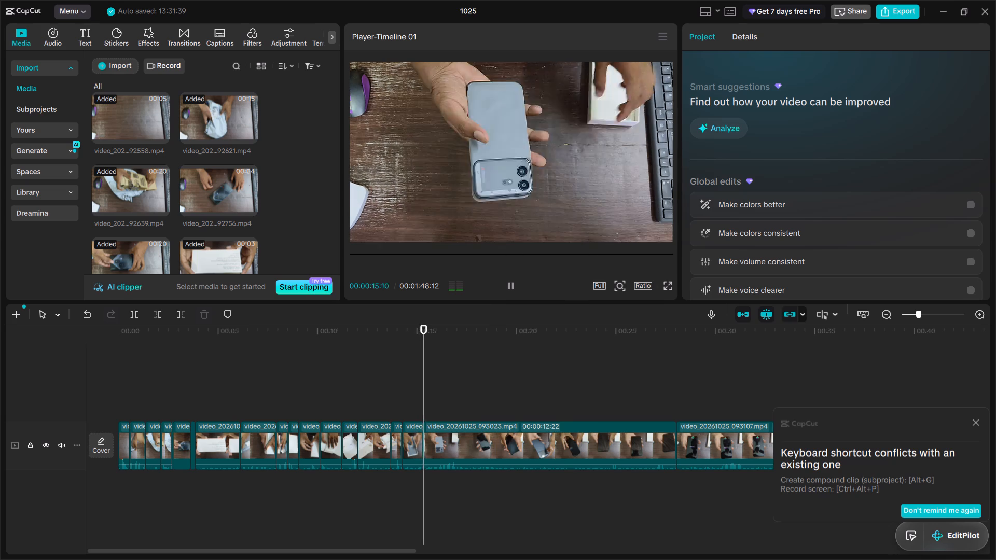
click(510, 287)
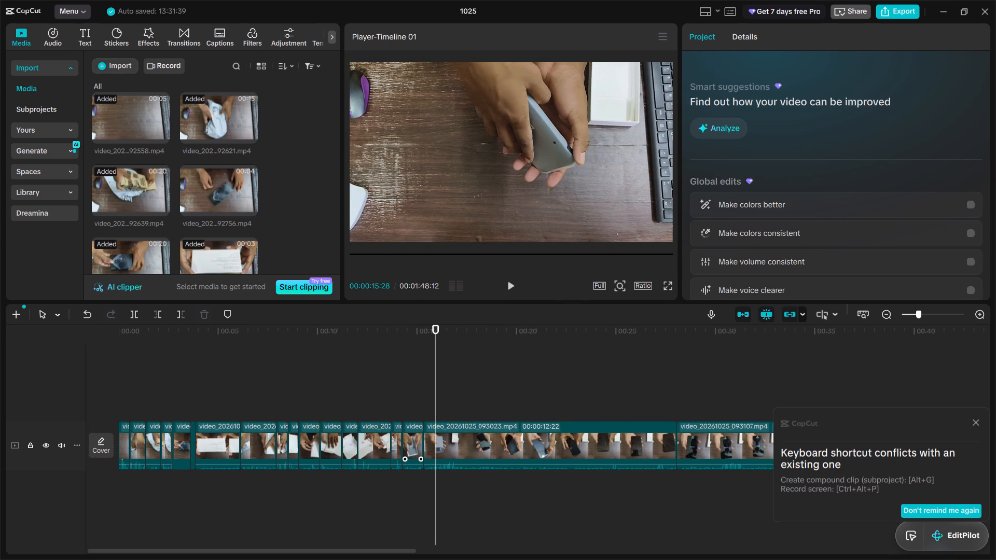
click(433, 409)
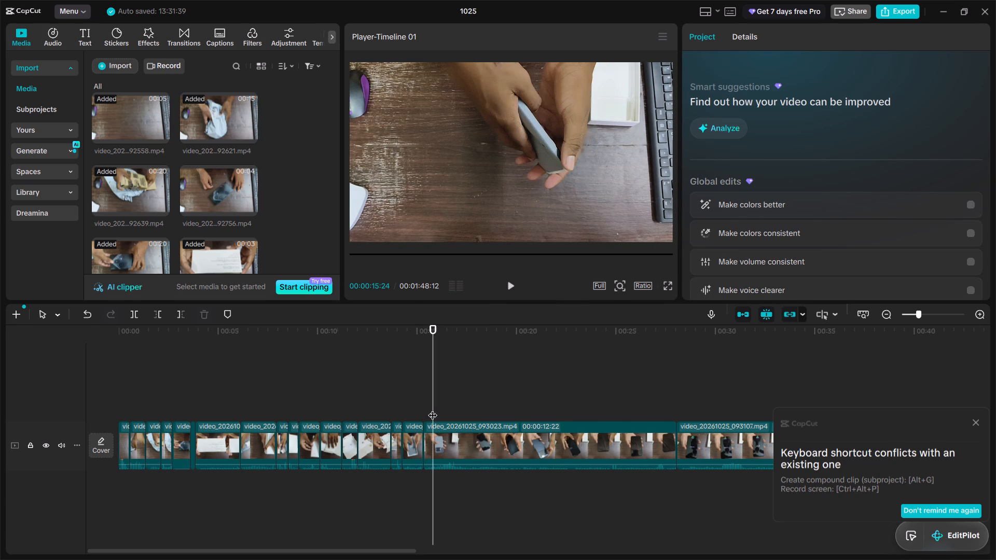
click(430, 409)
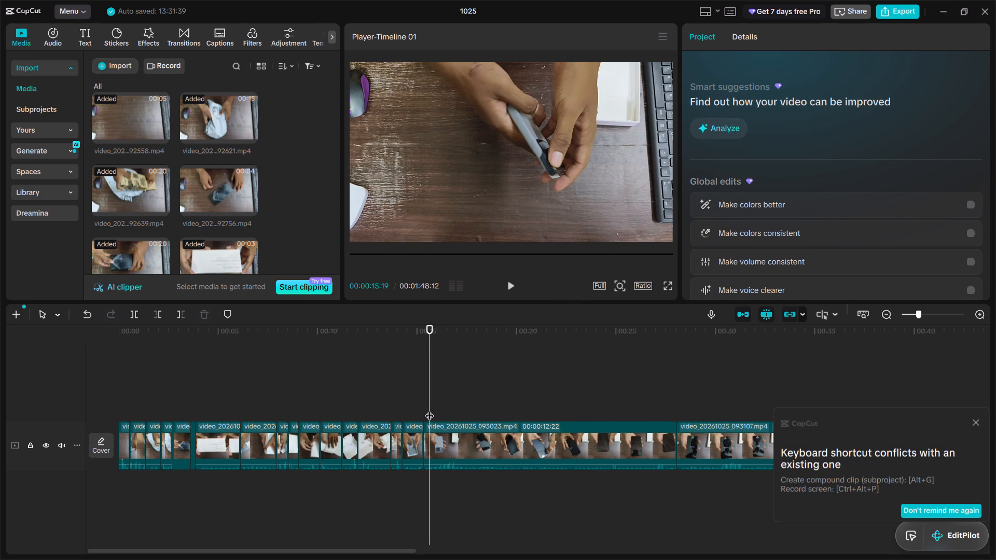
click(155, 315)
Play through the new join and split video_20261025_093023.mp4 at 00:00:16:28, where the phone's front is shown as the sleeve is put aside.
click(393, 399)
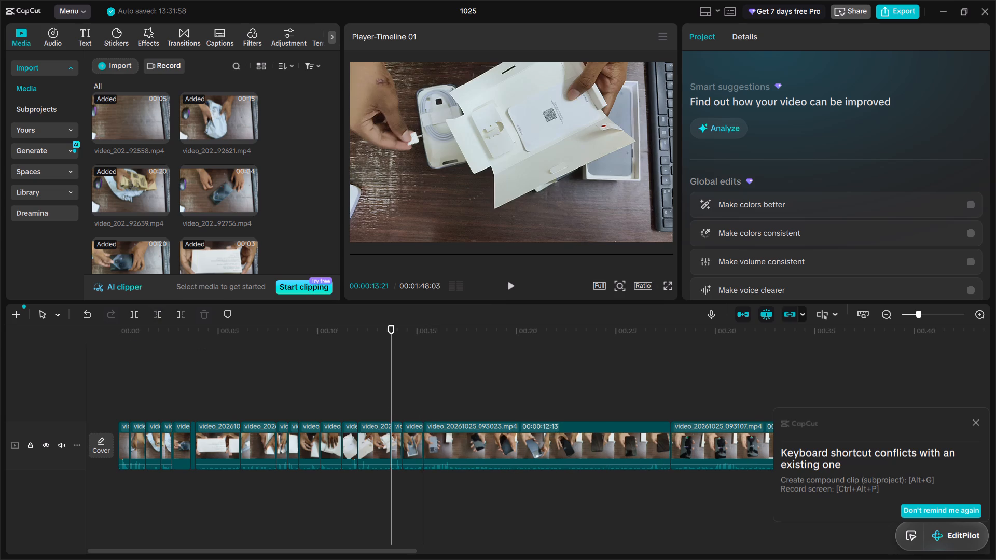
click(505, 288)
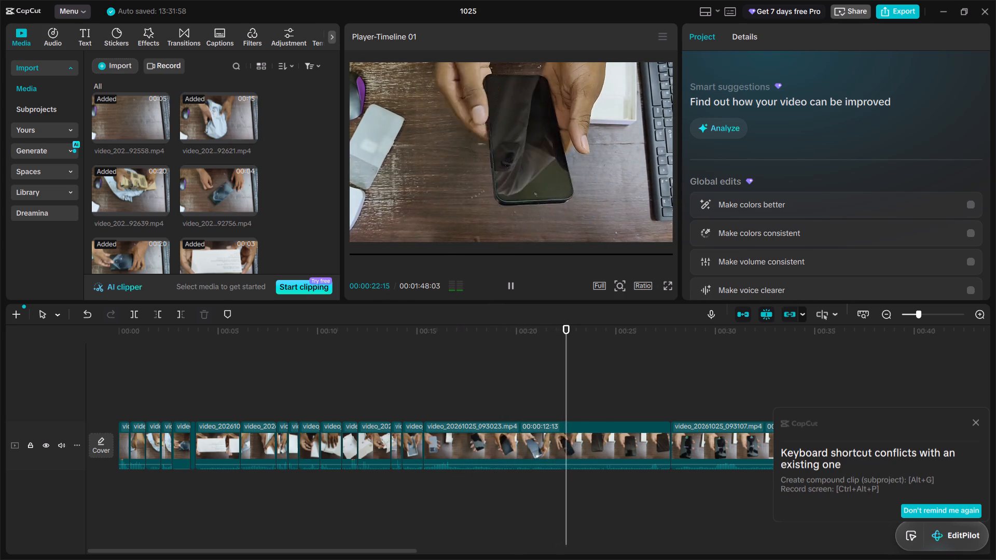
click(508, 398)
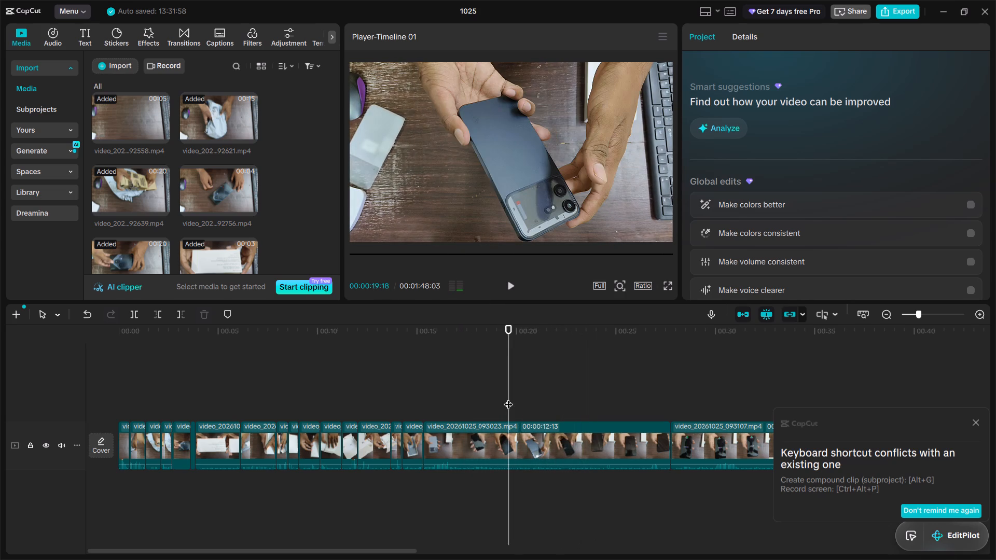
click(416, 407)
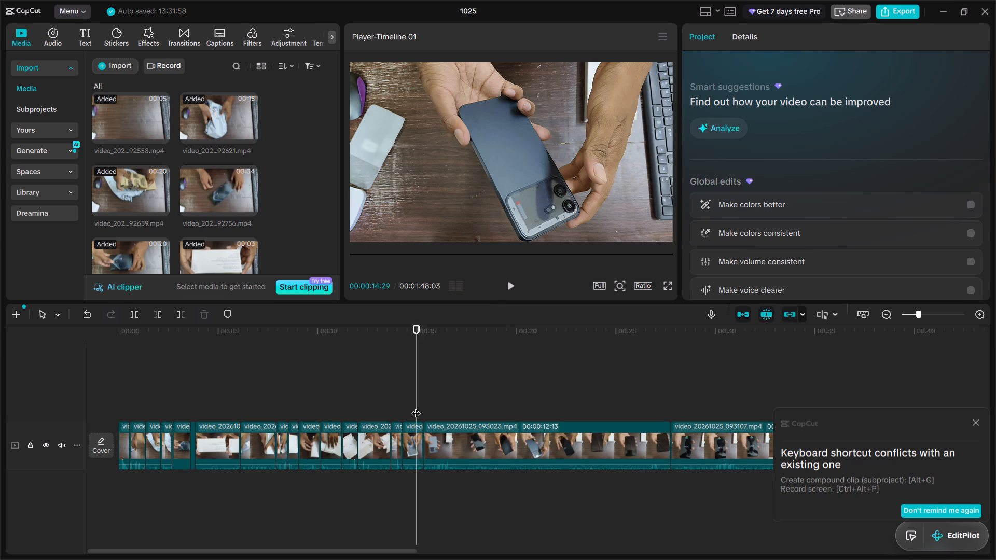
click(509, 285)
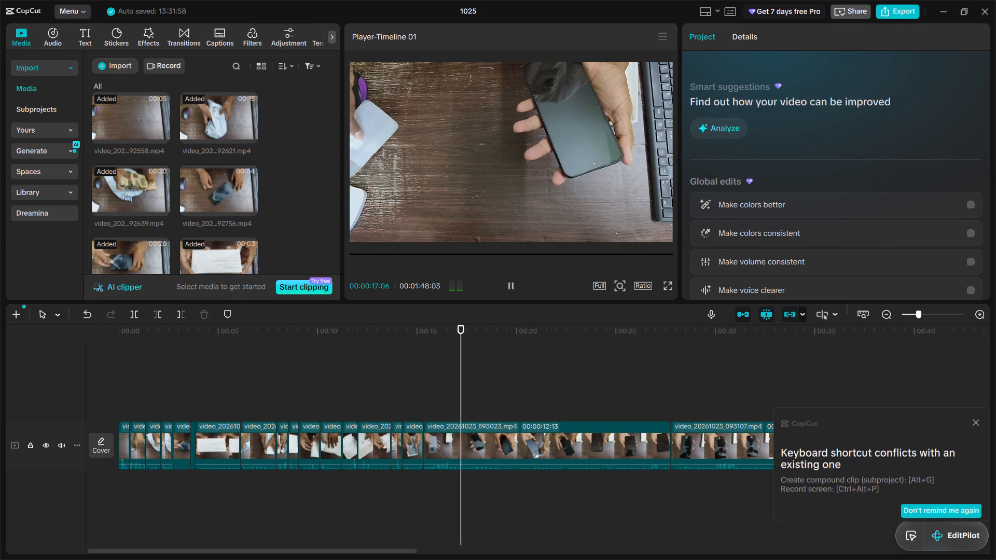
click(509, 285)
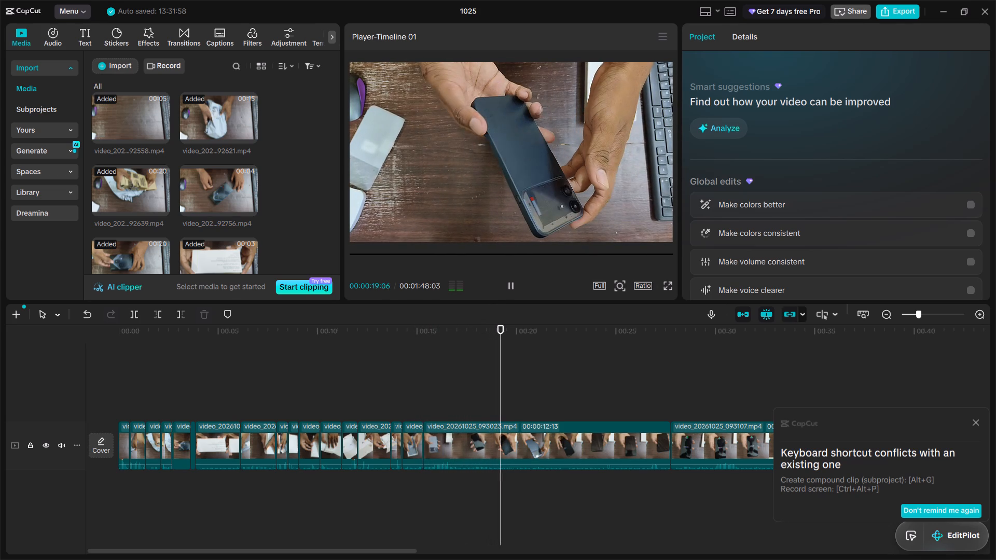
click(454, 387)
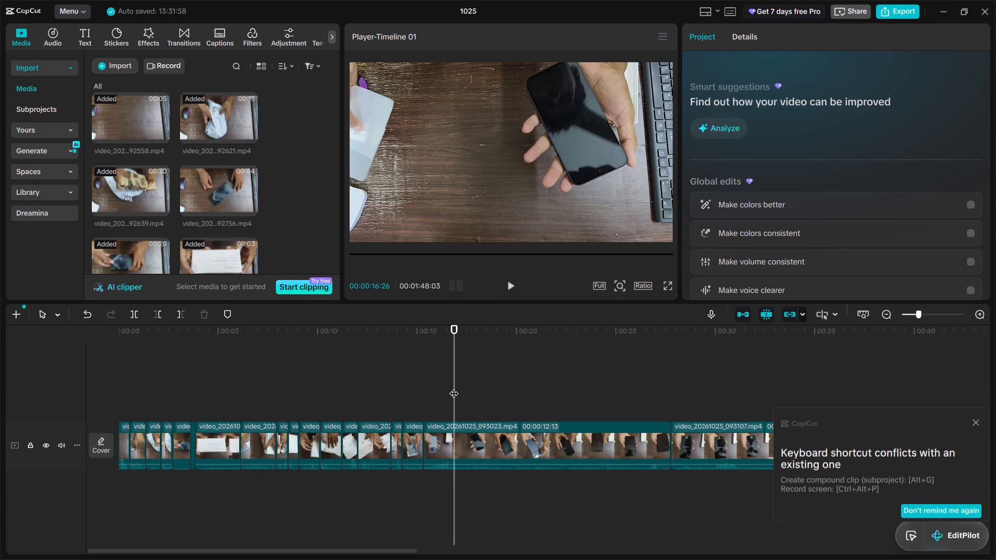
click(509, 282)
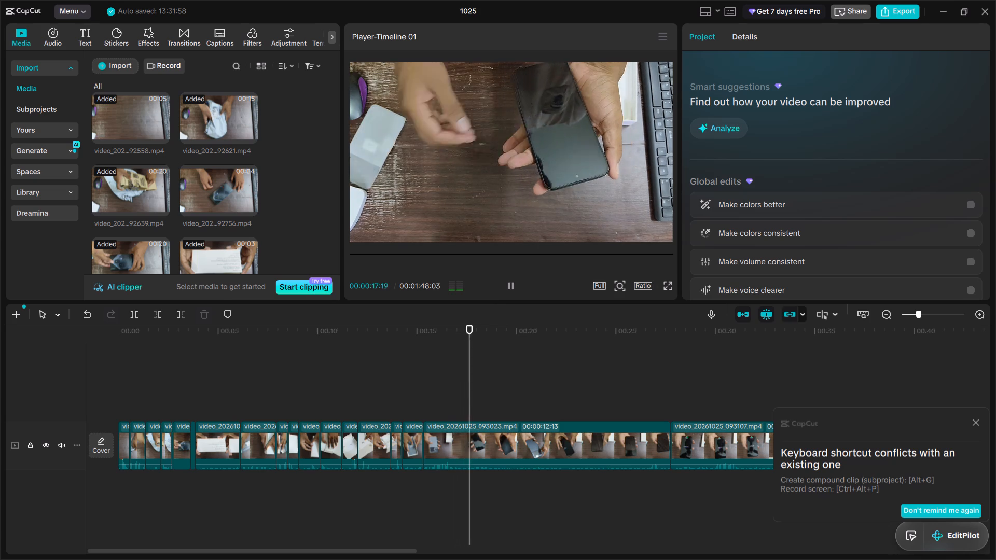
click(438, 395)
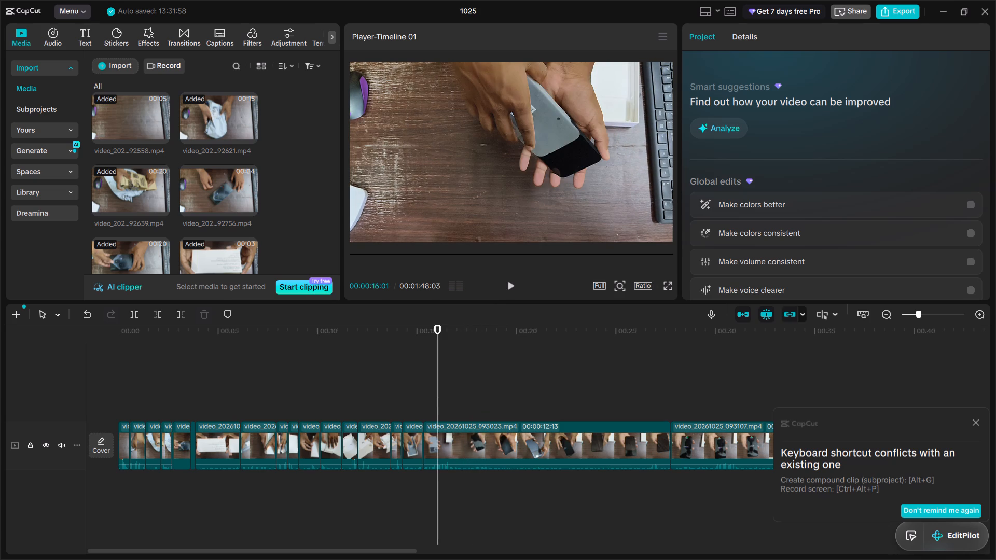
click(508, 283)
click(508, 283)
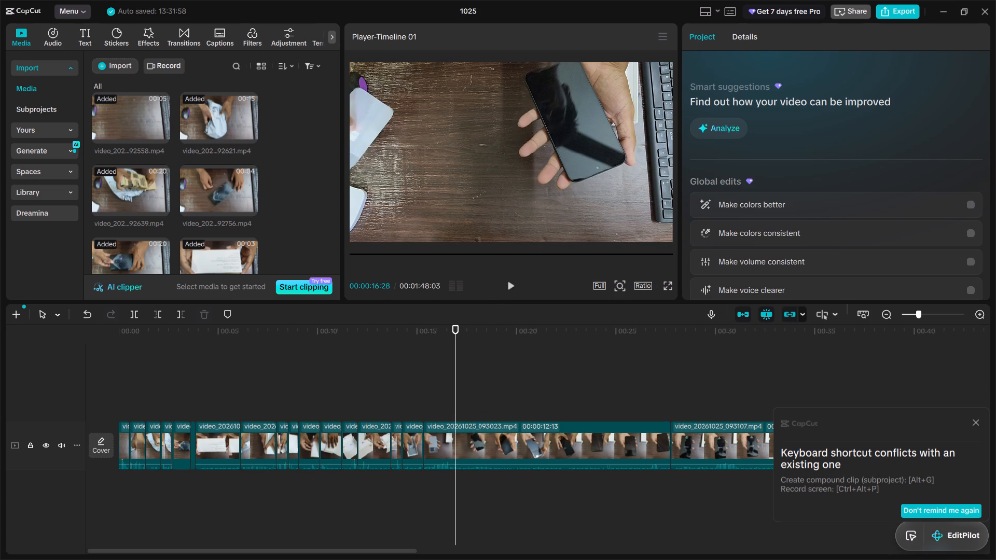
click(138, 317)
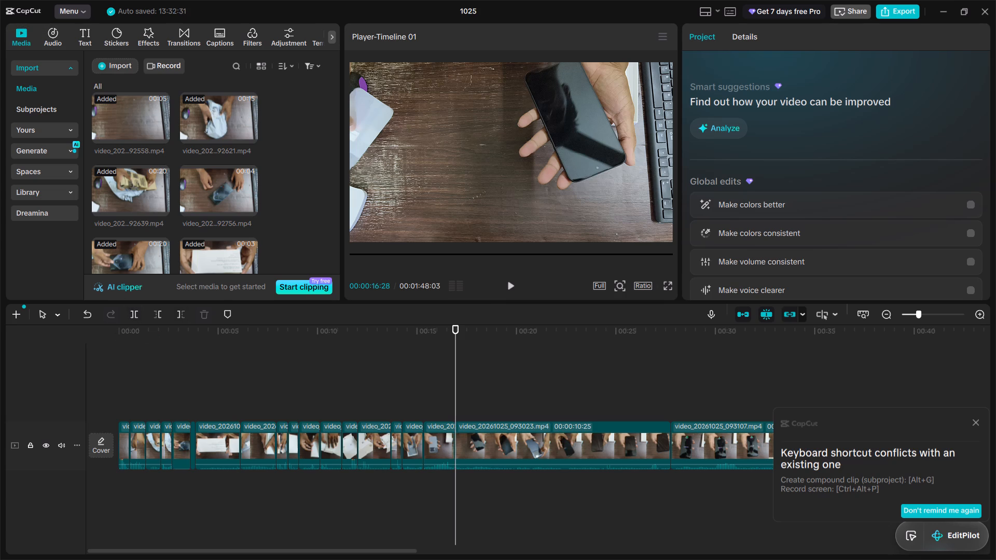
Trim the start of the part after the new split up to 00:00:18:18, where the phone is being turned on its side.
click(510, 286)
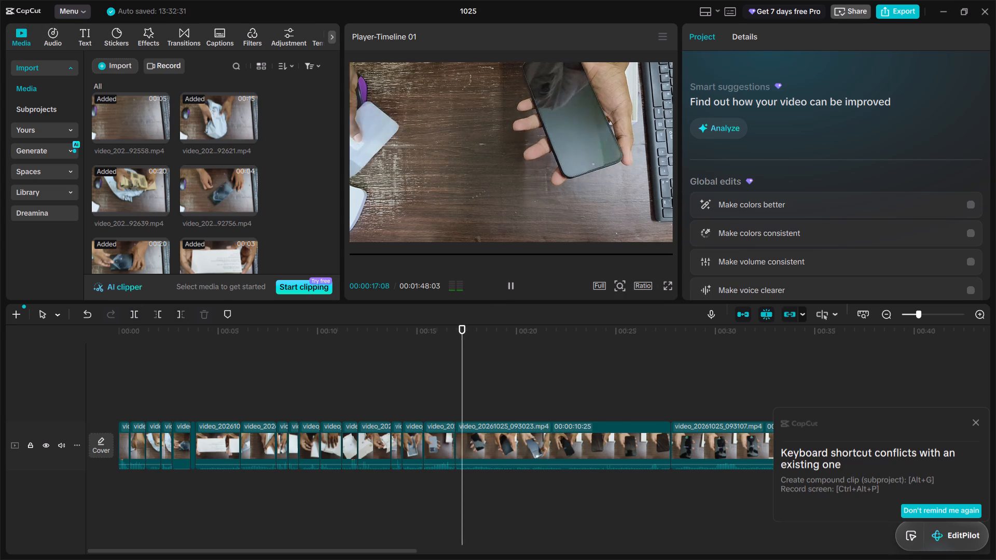
click(510, 286)
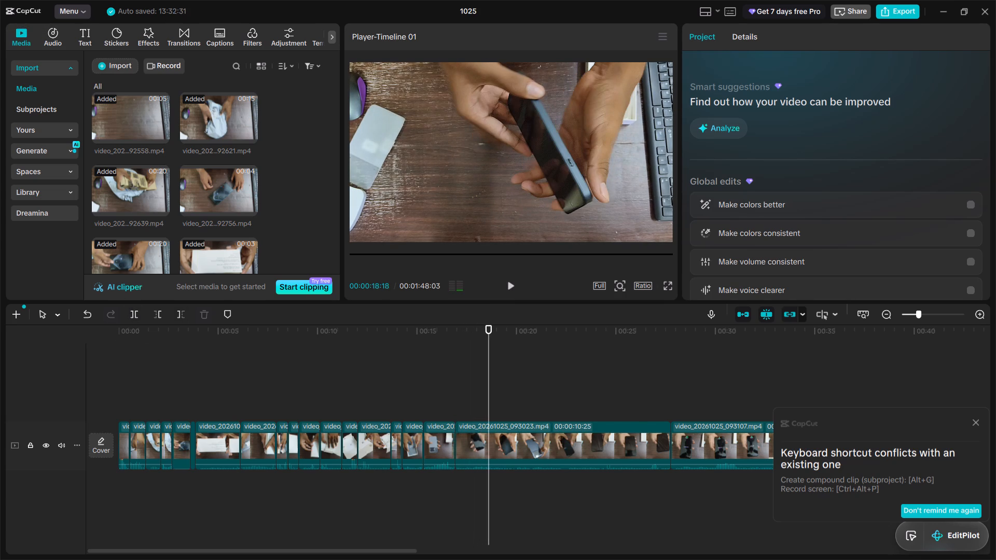
click(161, 313)
Play in short stretches from 00:00:15:17 across the trimmed join to check how the phone footage flows.
click(428, 393)
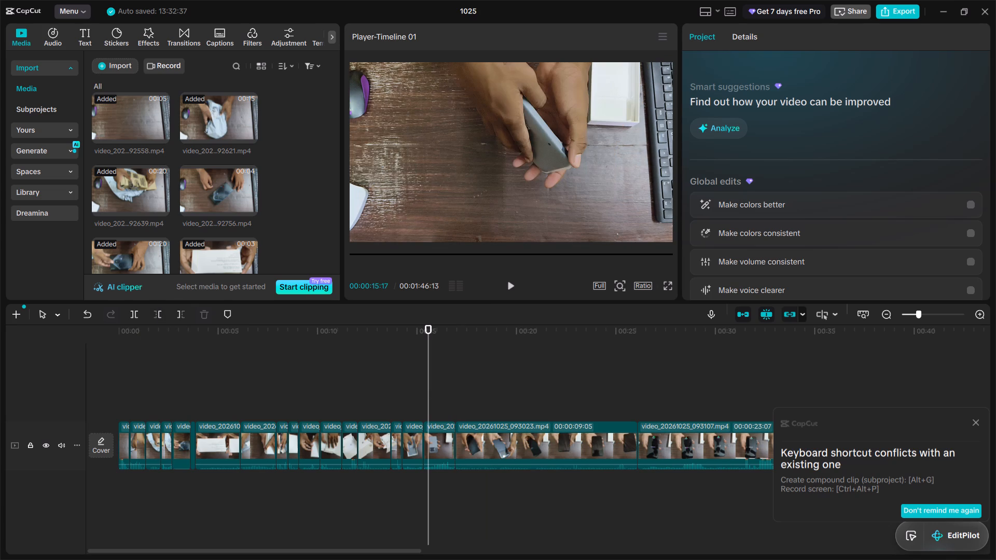
click(510, 284)
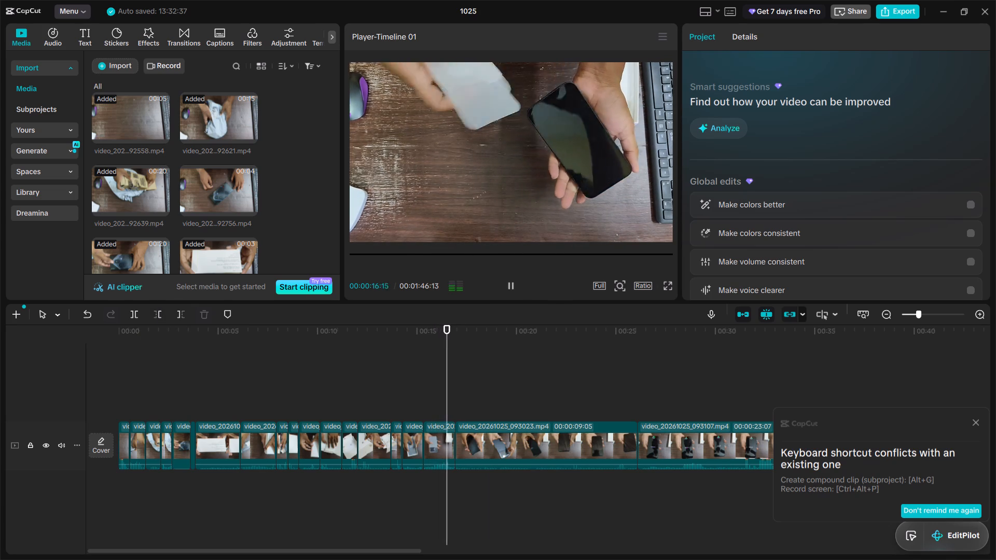
click(510, 284)
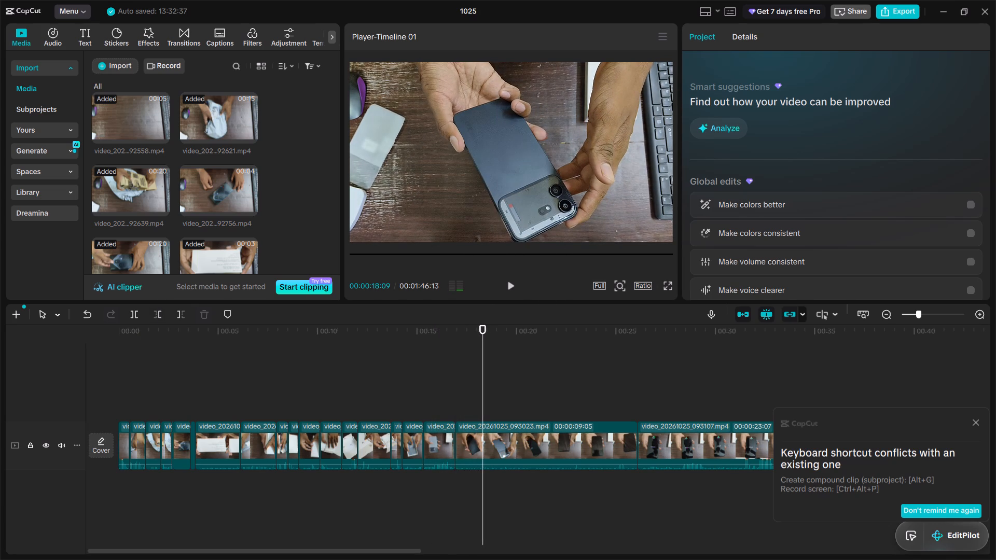
click(510, 284)
click(510, 284)
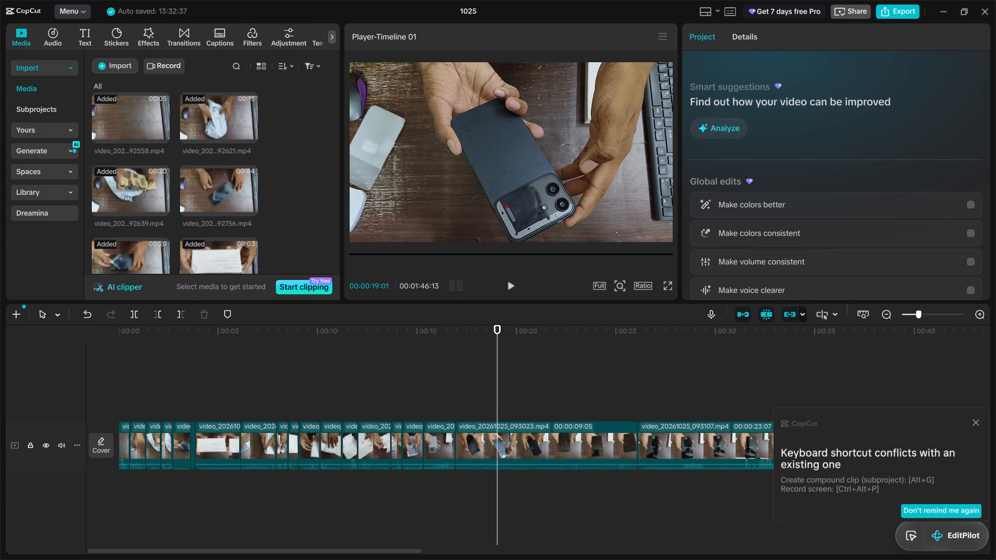
click(510, 284)
click(510, 284)
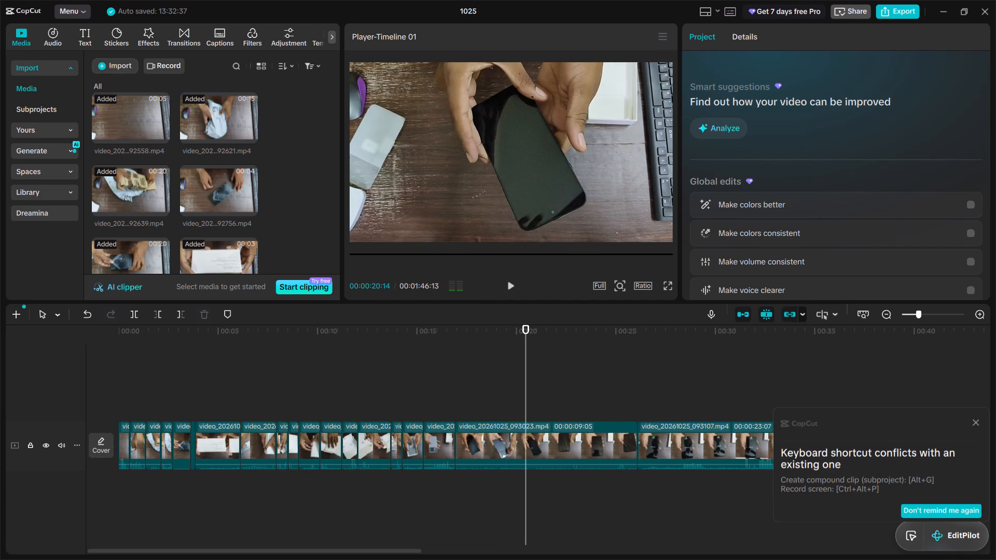
click(510, 284)
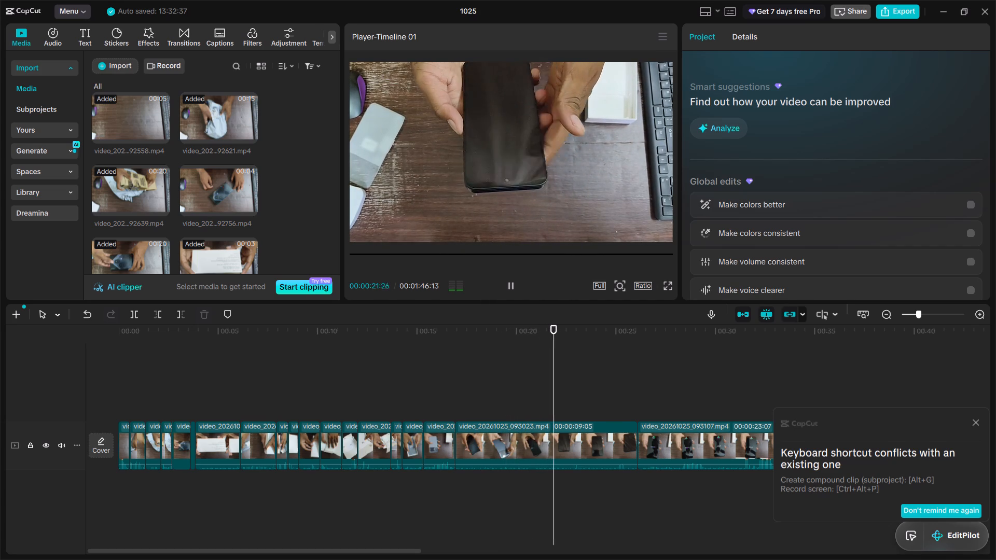
Replay the phone footage in video_20261025_093023.mp4 and split it at 00:00:18:15, where the phone's back and cameras face up.
click(492, 404)
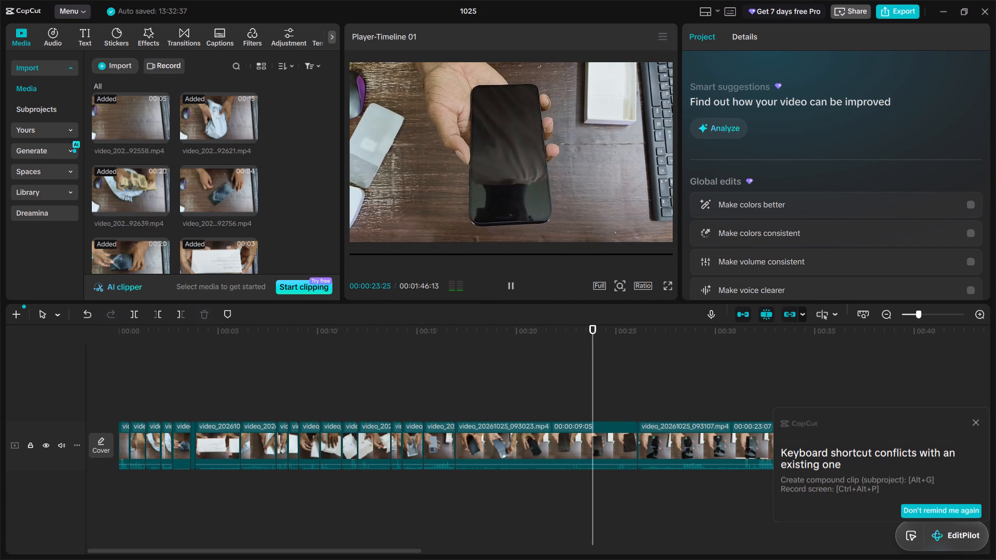
click(473, 402)
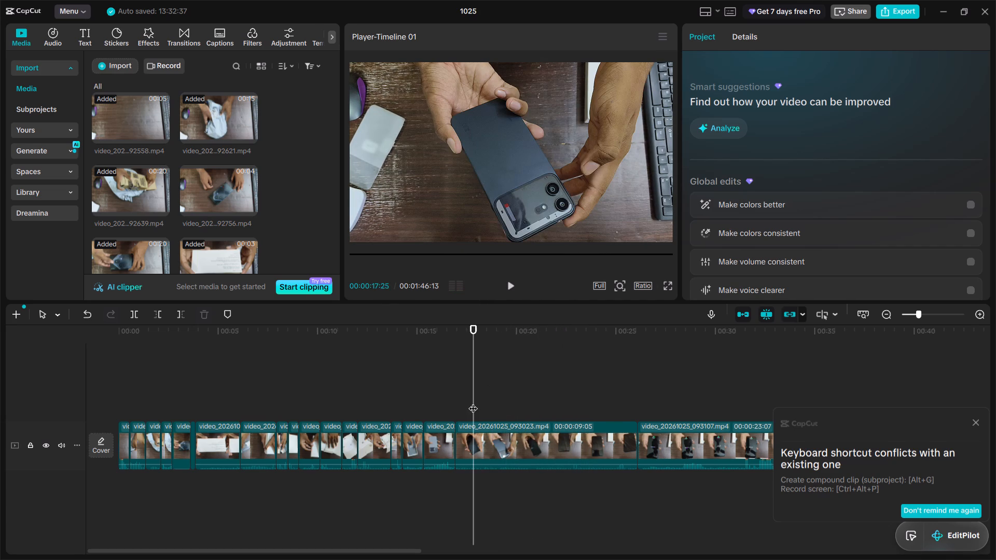
click(510, 283)
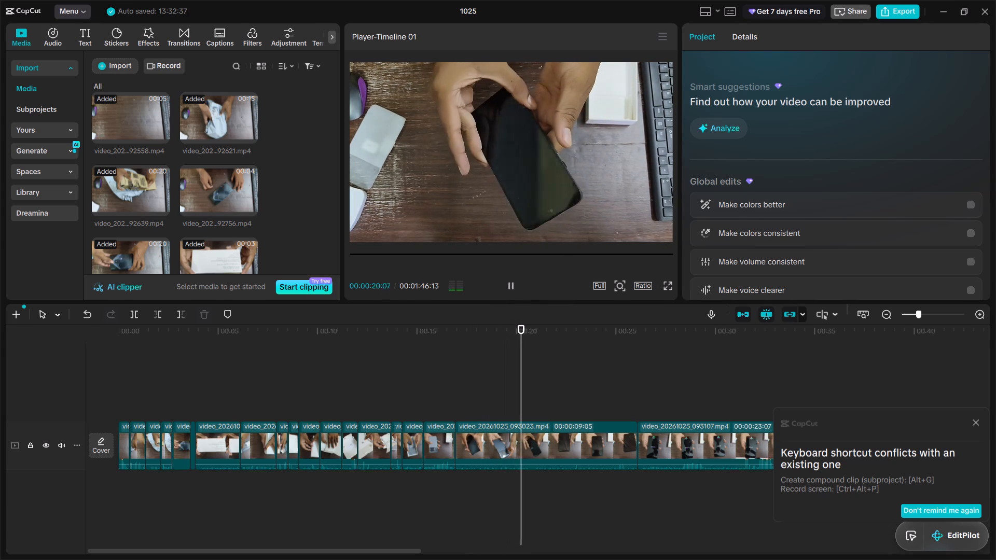
click(510, 283)
click(458, 415)
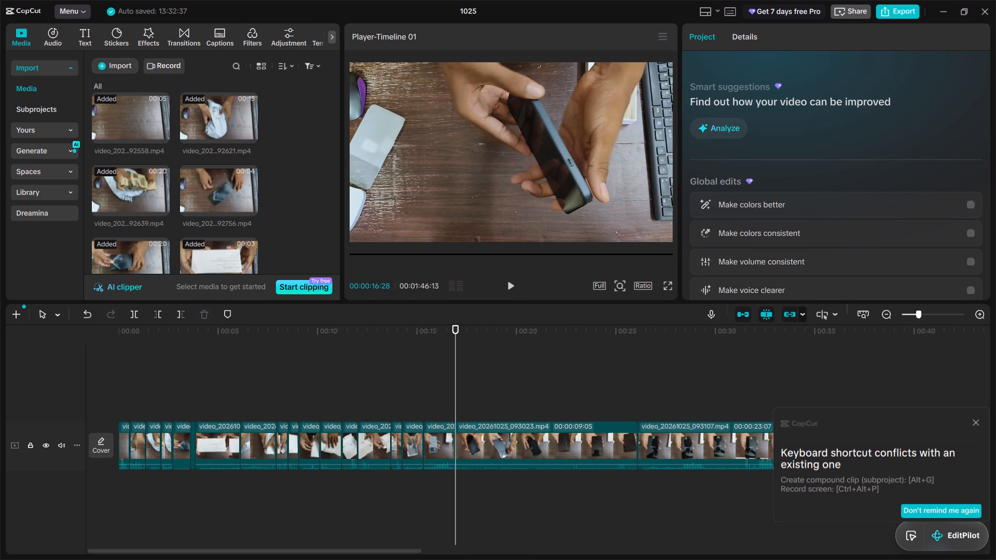
click(508, 283)
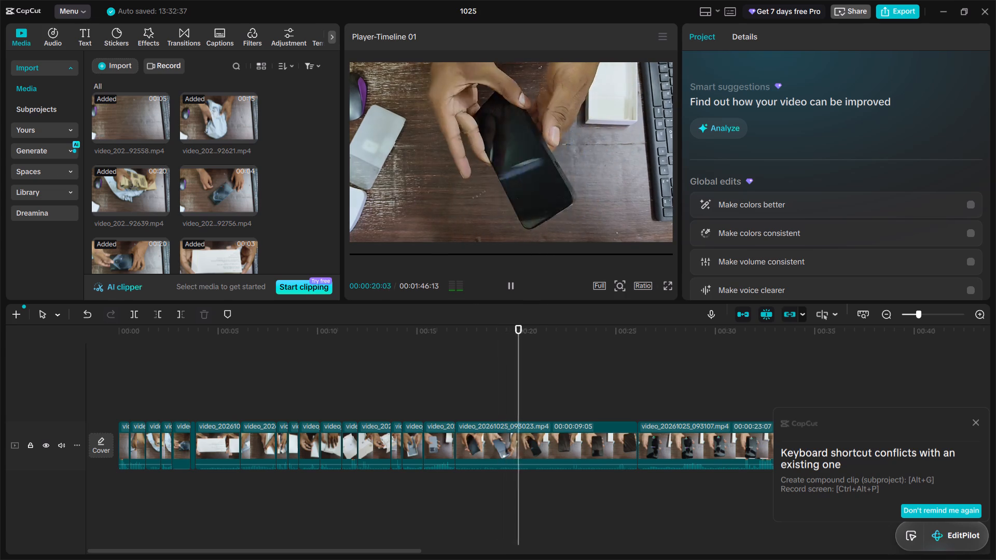
click(487, 389)
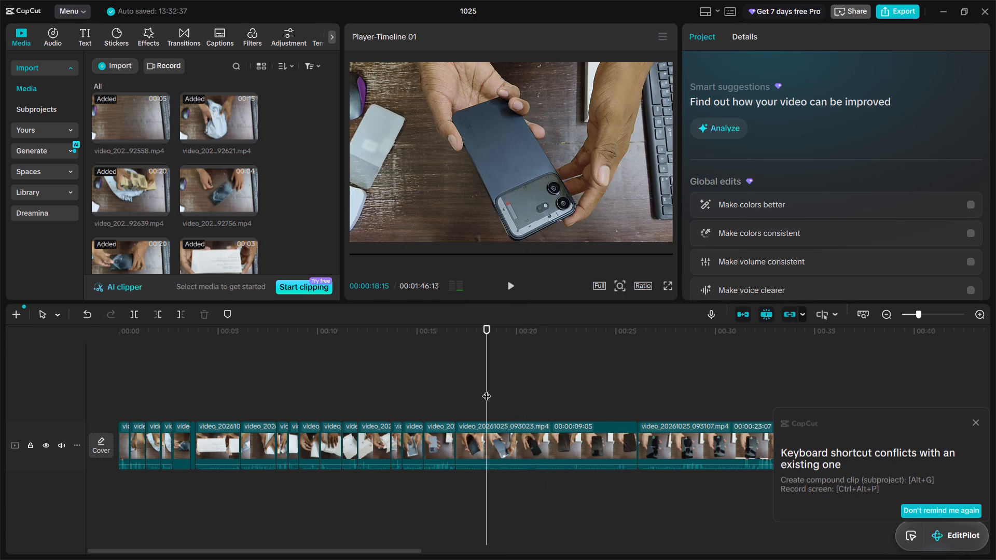
click(466, 394)
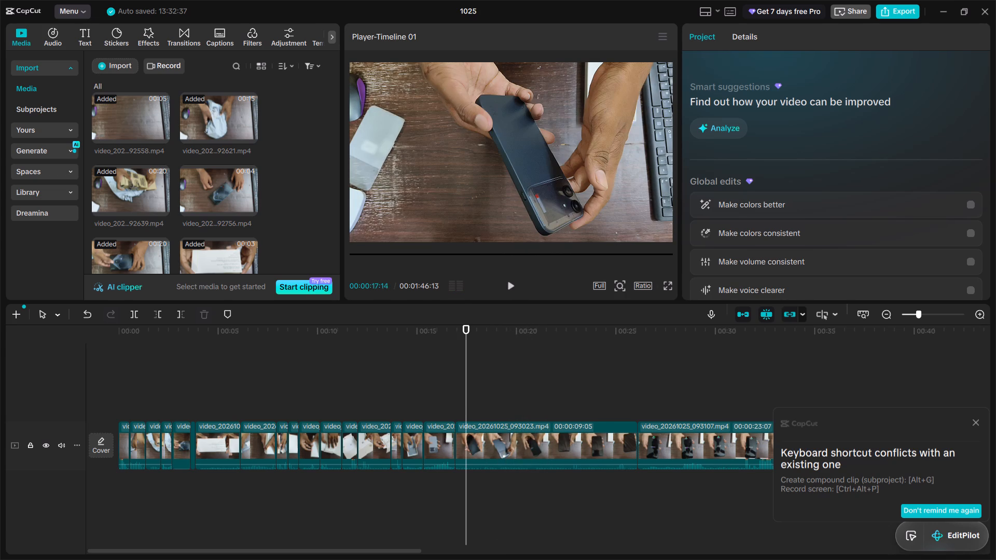
click(511, 282)
click(511, 282)
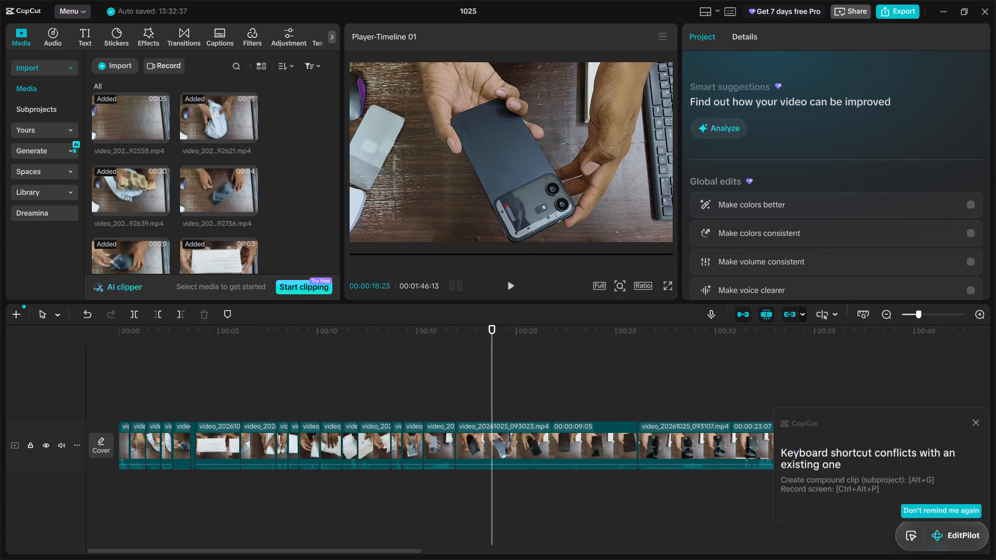
click(511, 282)
click(475, 391)
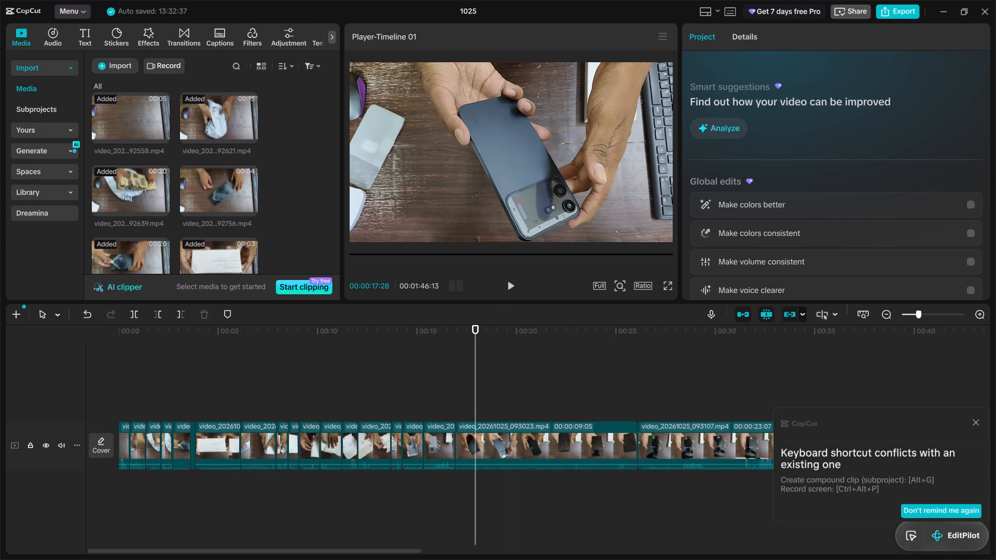
click(509, 281)
click(509, 281)
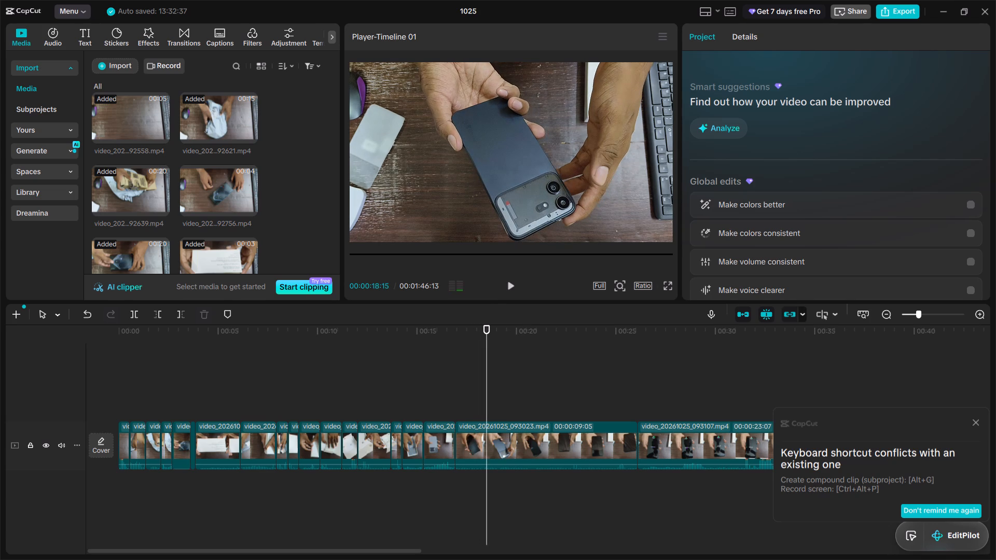
click(136, 313)
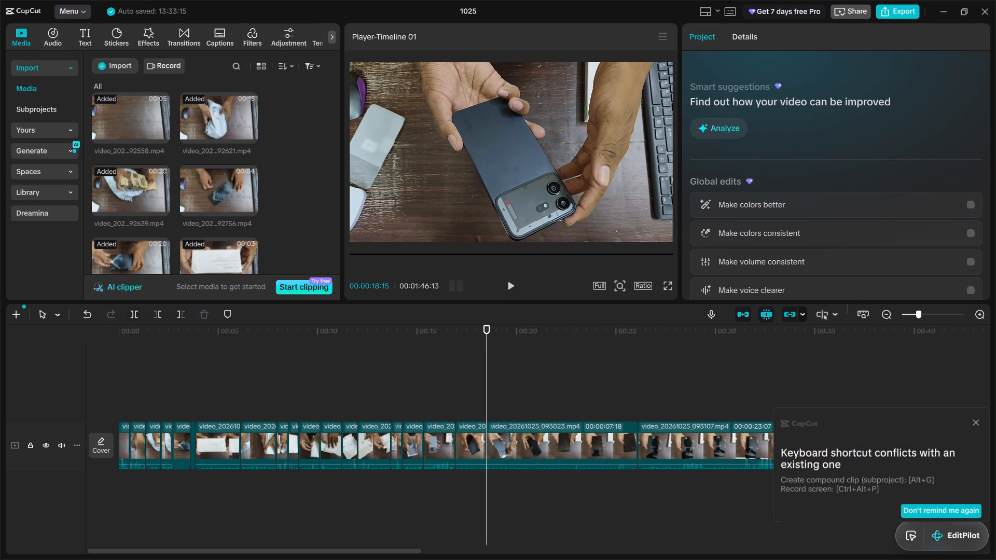
Play on past the new split and delete the remaining part of video_20261025_093023.mp4 after 00:00:18:15.
click(508, 286)
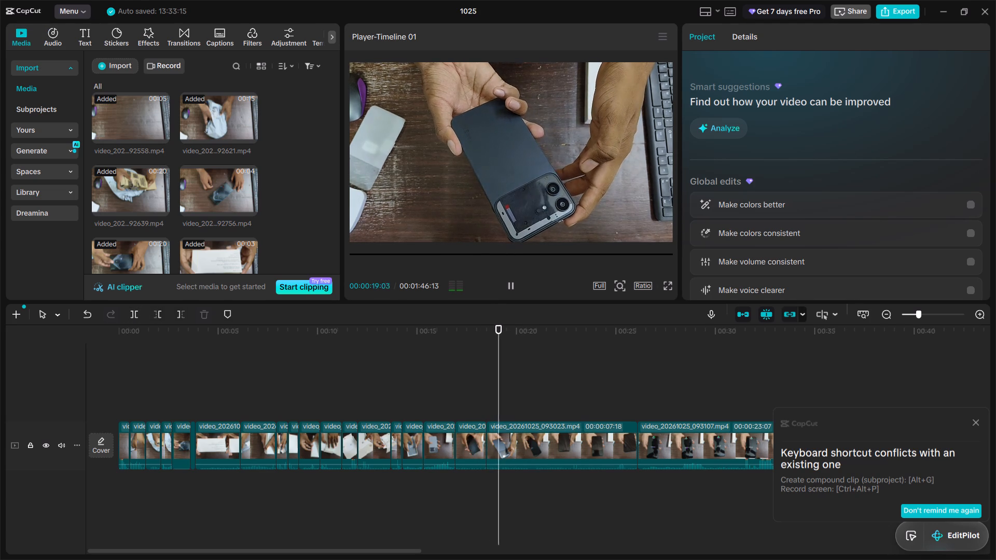
click(508, 286)
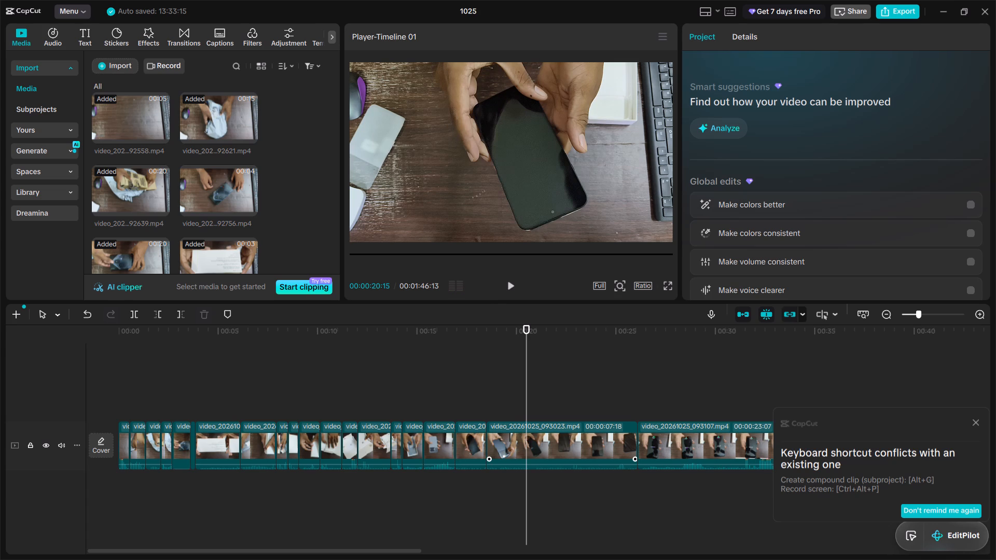
click(517, 439)
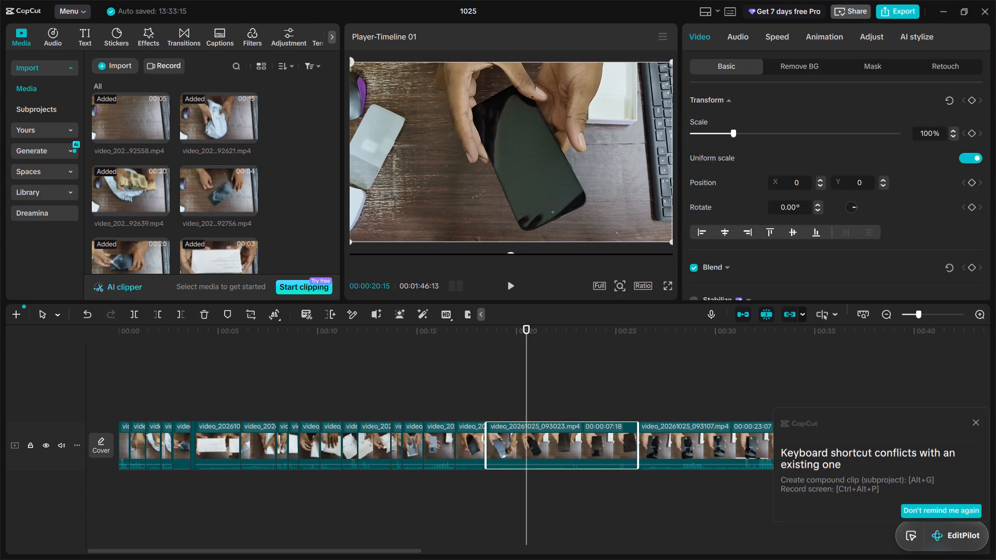
key(BackSpace)
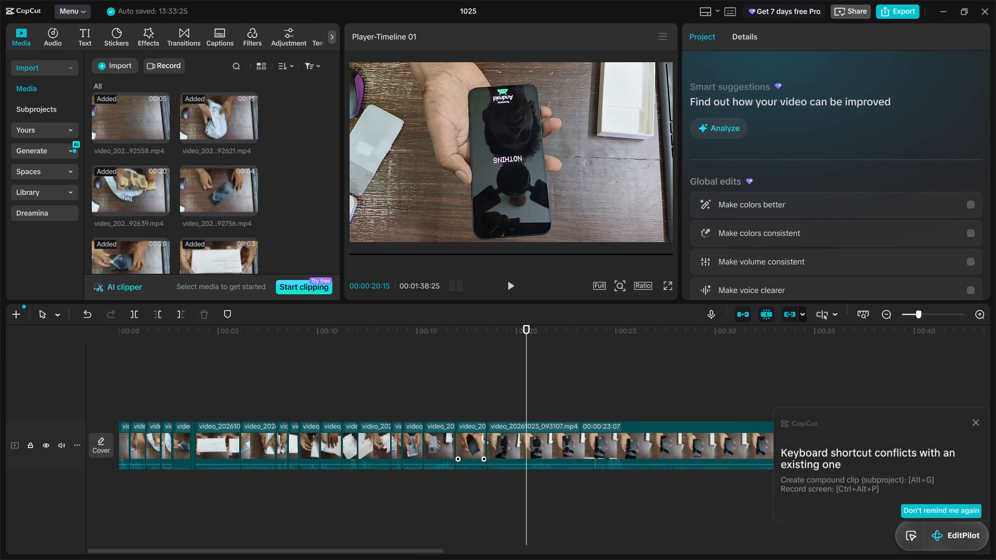
Play from 00:00:13:21 across the new join and review the opening of video_20261025_093107.mp4, where the phone is starting up.
click(388, 393)
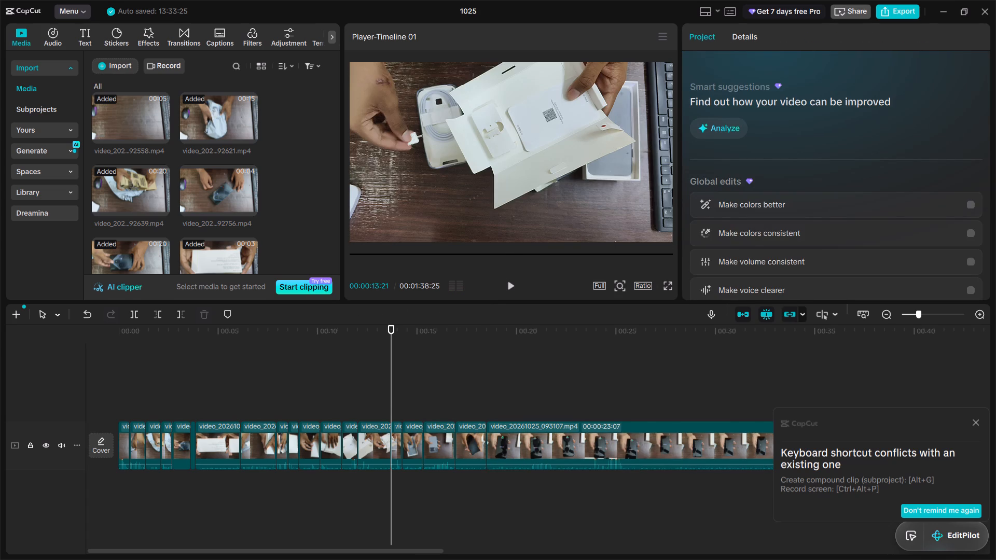
click(512, 283)
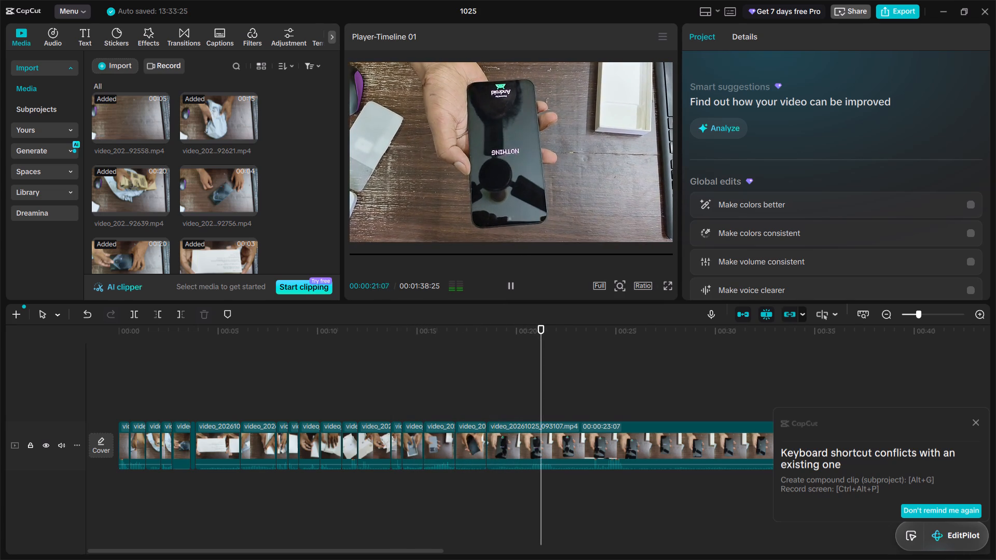
click(471, 408)
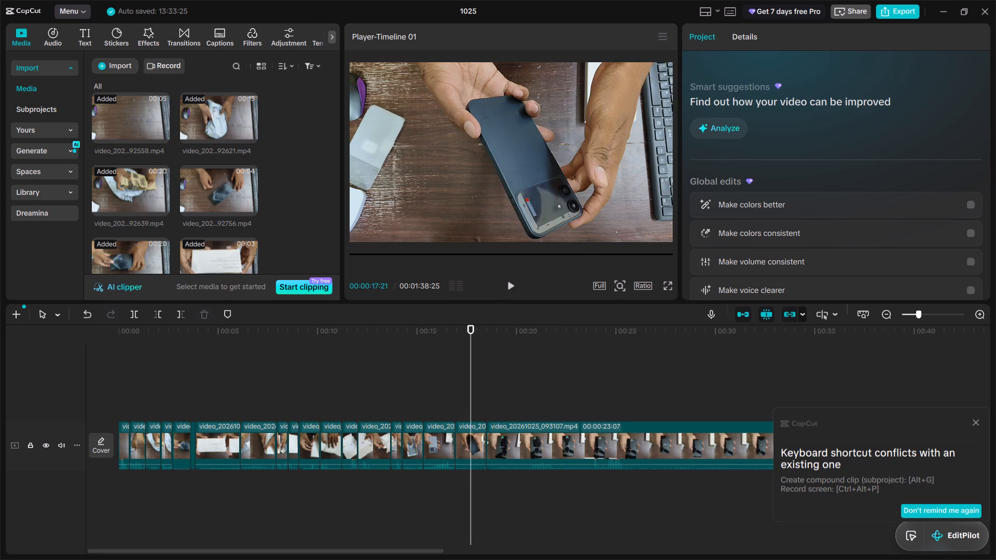
click(511, 286)
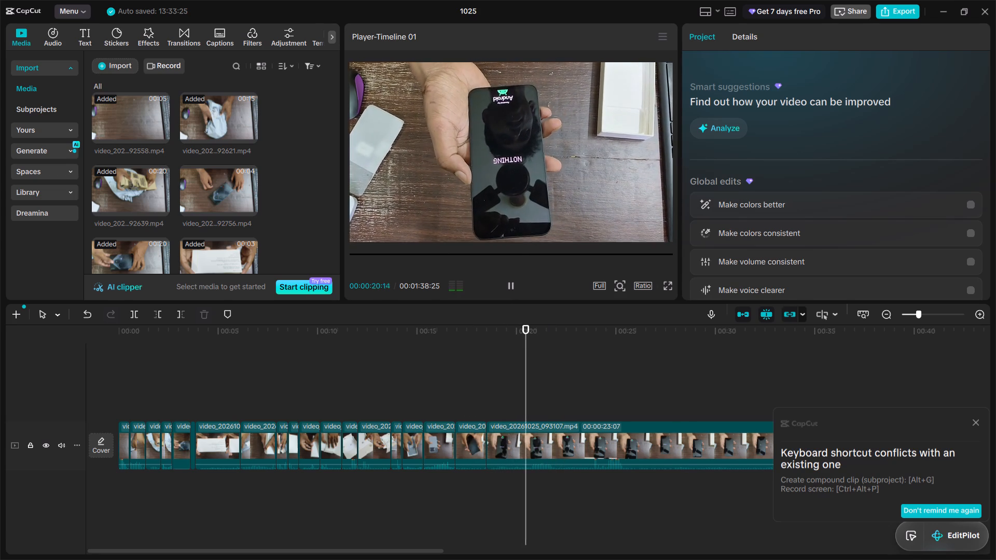
click(511, 286)
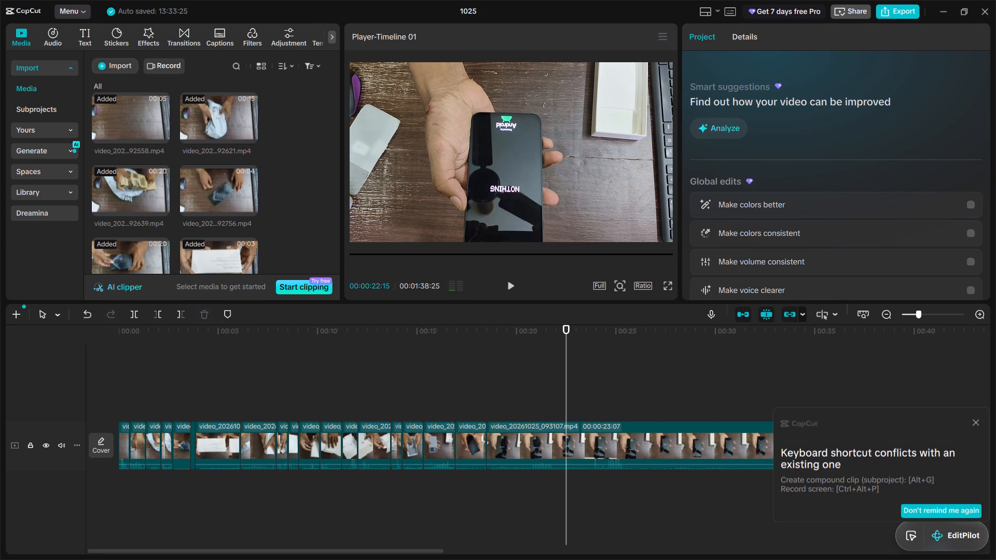
click(545, 381)
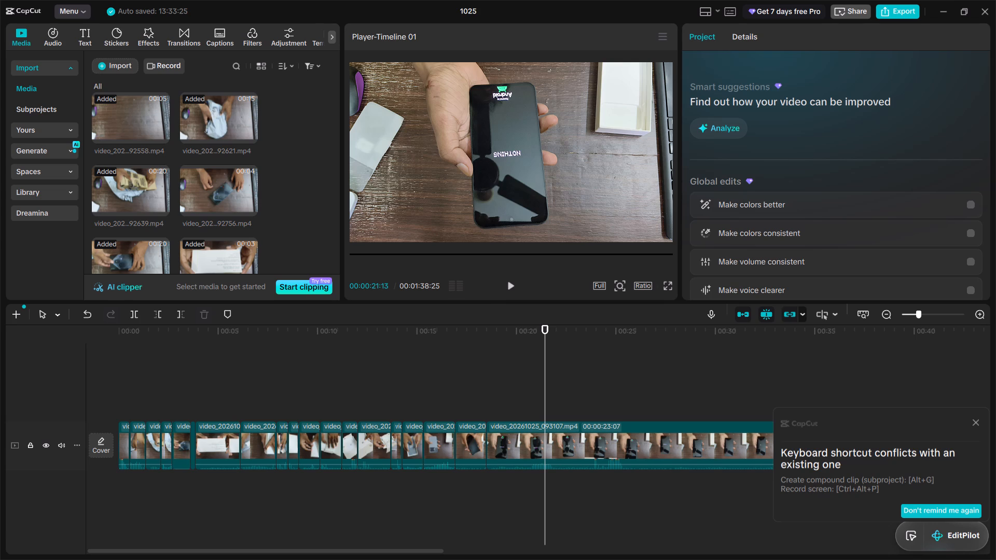
click(509, 288)
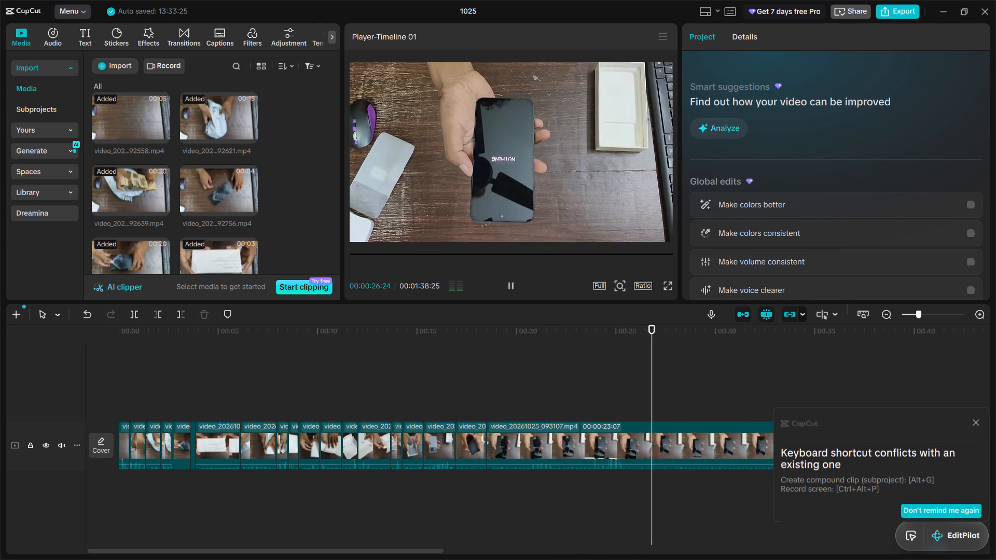
click(593, 393)
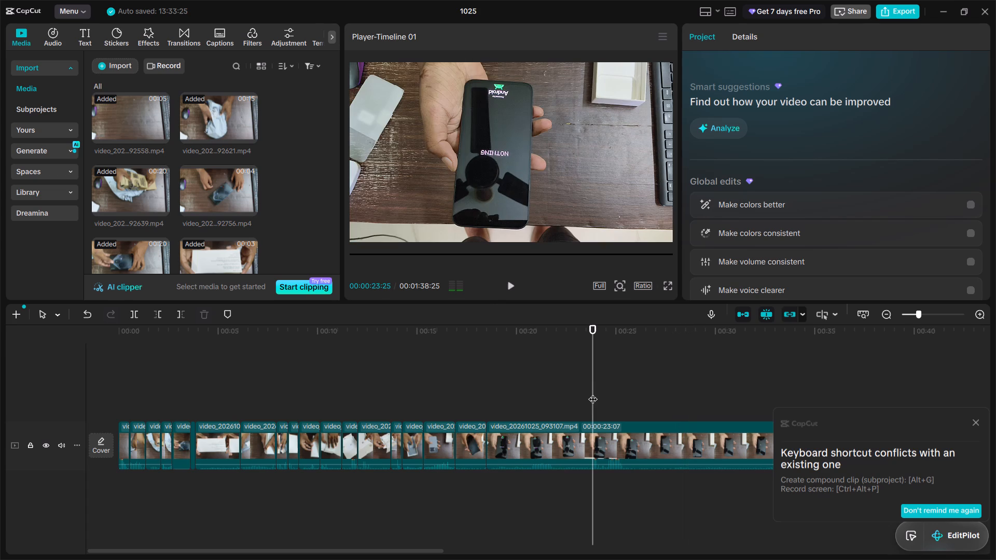
click(532, 401)
Play through the phone's startup footage and split video_20261025_093107.mp4 at 00:00:26:12, while the boot logo is on its screen.
click(613, 412)
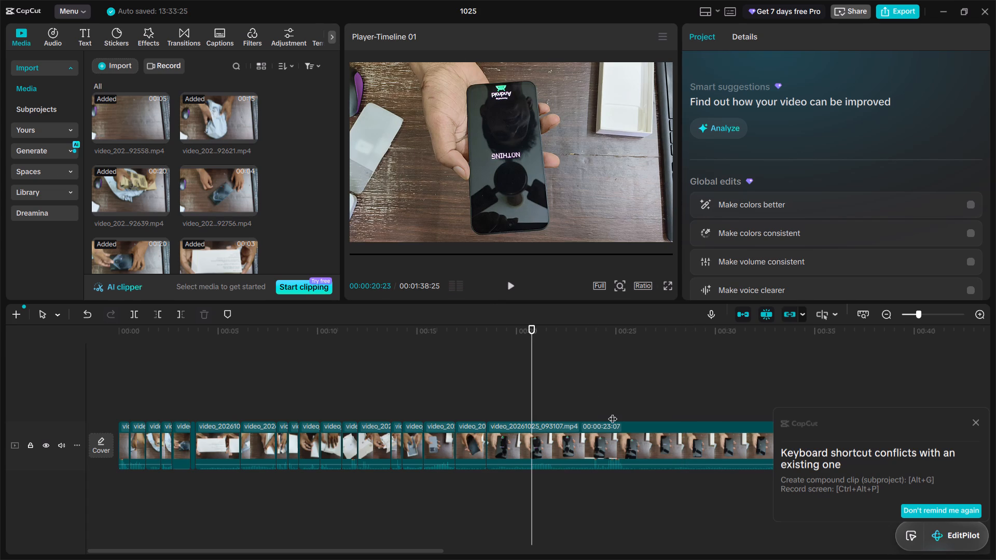
click(510, 283)
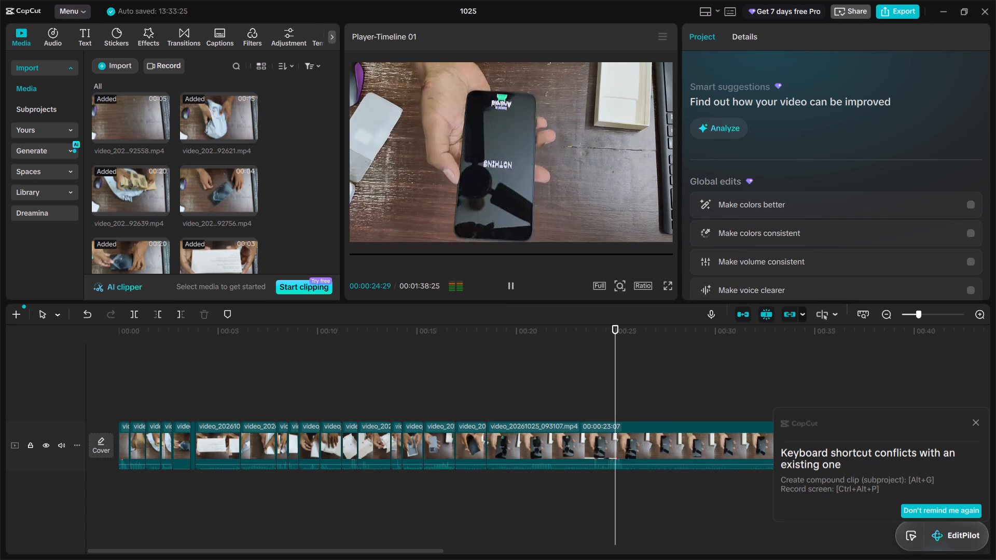
click(510, 283)
click(510, 283)
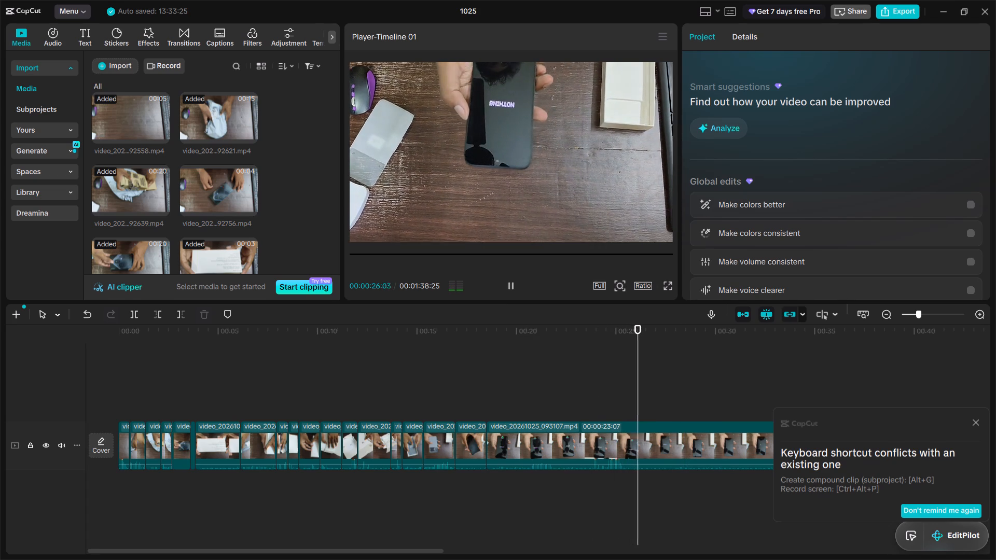
click(510, 283)
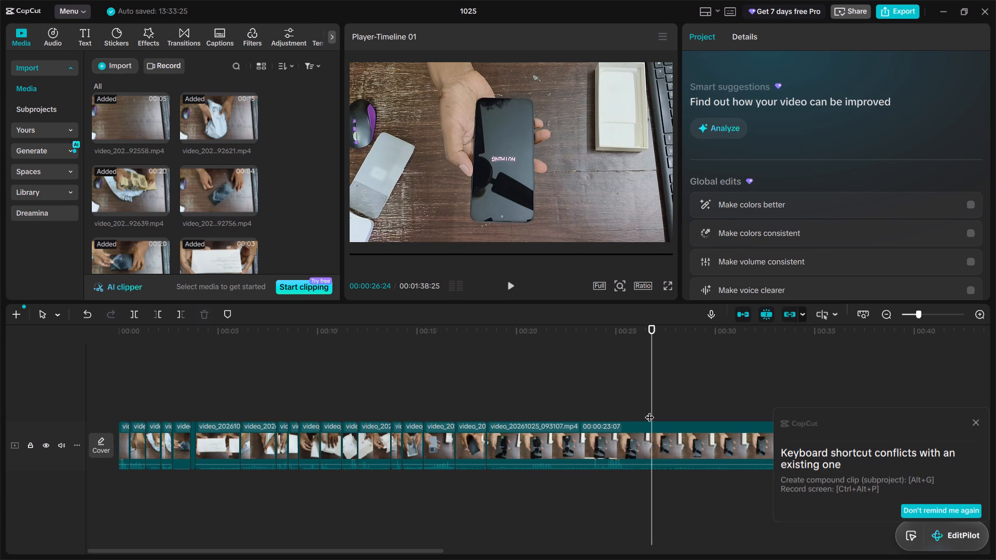
click(649, 411)
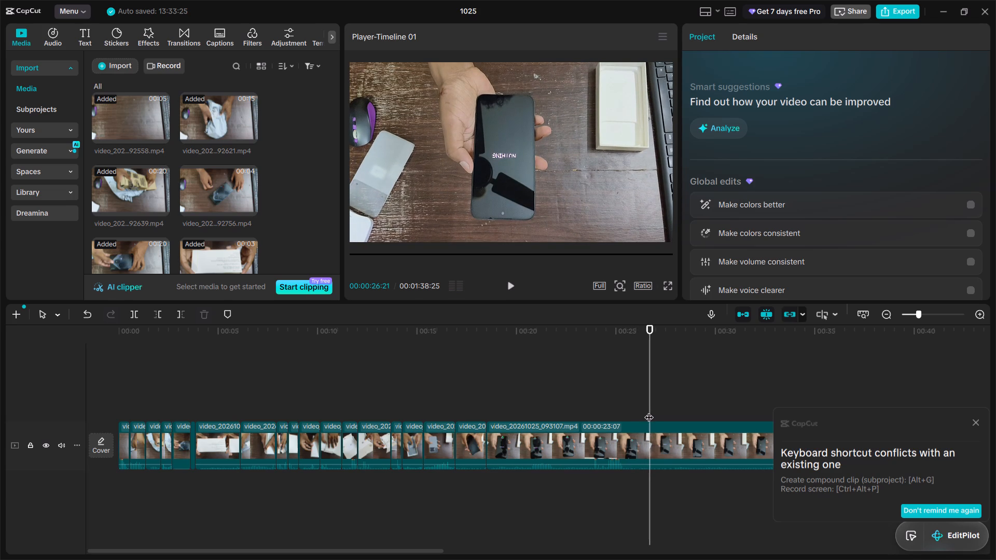
click(647, 410)
click(647, 410)
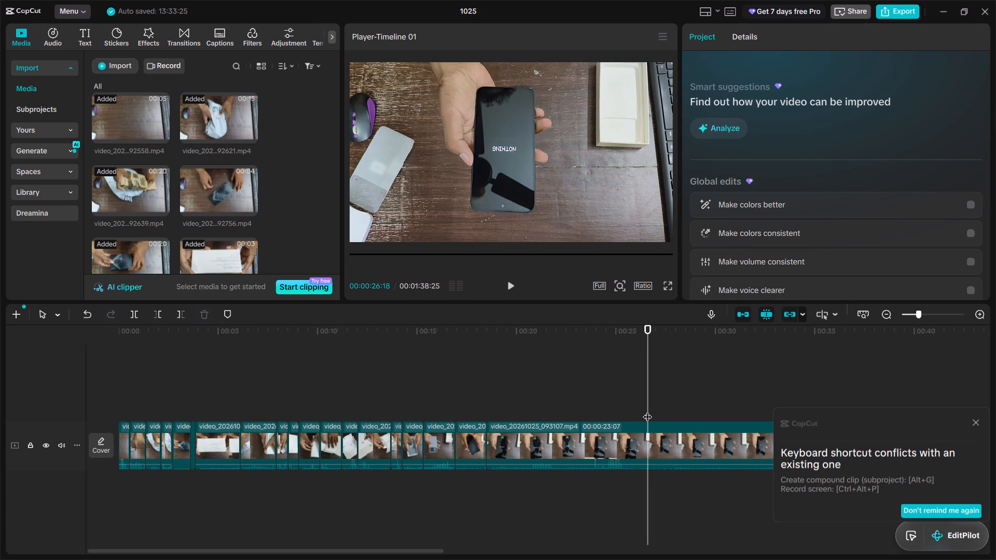
click(646, 410)
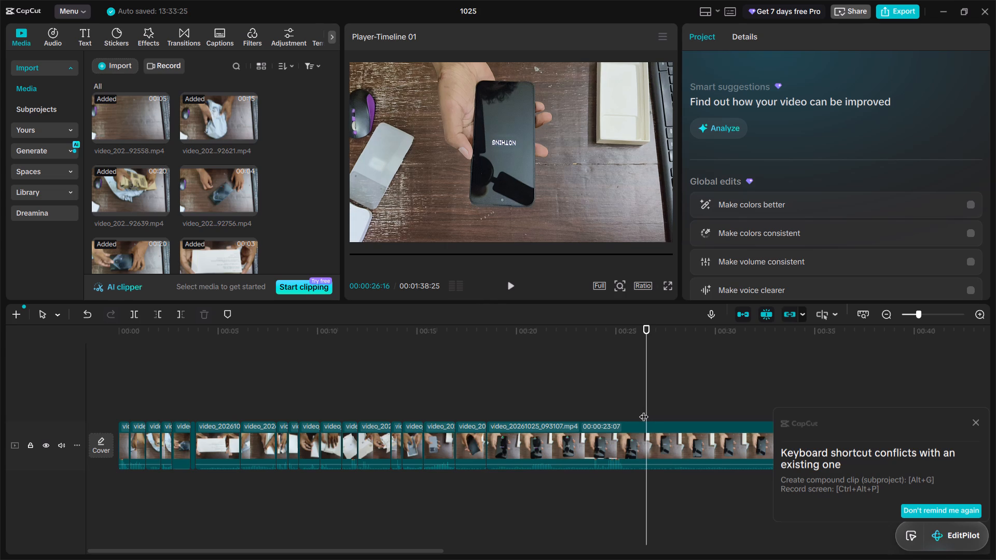
click(644, 410)
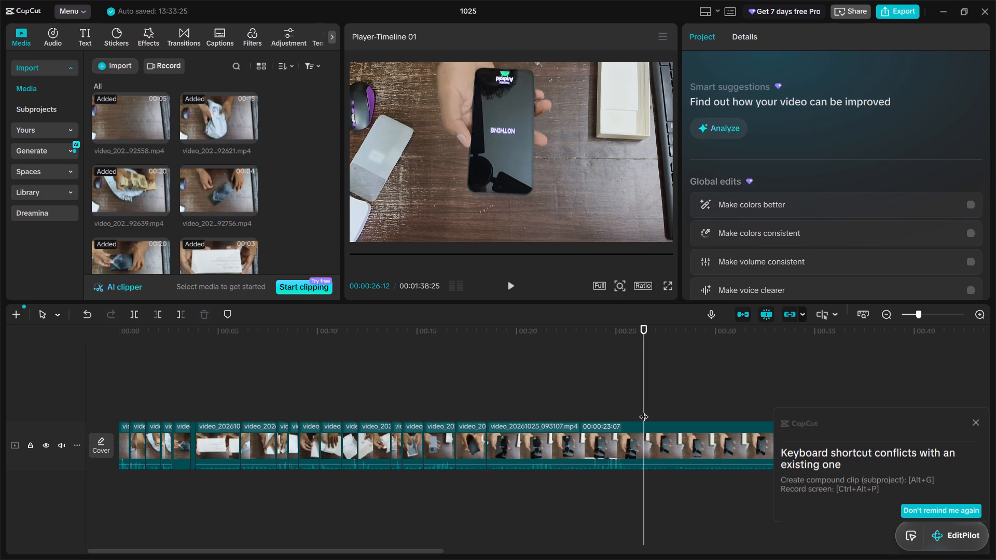
click(136, 312)
Delete the opening part of video_20261025_093107.mp4 before the new split.
click(538, 448)
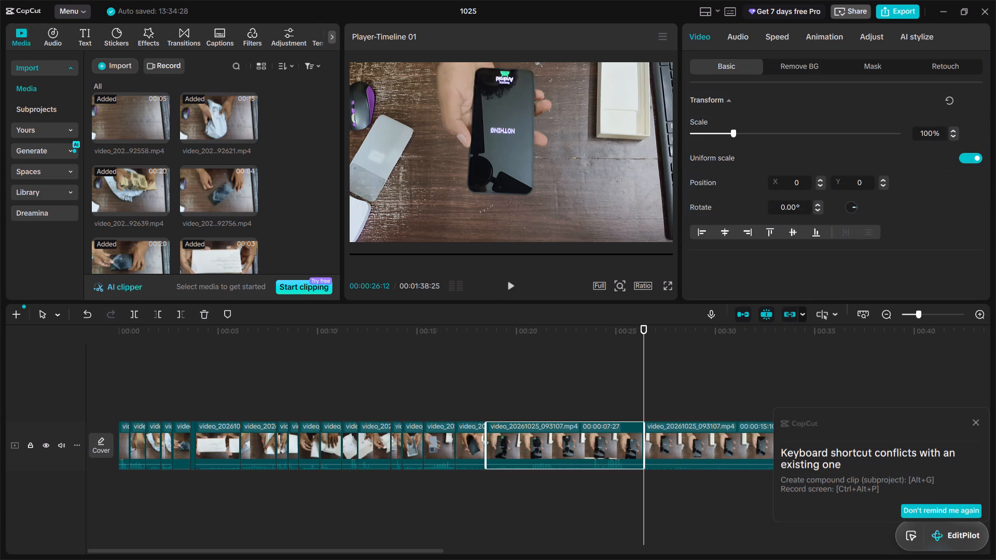
key(BackSpace)
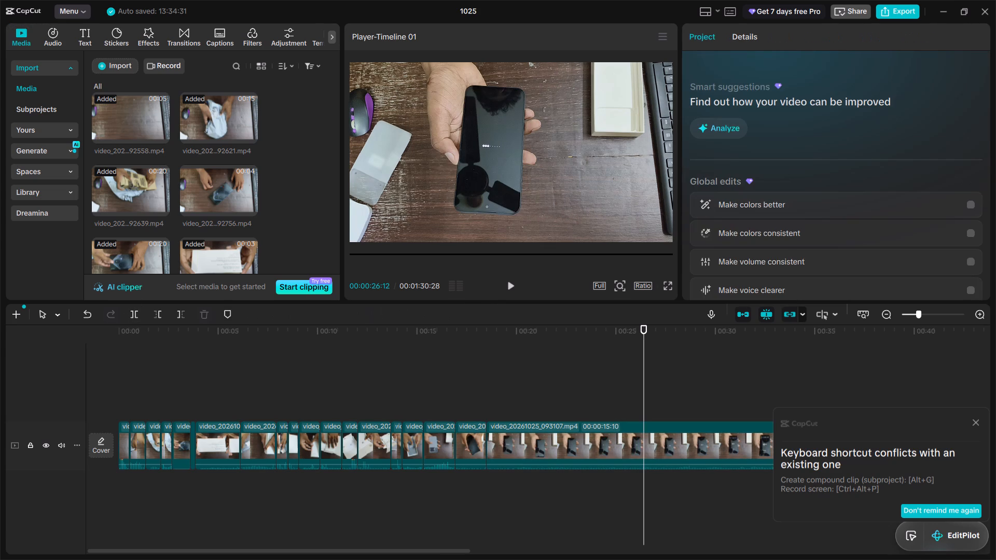
Review the join from 00:00:17:13 and undo the deletion of the opening part of video_20261025_093107.mp4.
click(465, 392)
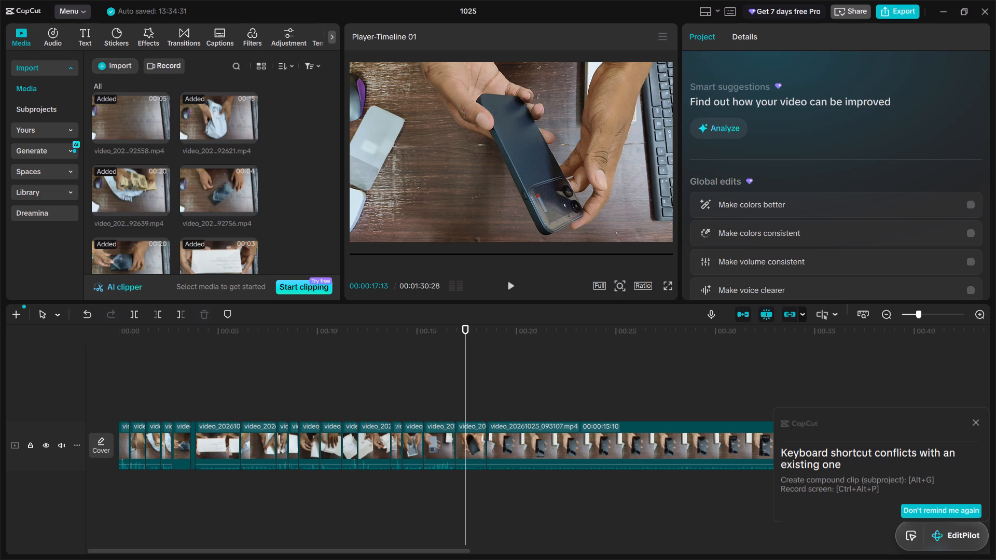
click(513, 286)
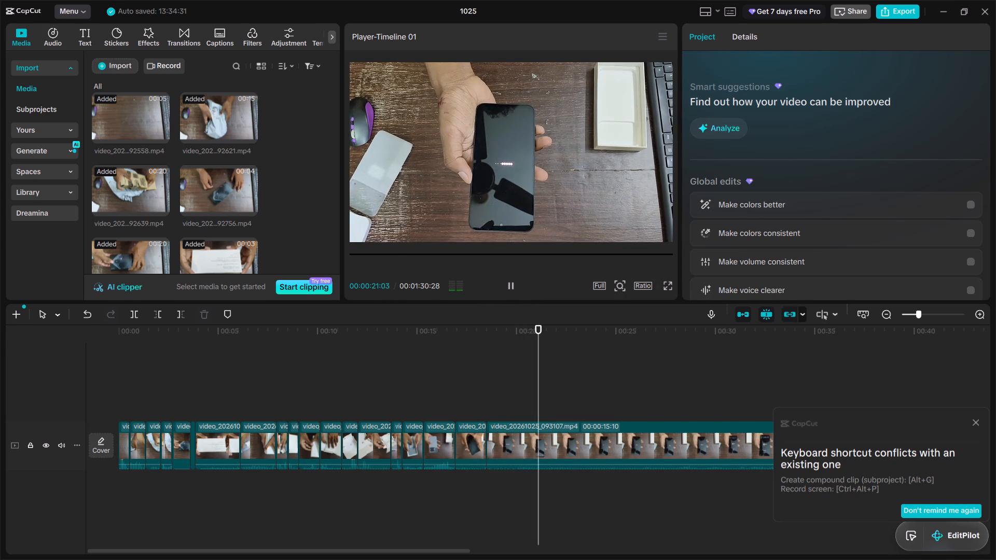
click(86, 320)
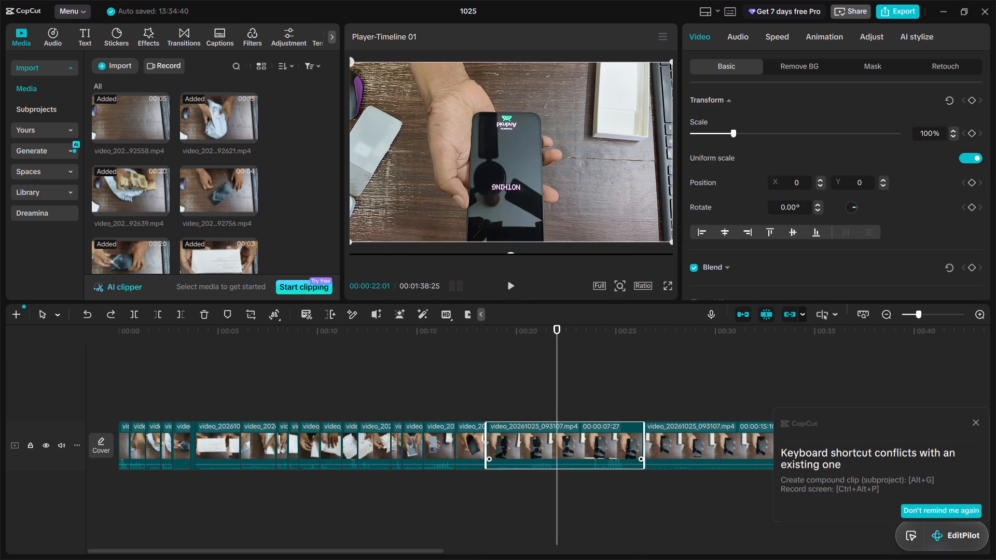
Play through the restored phone startup footage and split video_20261025_093107.mp4 at 00:00:26:14, while the NOTHING logo is on the phone's screen.
click(533, 394)
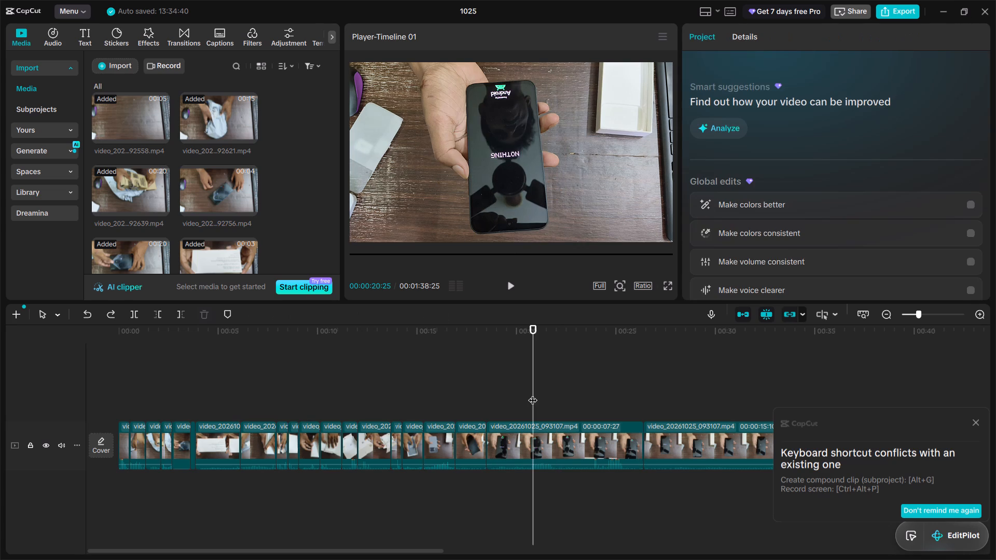
click(479, 413)
click(513, 287)
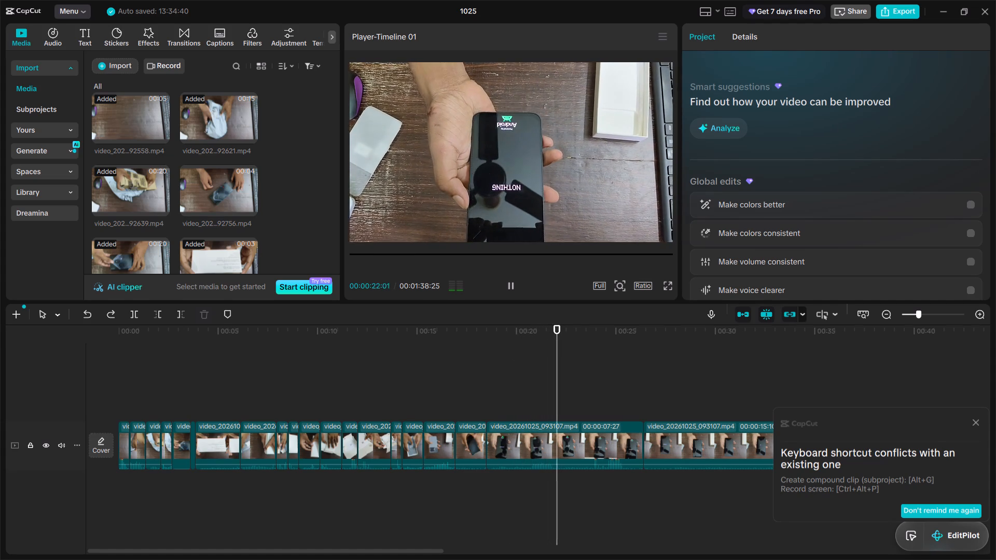
click(511, 286)
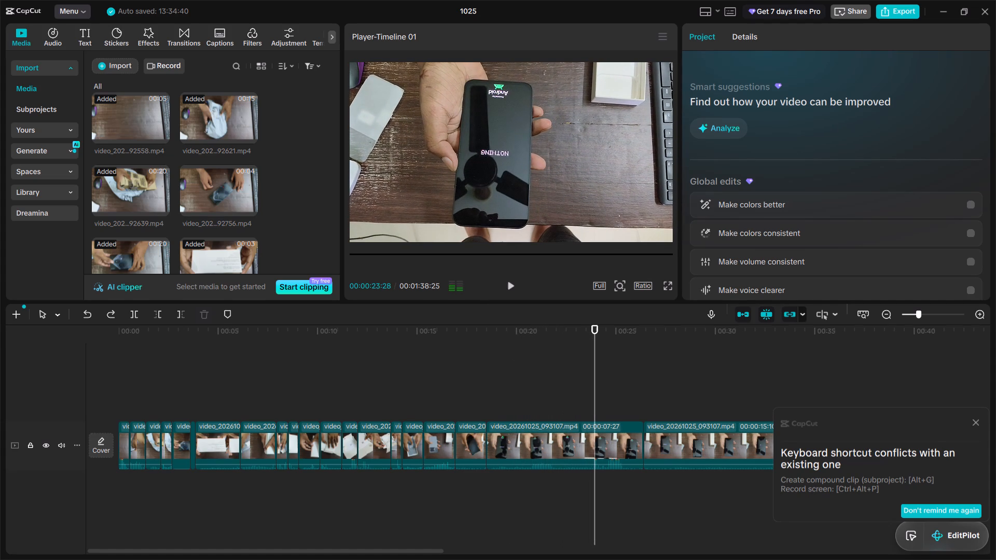
click(511, 286)
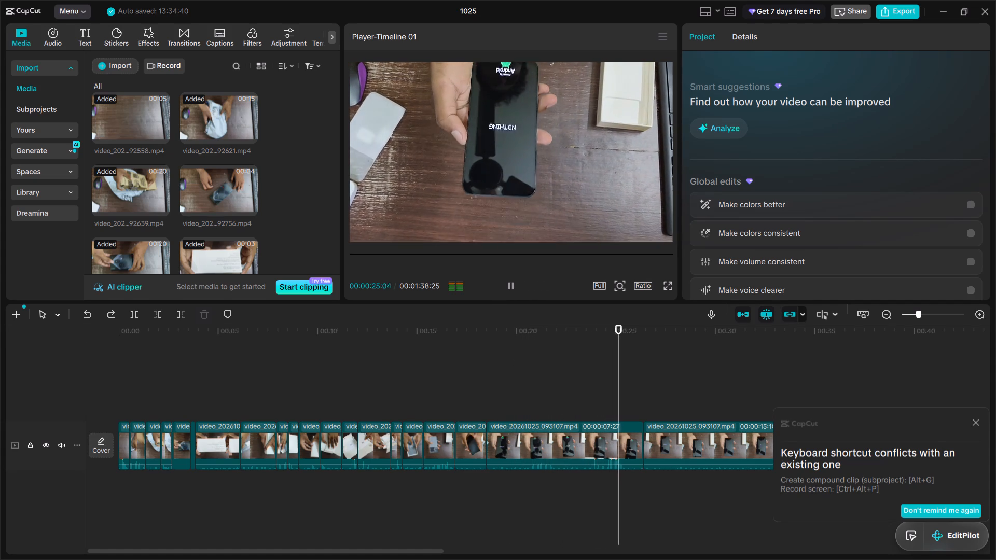
click(511, 286)
click(511, 286)
click(511, 286)
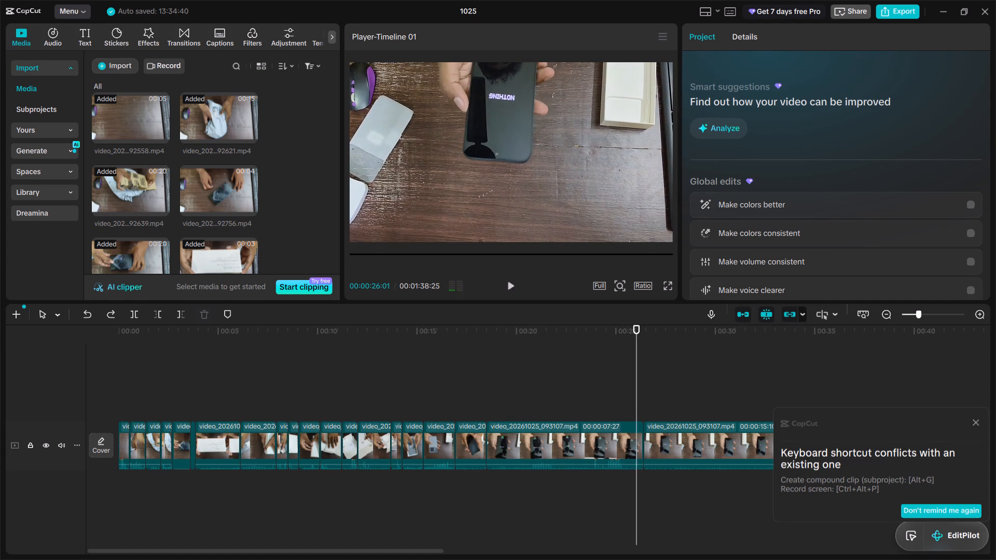
double_click(511, 286)
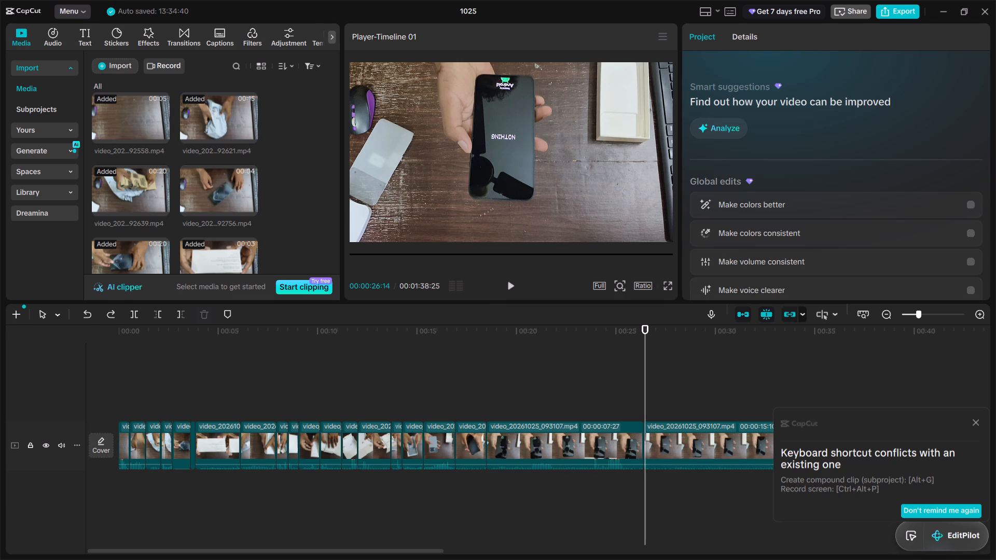
click(136, 317)
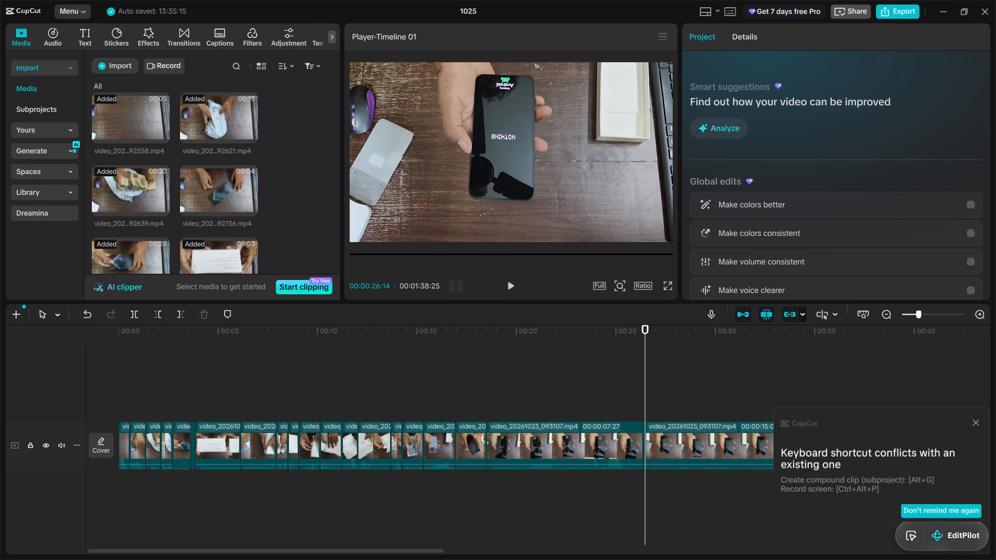
Delete the opening 00:00:07:27 part of video_20261025_093107.mp4.
click(589, 442)
key(BackSpace)
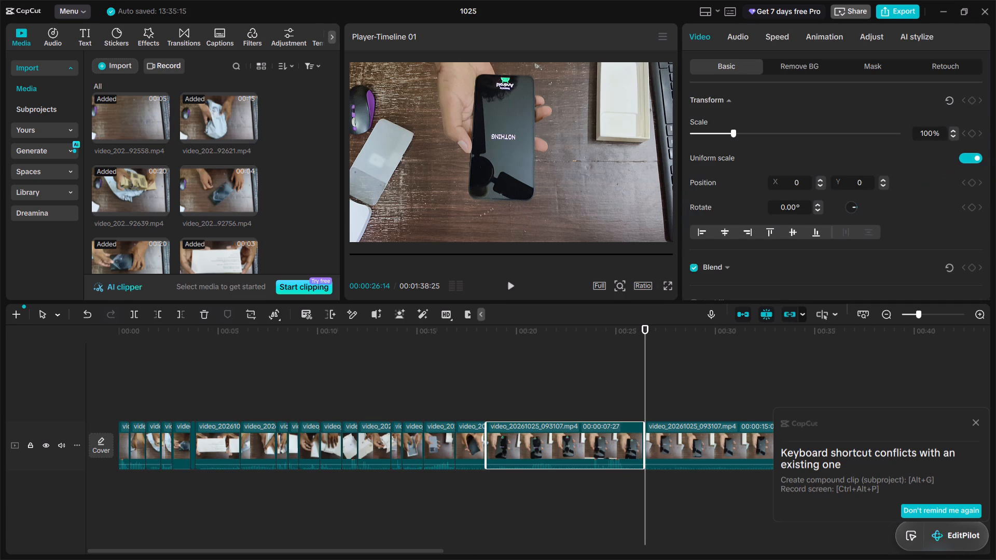
Delete the tiny leftover sliver between video_20261025_093023.mp4 and the main part of video_20261025_093107.mp4.
ctrl+scroll(513, 395, up, 2)
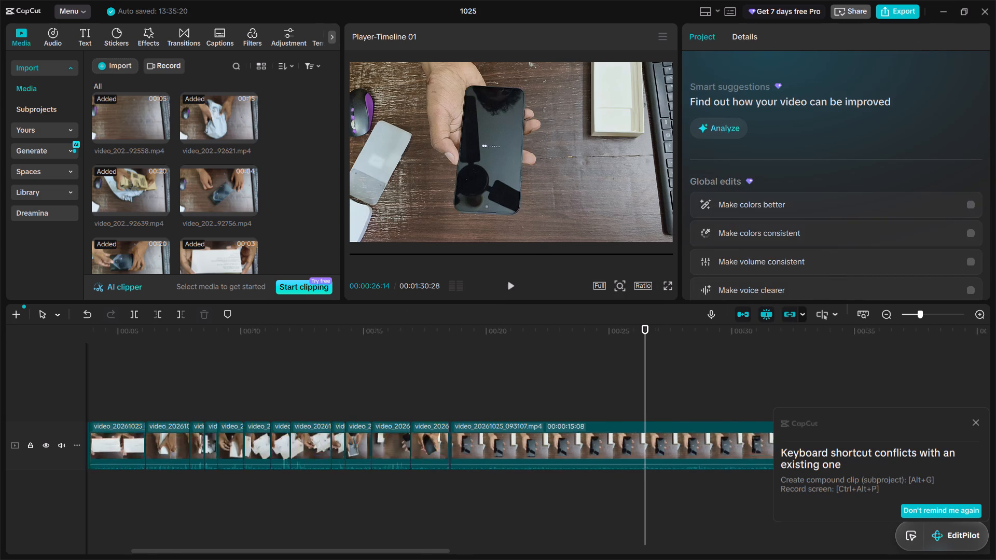
ctrl+scroll(513, 395, up, 3)
scroll(472, 395, right, 1)
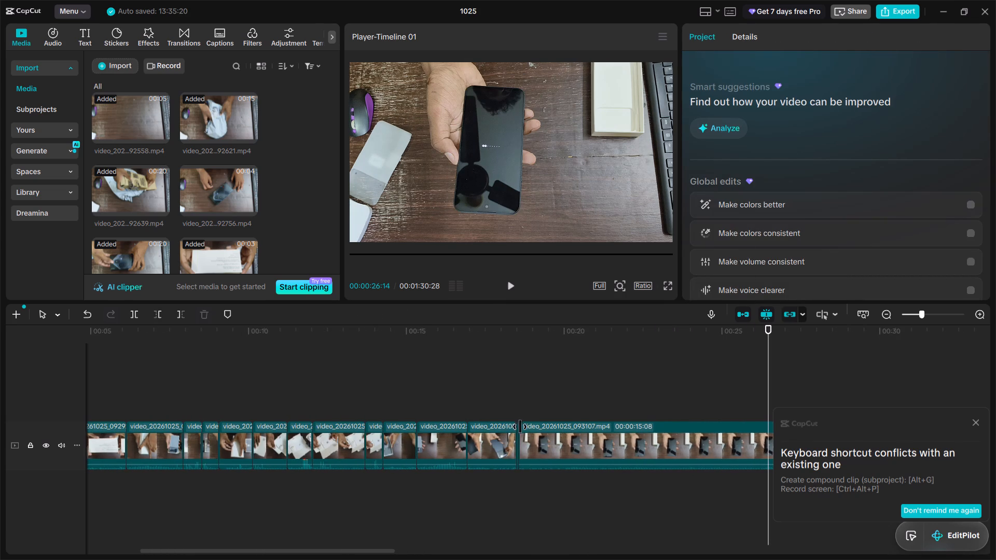
ctrl+scroll(520, 418, up, 1)
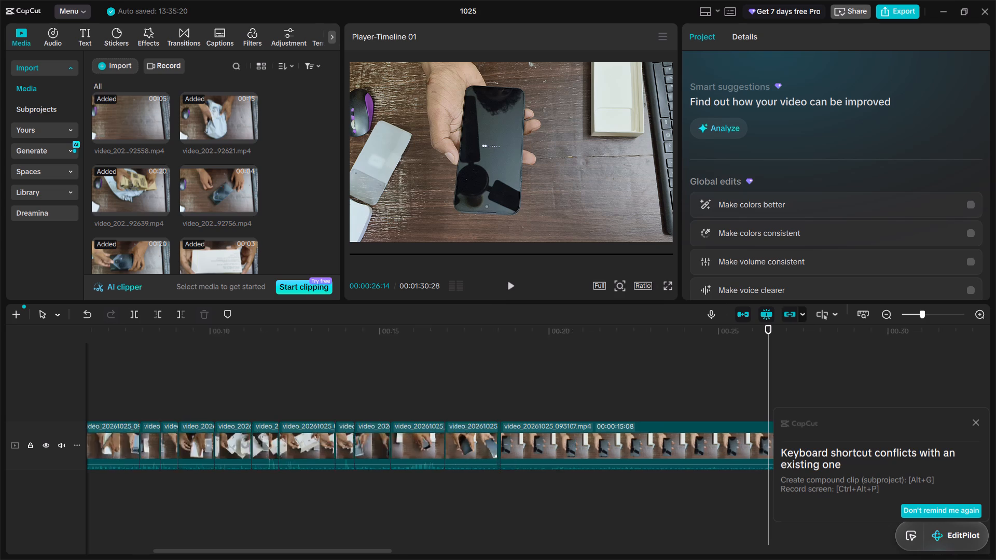
ctrl+scroll(520, 418, up, 3)
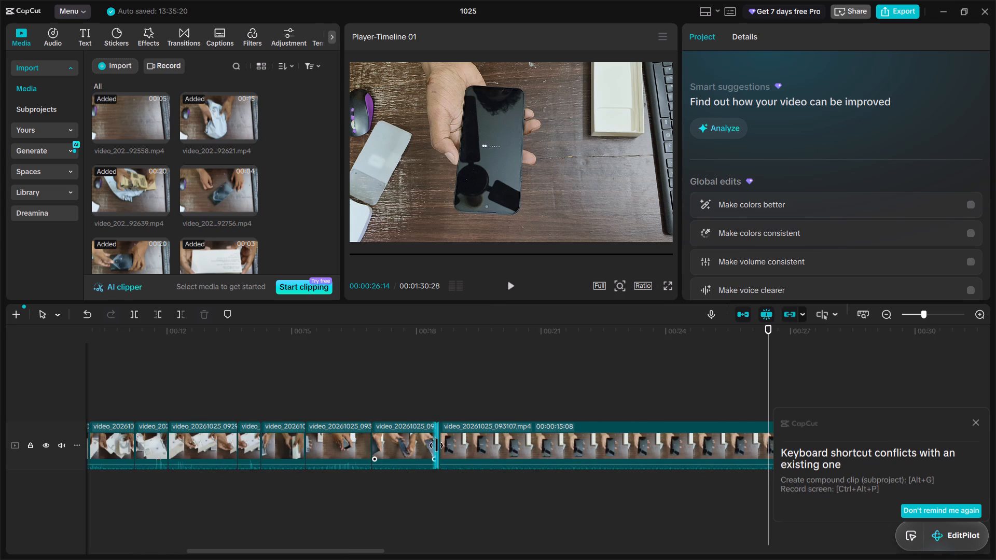
ctrl+scroll(459, 402, up, 5)
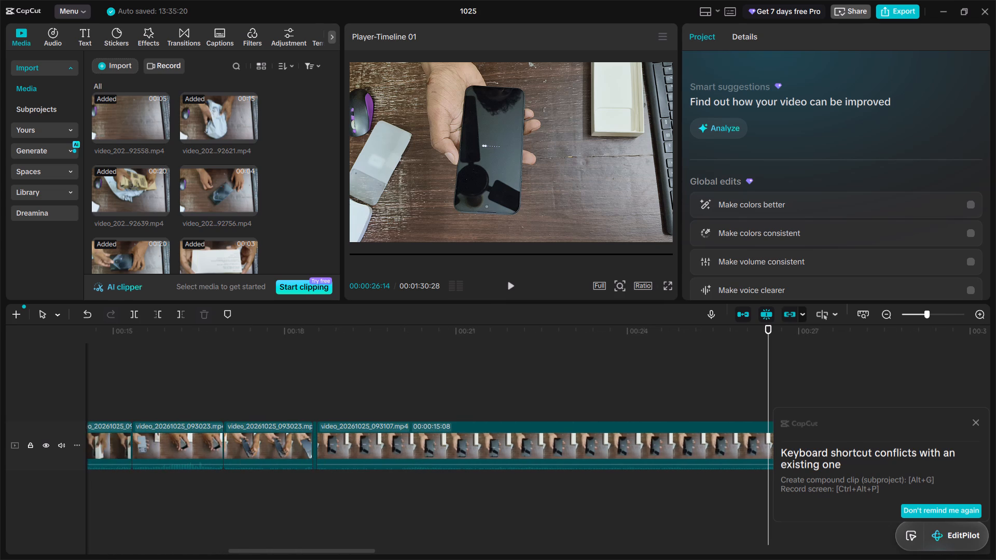
click(314, 468)
key(BackSpace)
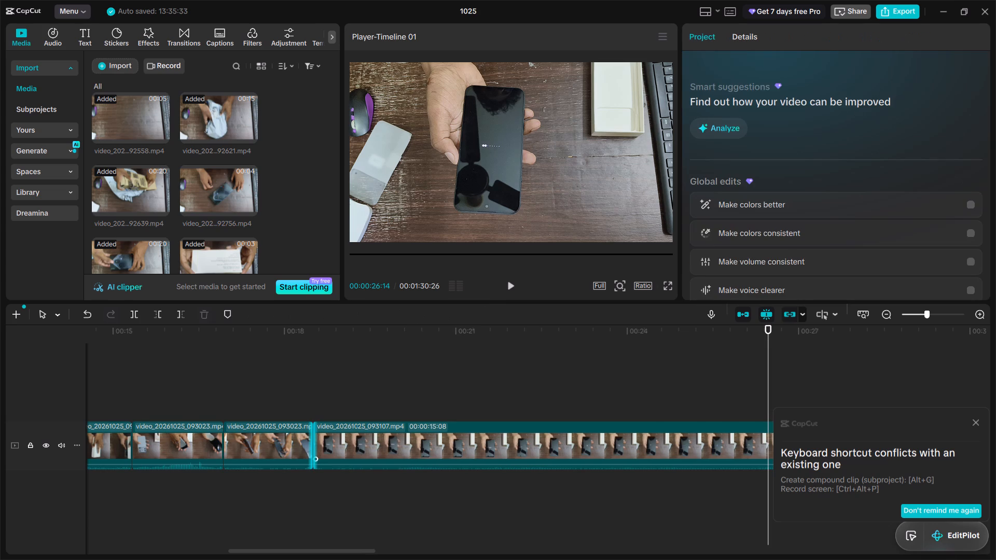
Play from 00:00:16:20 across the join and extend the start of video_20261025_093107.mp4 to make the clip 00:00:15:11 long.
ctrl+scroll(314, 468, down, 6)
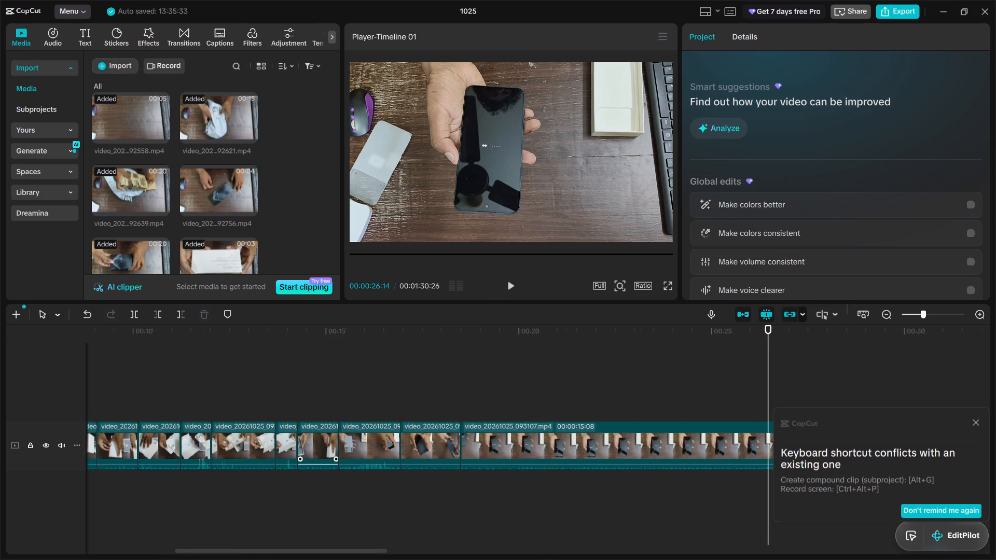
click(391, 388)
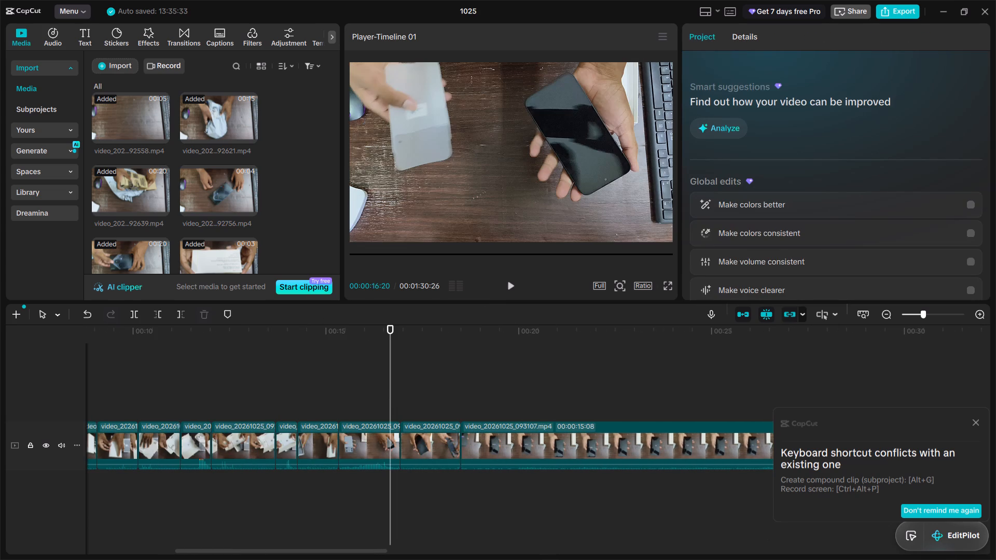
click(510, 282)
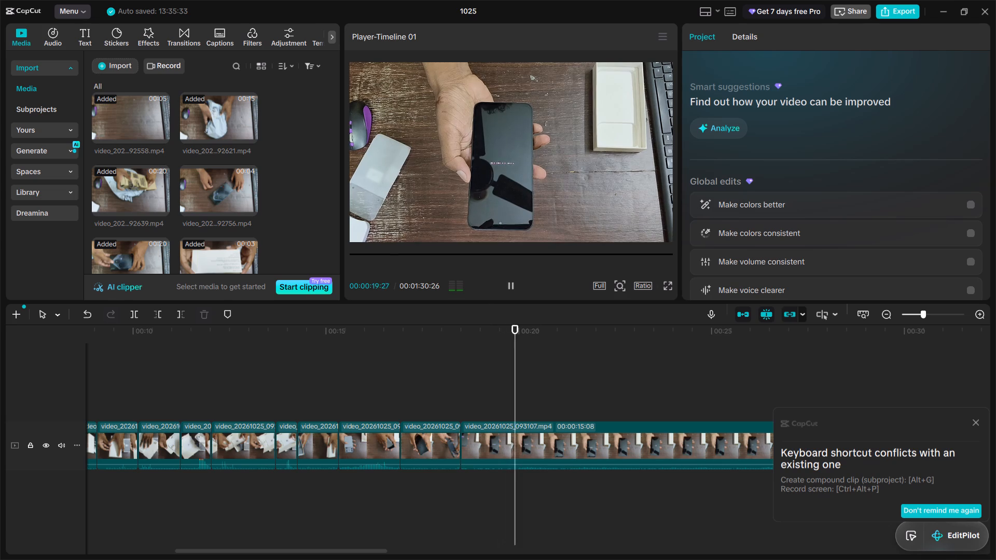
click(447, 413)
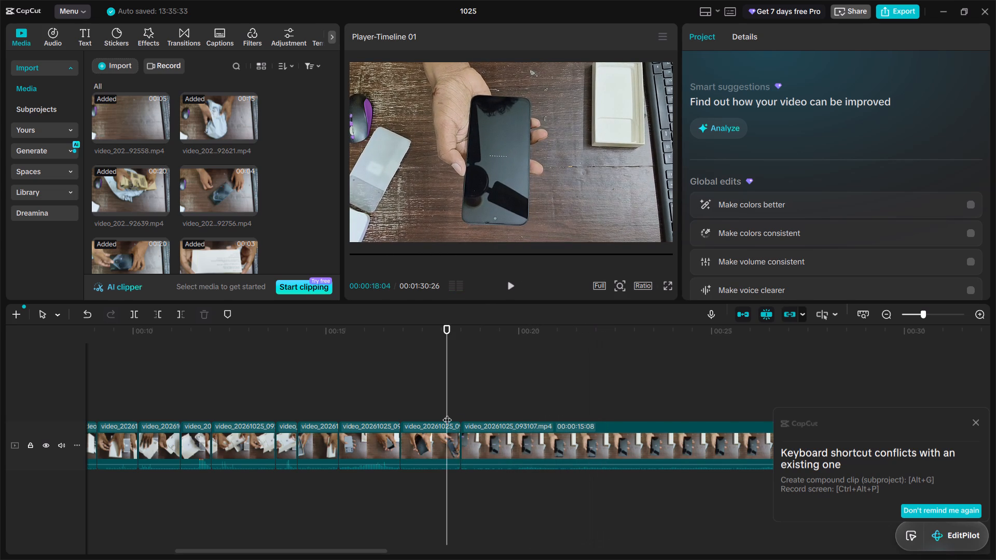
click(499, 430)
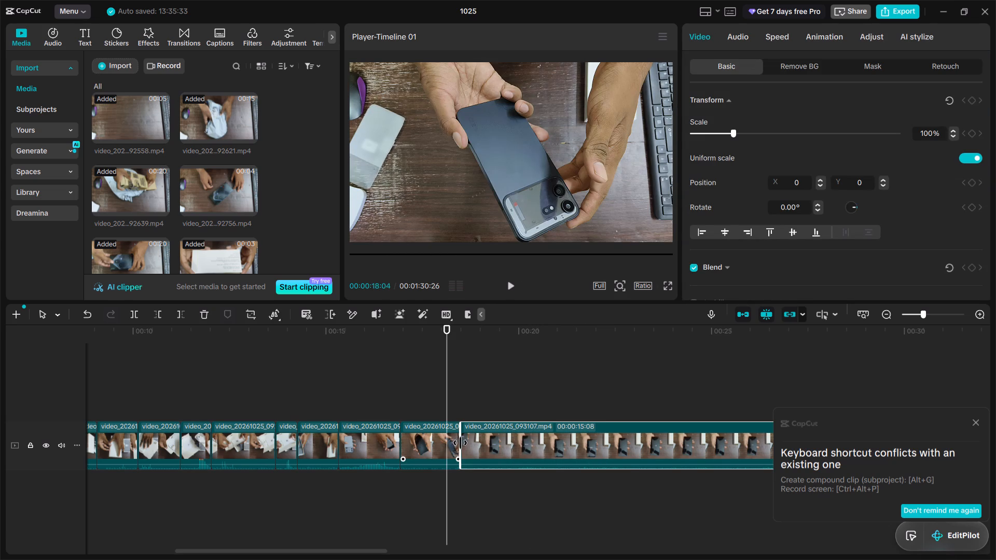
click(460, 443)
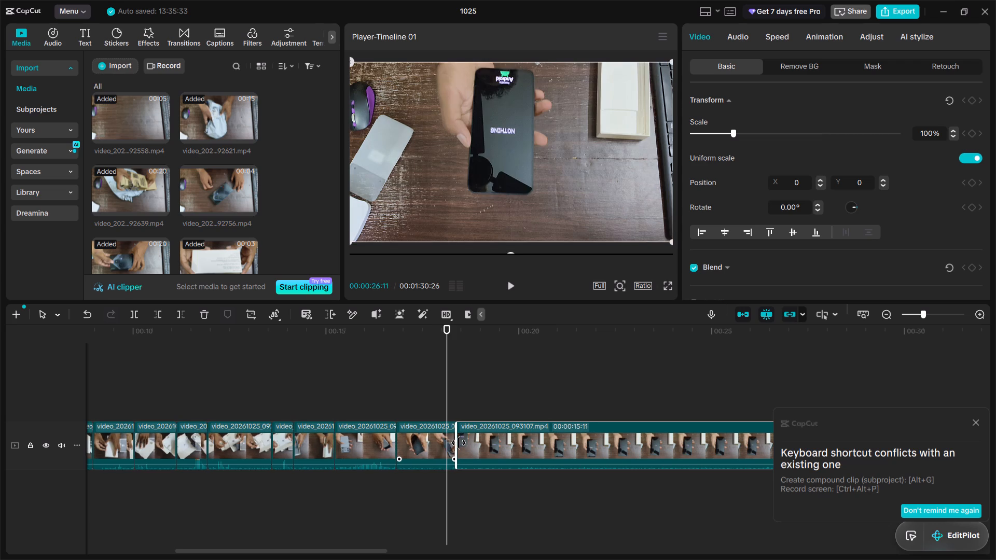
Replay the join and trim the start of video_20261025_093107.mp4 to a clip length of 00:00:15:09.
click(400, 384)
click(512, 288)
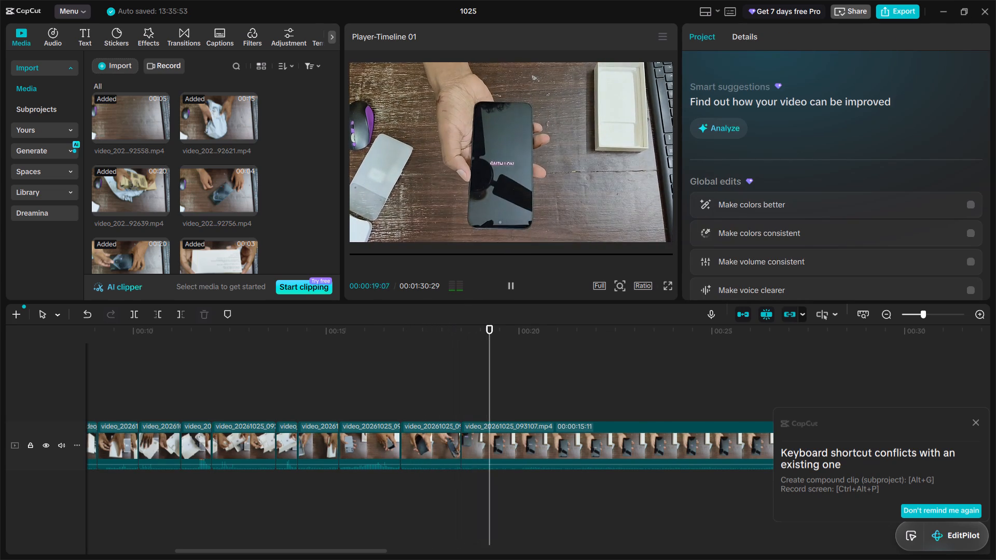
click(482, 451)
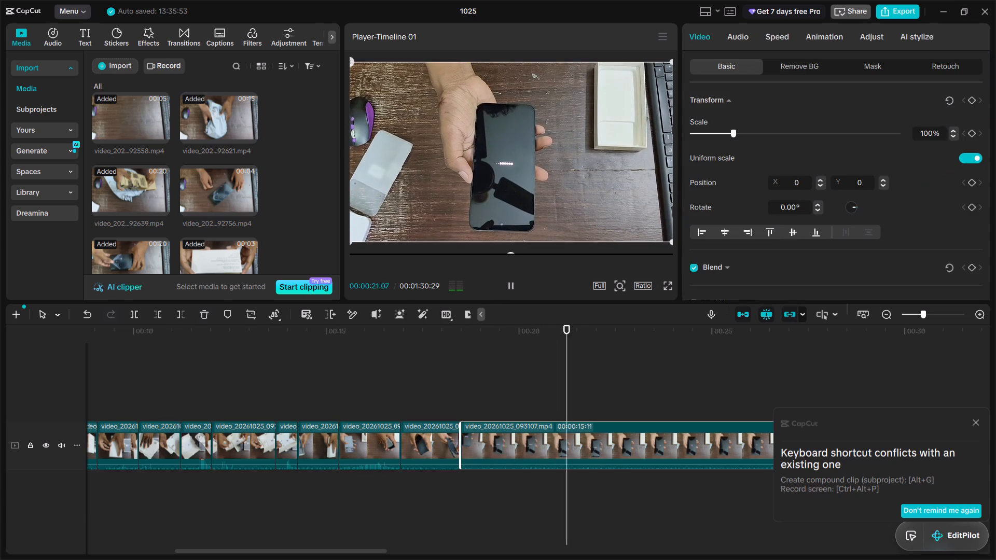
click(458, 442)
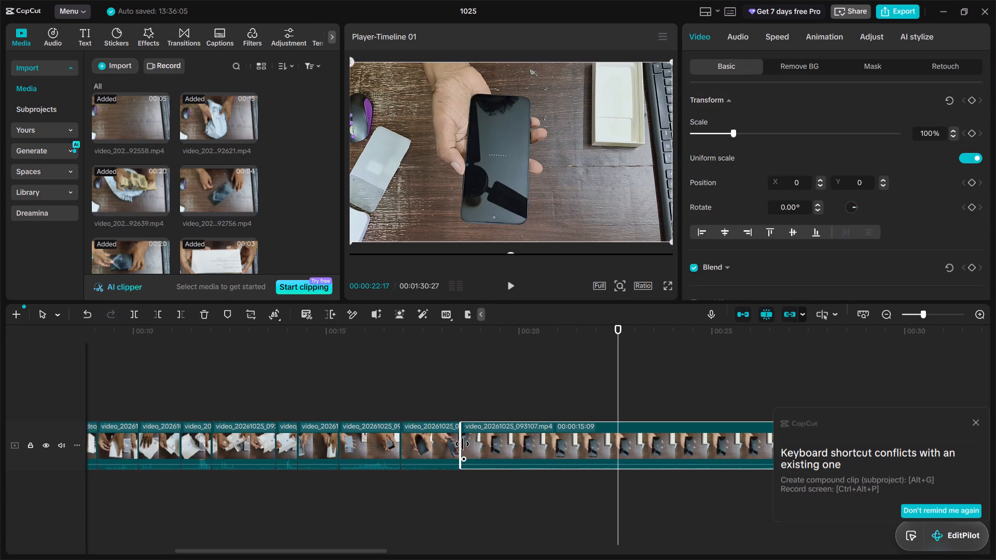
Play across the join from 00:00:18:02 and extend the start of video_20261025_093107.mp4 to a clip length of 00:00:15:17.
click(445, 397)
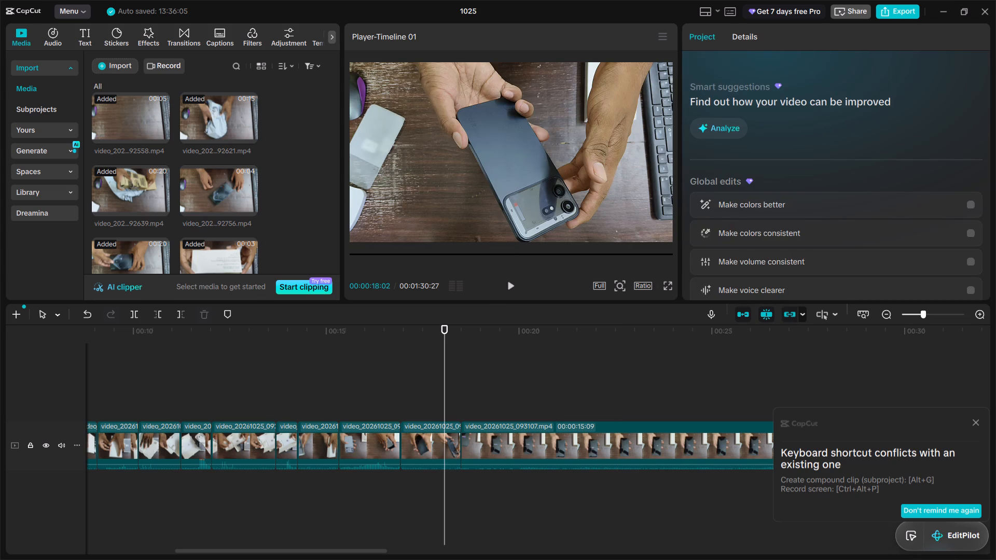
click(510, 286)
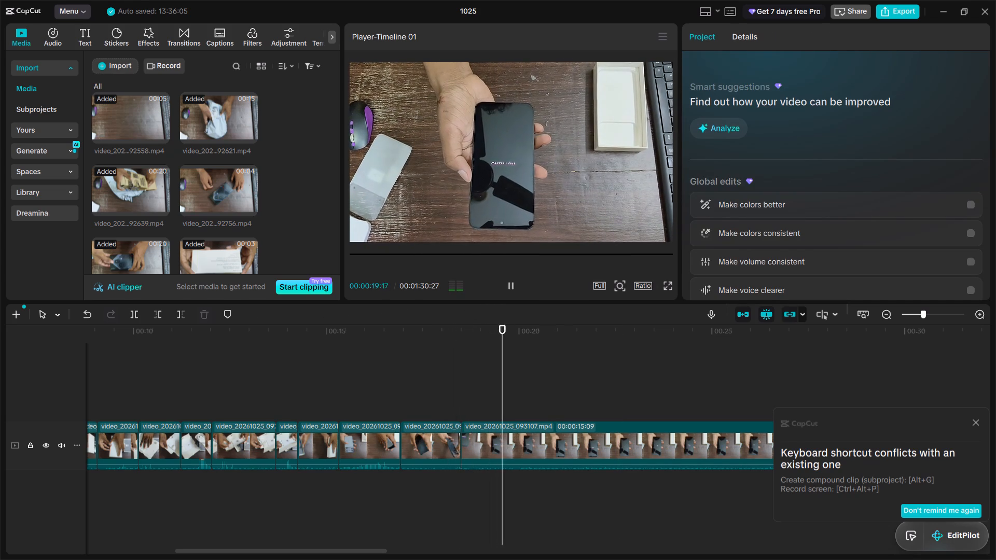
click(478, 424)
drag(459, 441, 451, 441)
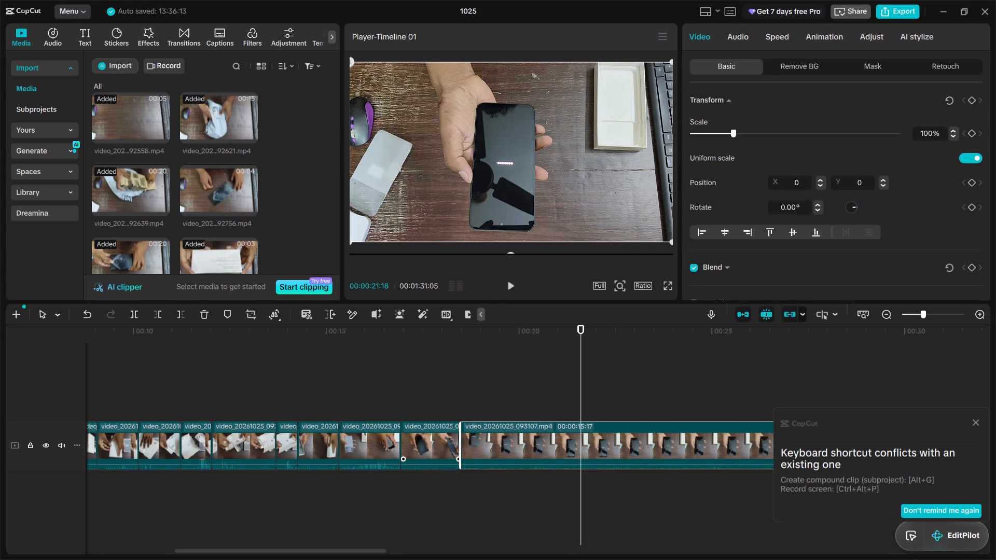
Replay the join into video_20261025_093107.mp4 from 00:00:18:08 and 00:00:18:11 to check how the cut to the startup footage flows.
click(514, 288)
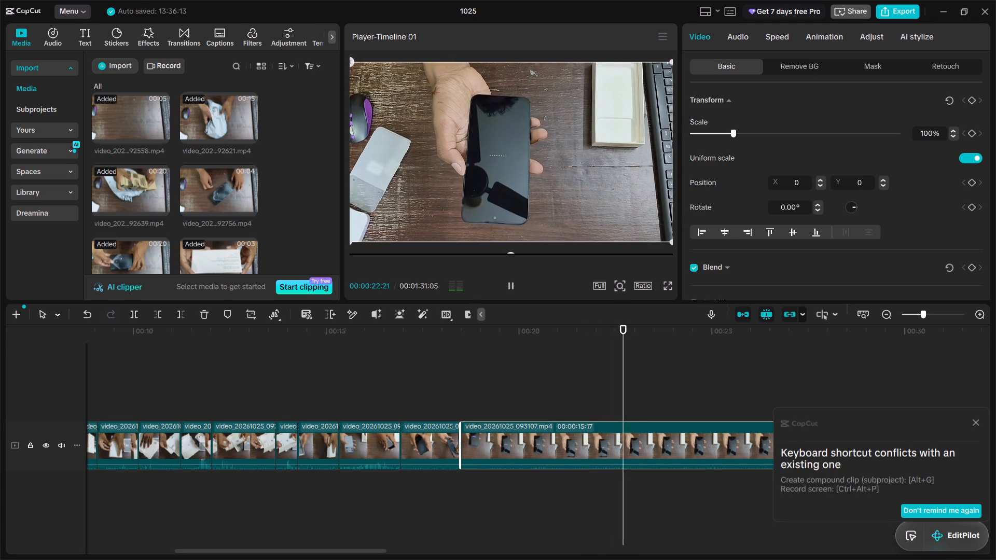
click(452, 384)
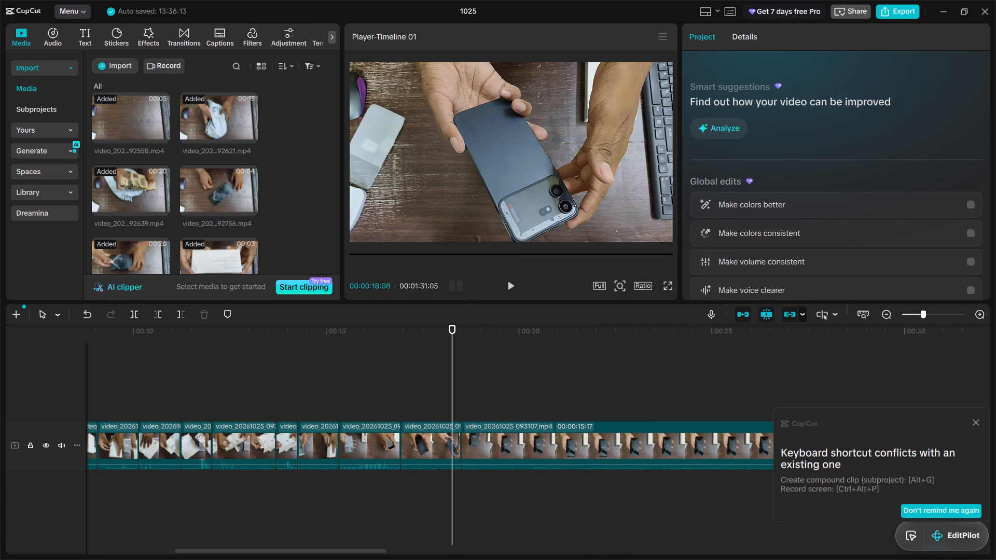
click(509, 277)
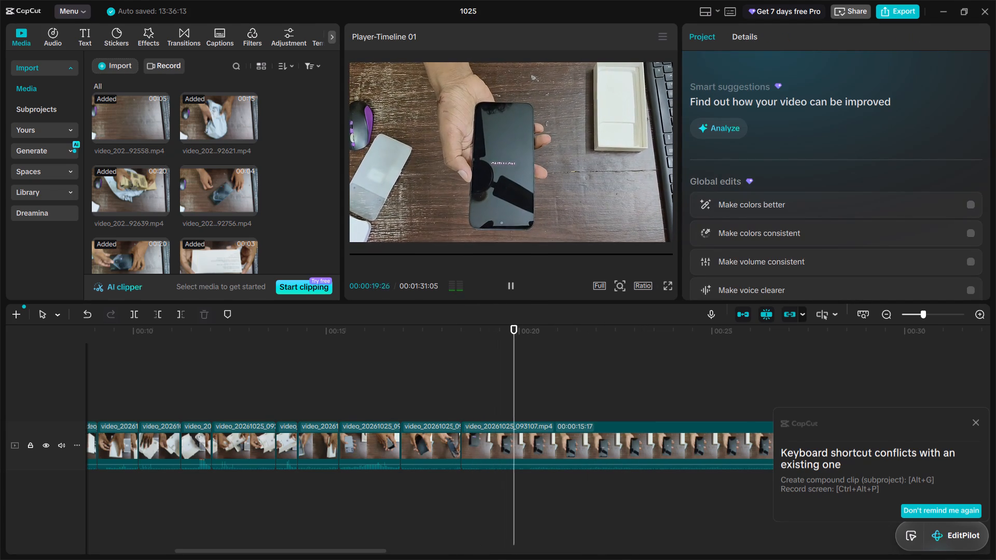
click(456, 400)
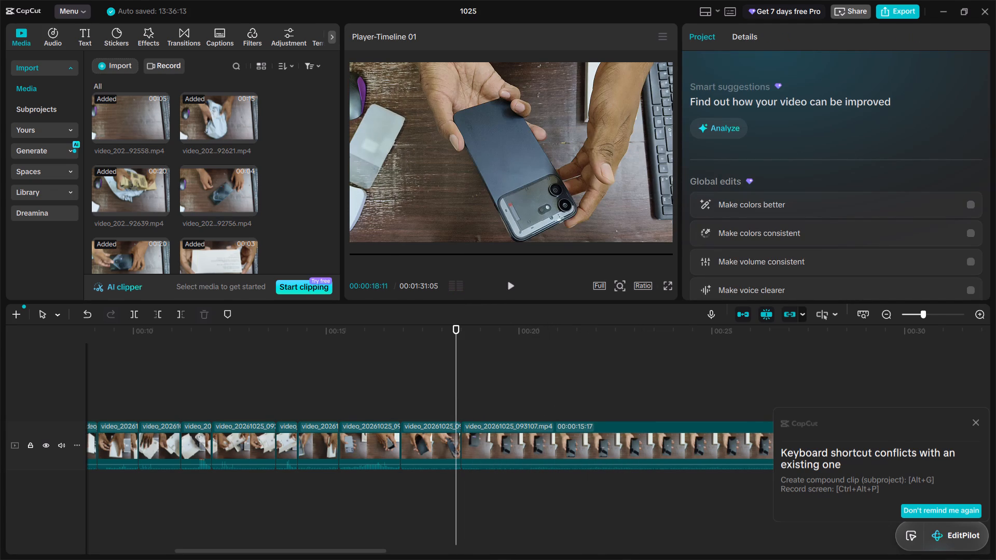
click(510, 287)
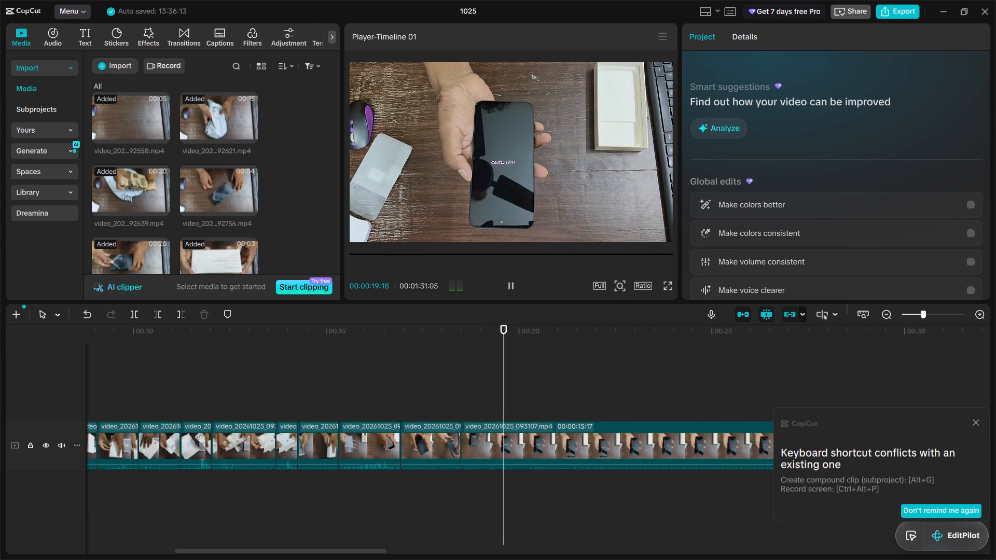
click(510, 287)
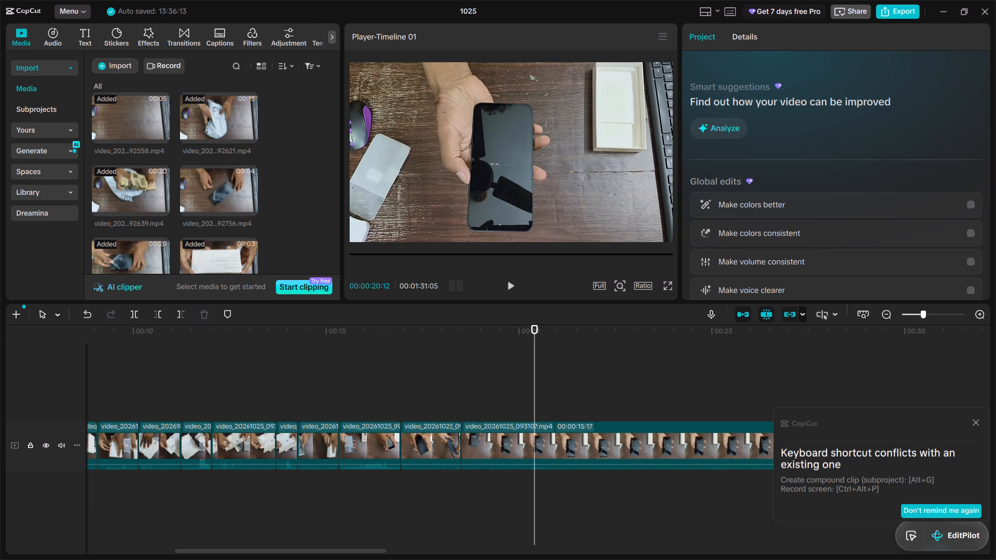
Undo the recent start trims of video_20261025_093107.mp4 and the deletion of its 00:00:07:27 section.
click(471, 431)
click(440, 406)
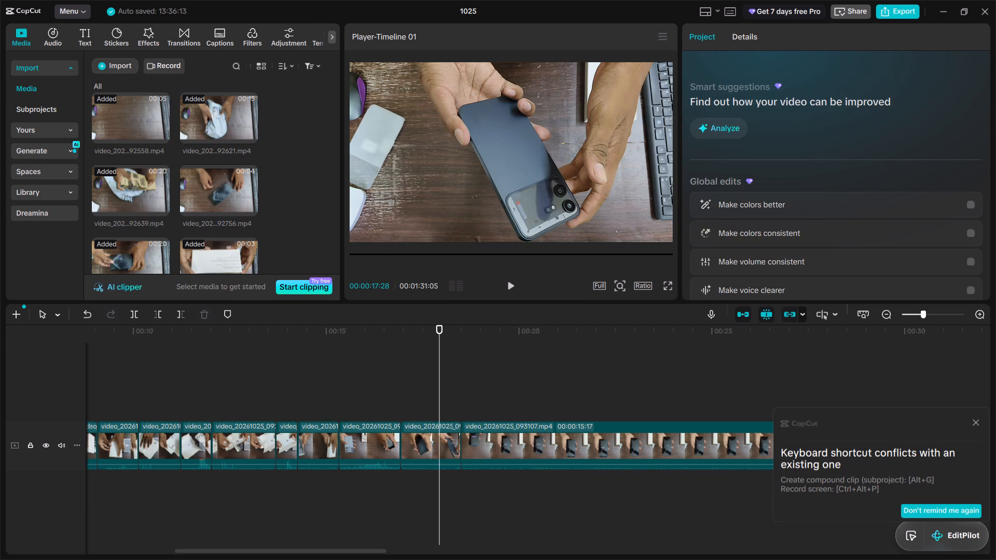
click(87, 313)
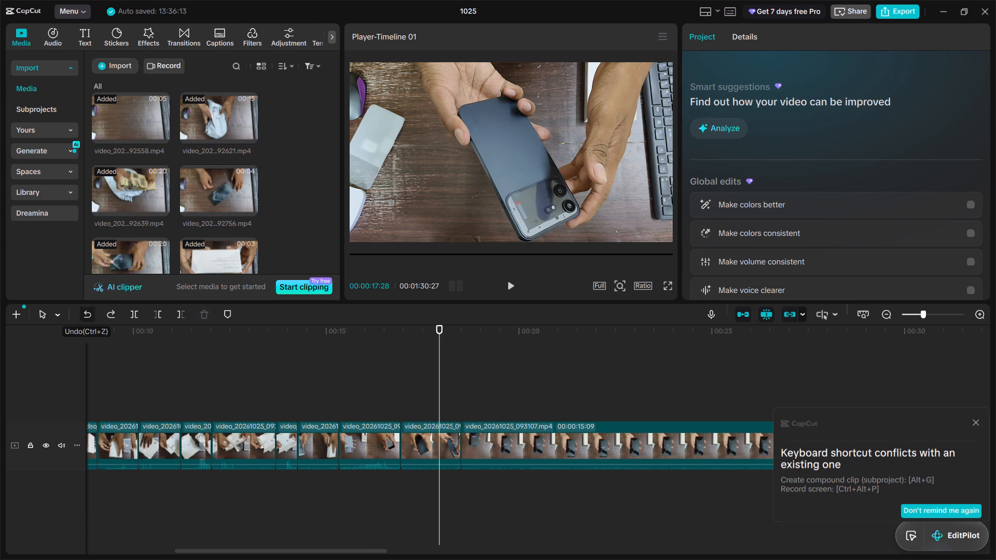
click(87, 313)
click(87, 313)
click(87, 313)
click(87, 313)
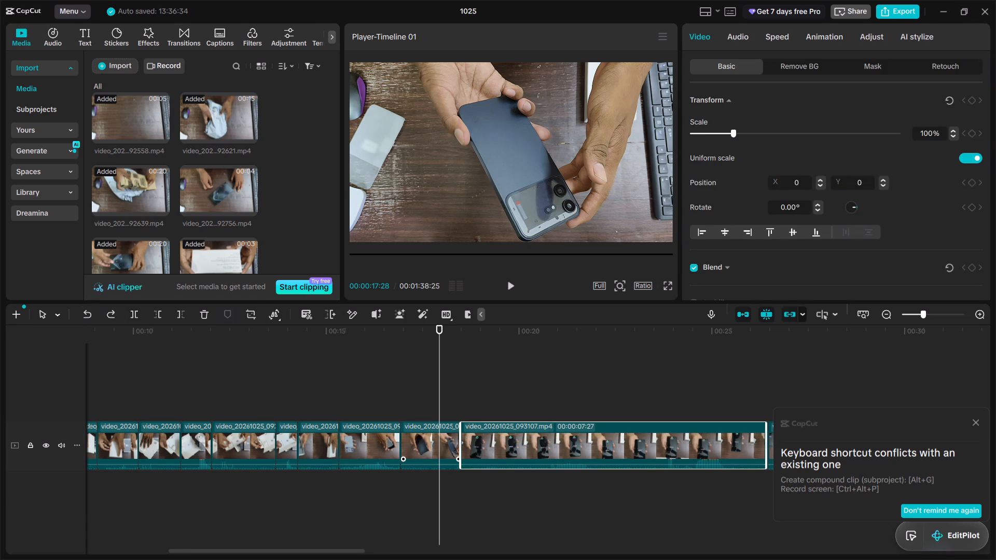
Play the 00:00:07:27 section of video_20261025_093107.mp4 from 00:00:17:28, 00:00:18:26 and 00:00:18:08 to review how the cut into it flows.
click(512, 284)
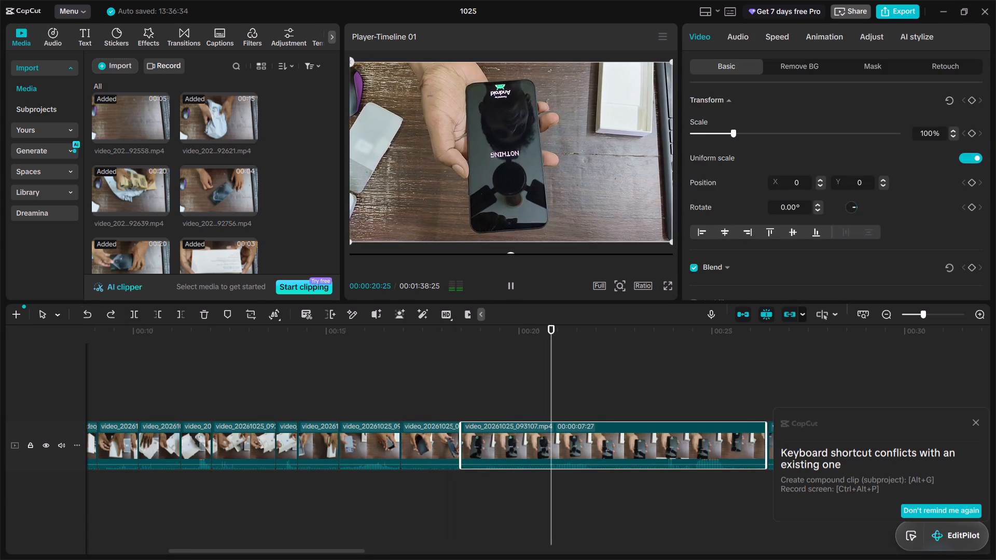
click(512, 284)
click(512, 284)
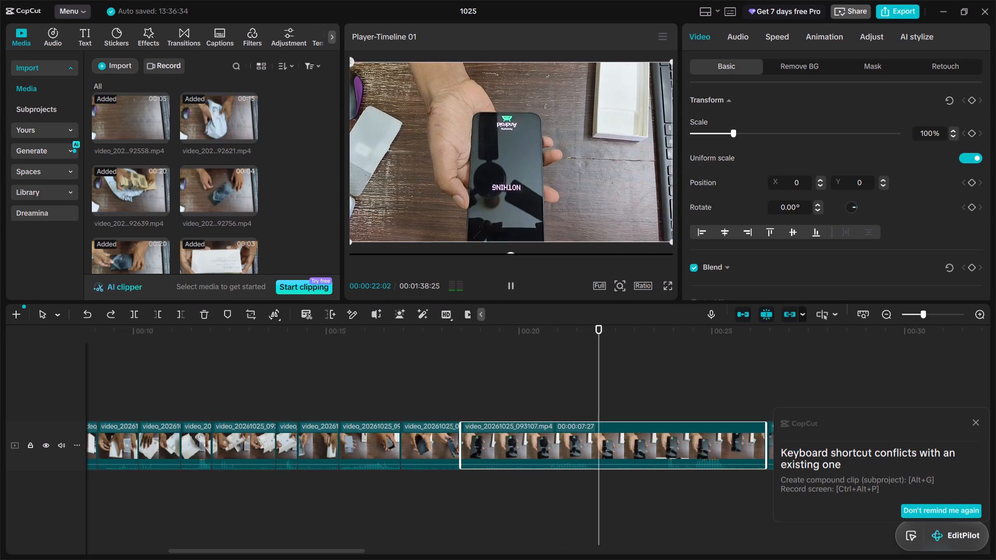
click(512, 284)
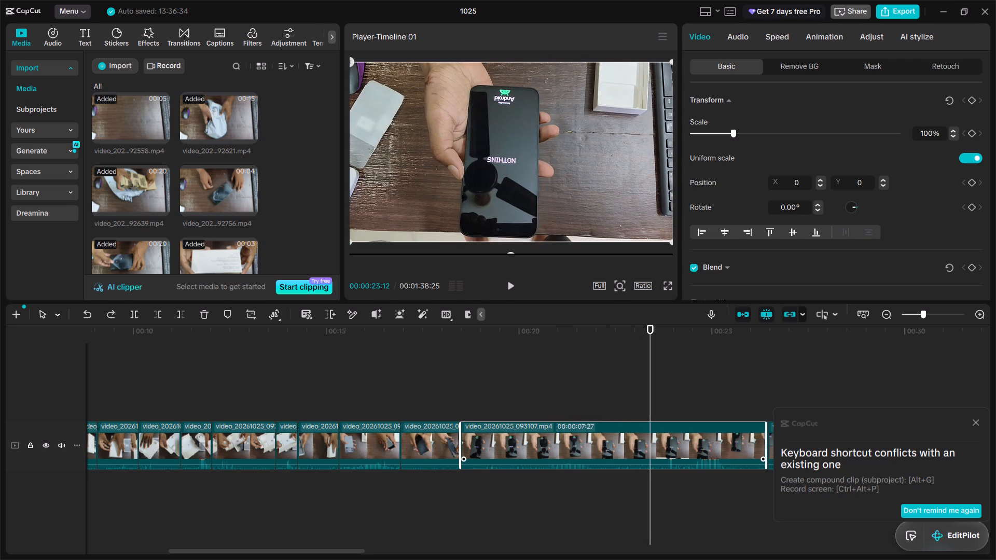
click(475, 386)
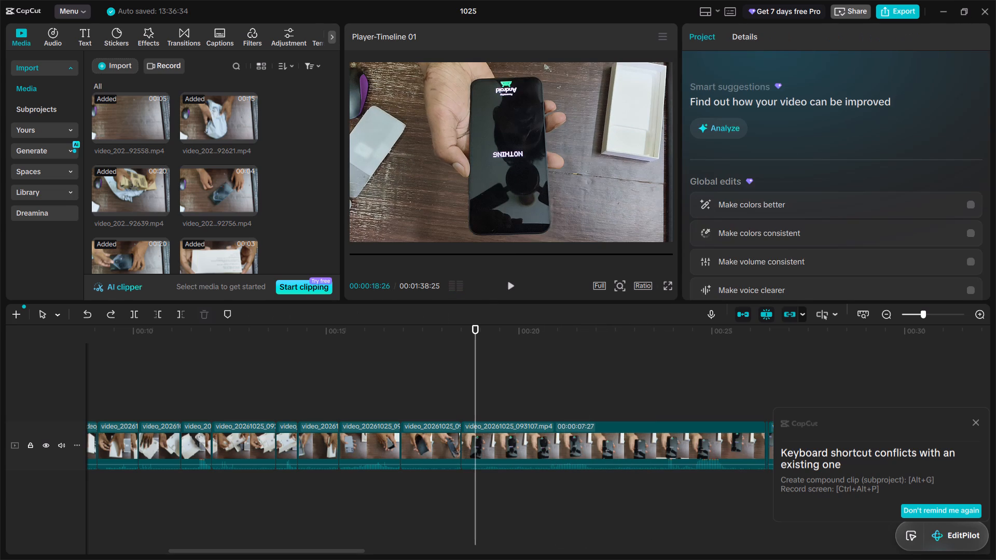
click(511, 286)
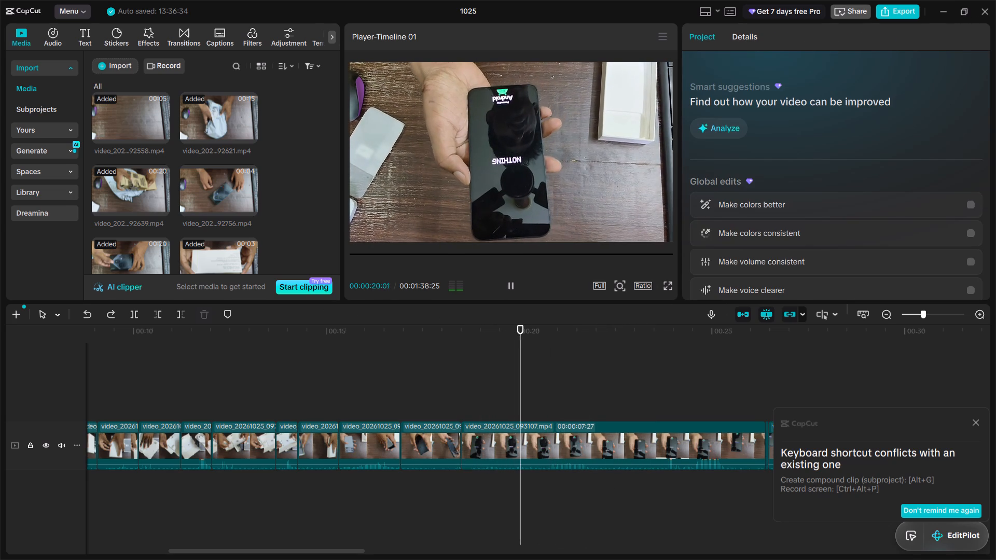
click(452, 409)
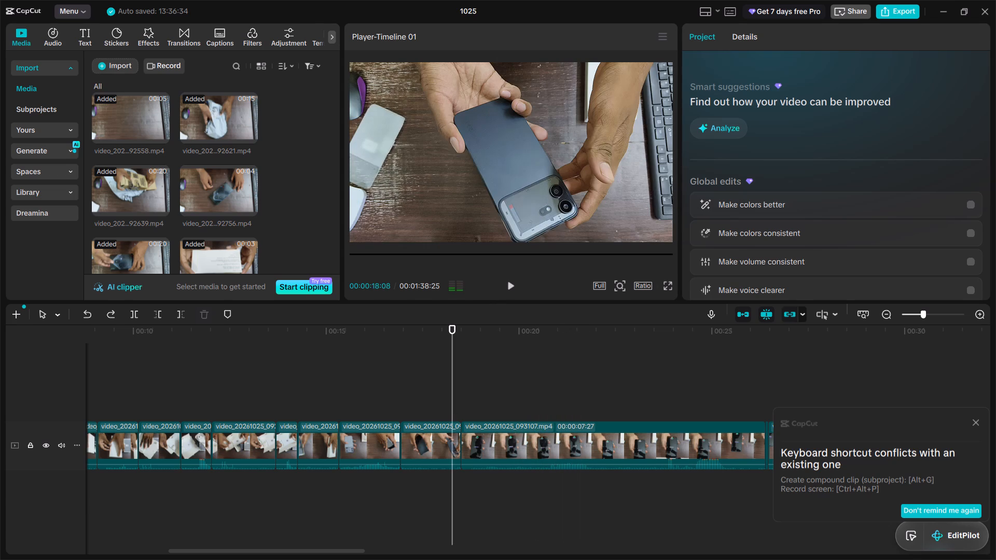
click(510, 284)
click(510, 284)
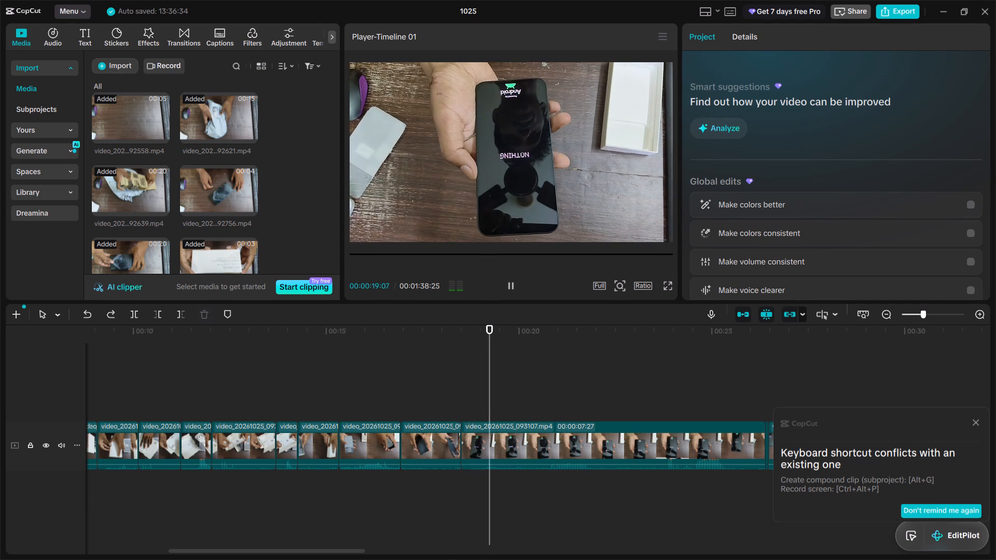
click(510, 284)
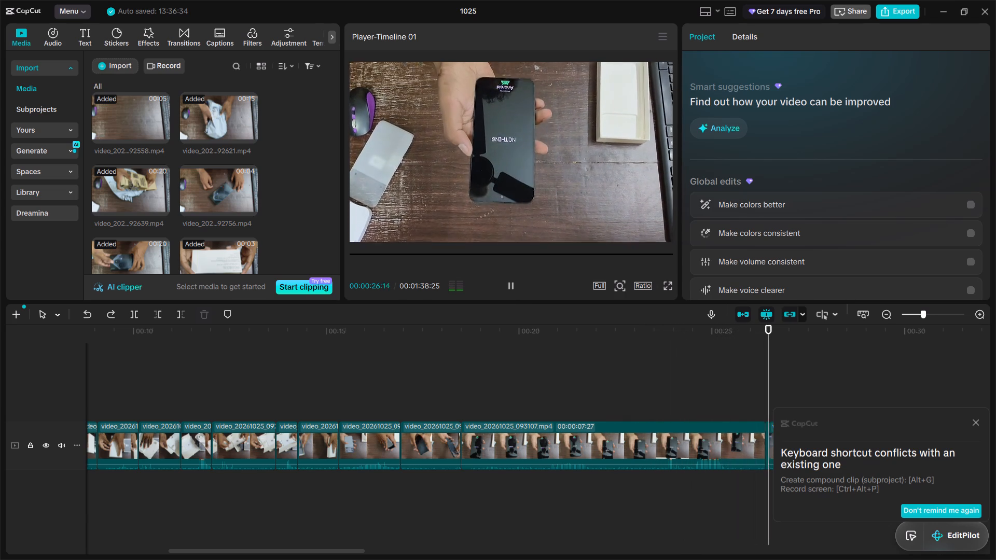
Replay the end of the 00:00:07:27 section, including from 00:00:22:20, to check the cut to the following section.
click(671, 410)
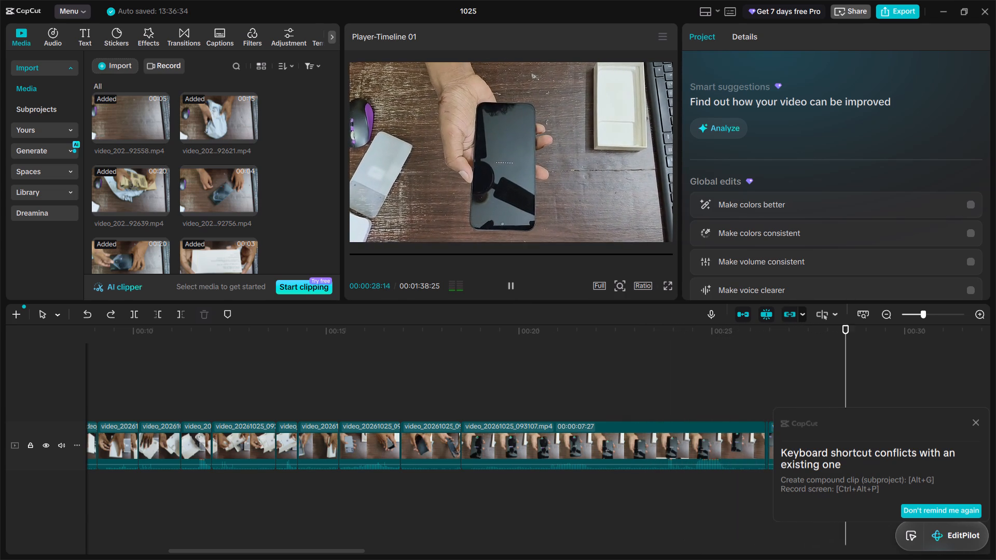
click(507, 283)
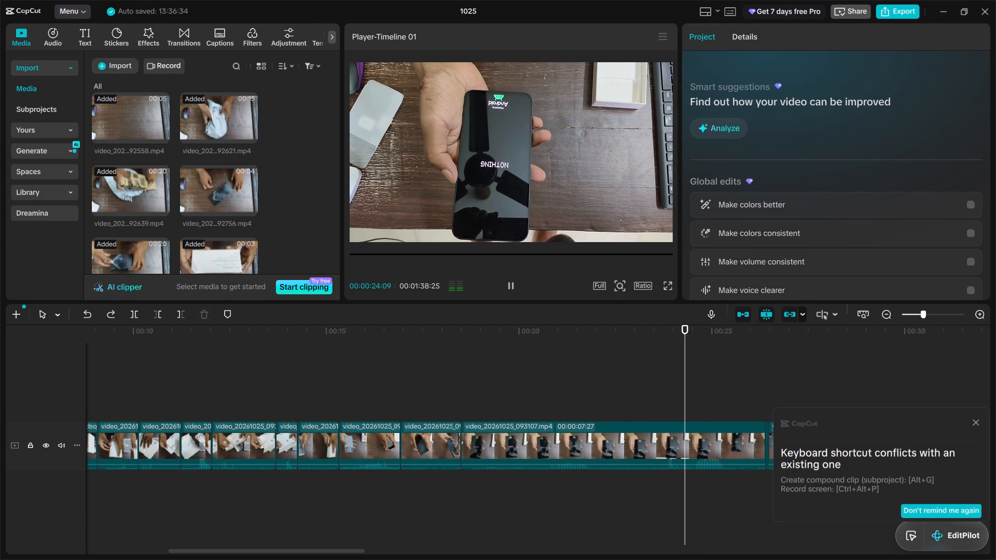
click(507, 283)
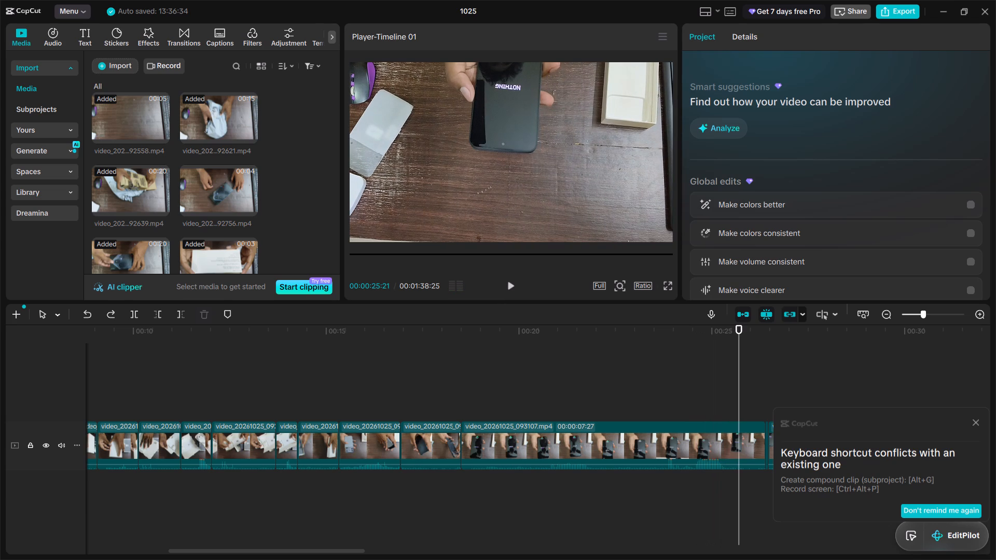
click(507, 283)
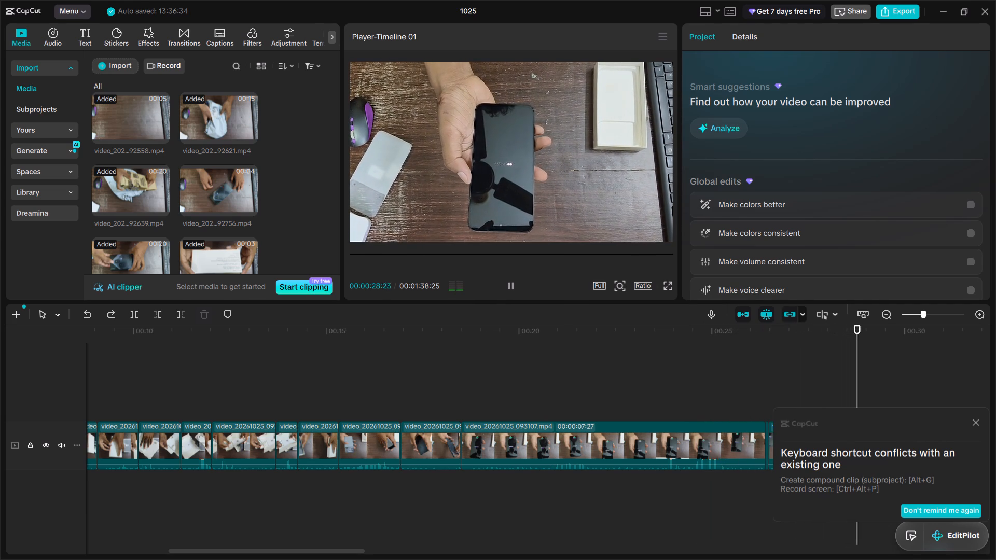
click(622, 375)
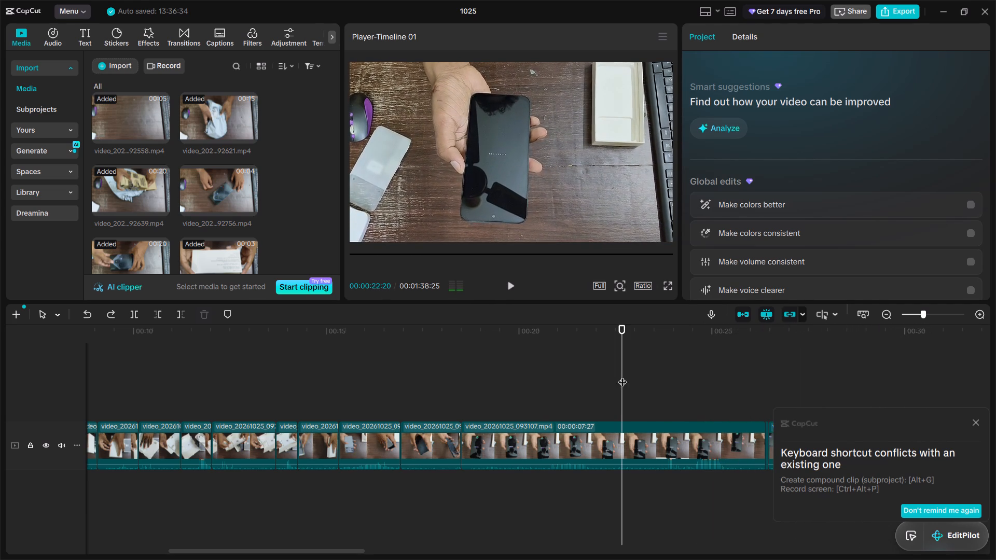
click(507, 286)
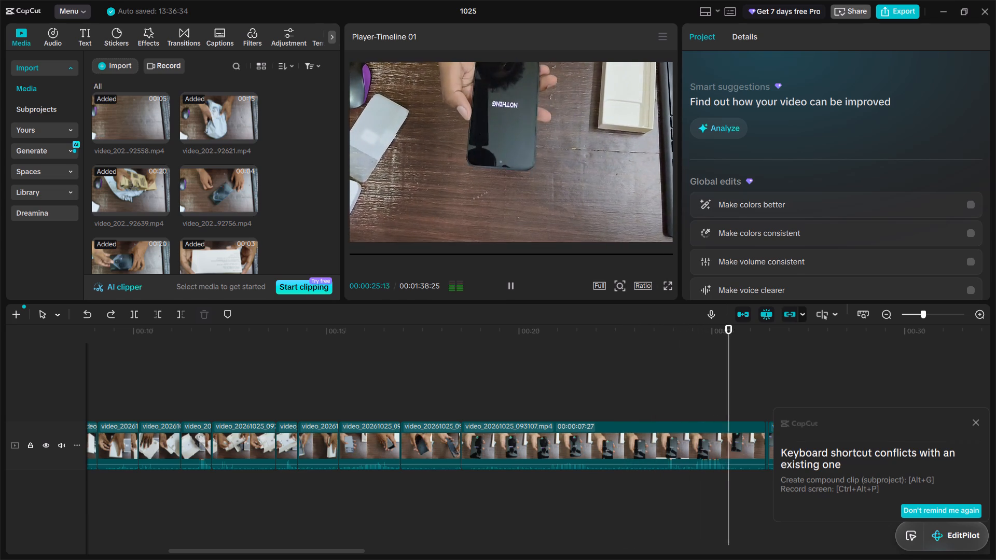
click(507, 286)
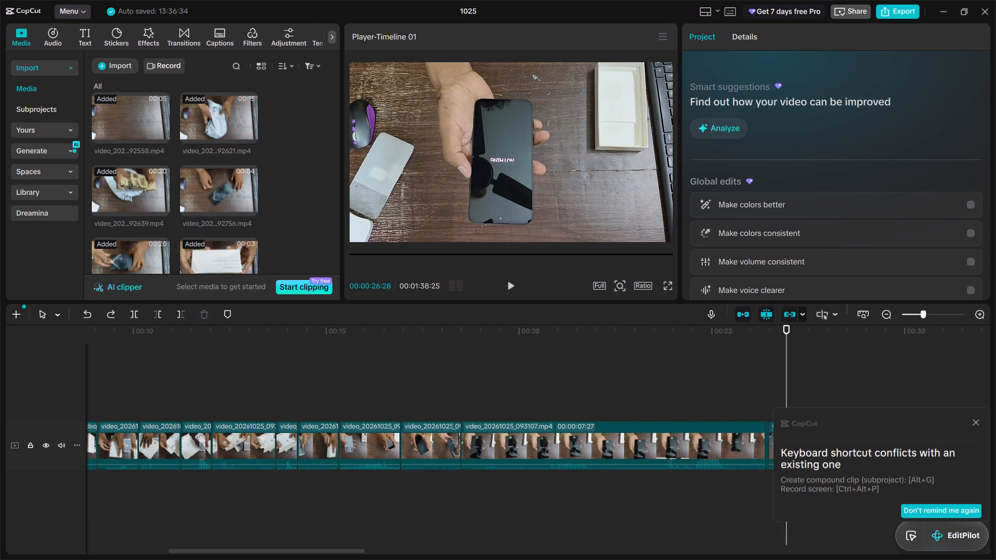
click(656, 403)
scroll(656, 403, left, 1)
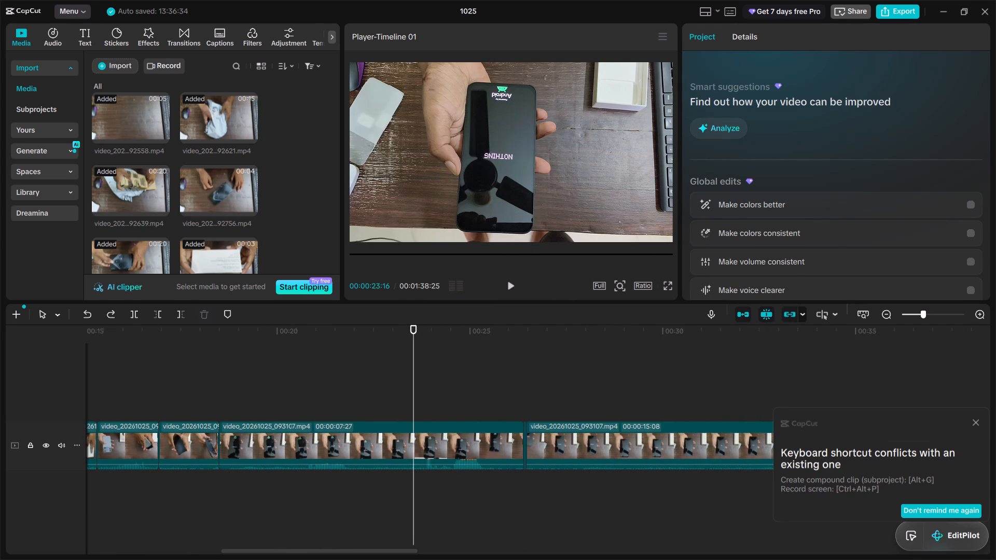
Dismiss the keyboard shortcut conflict notification covering the timeline.
click(977, 419)
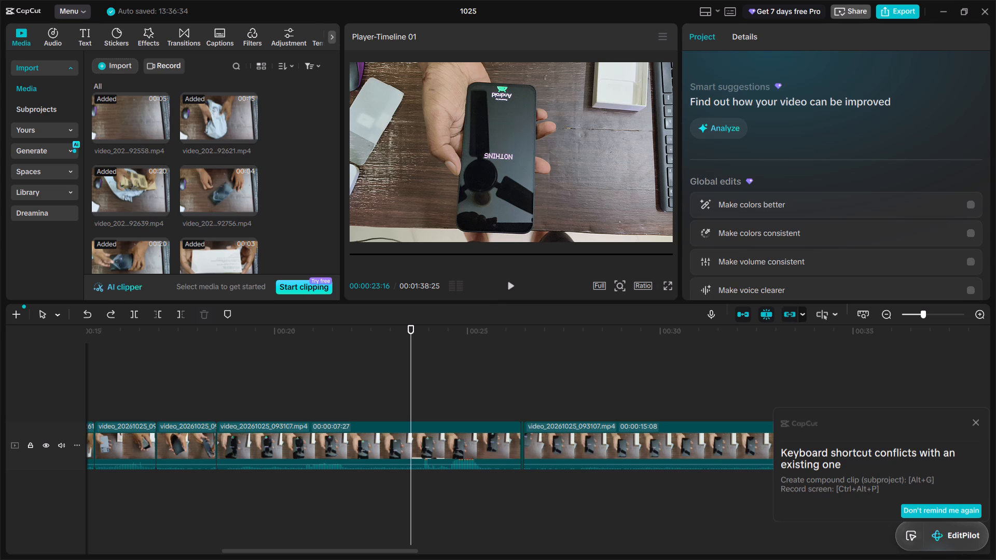
click(976, 421)
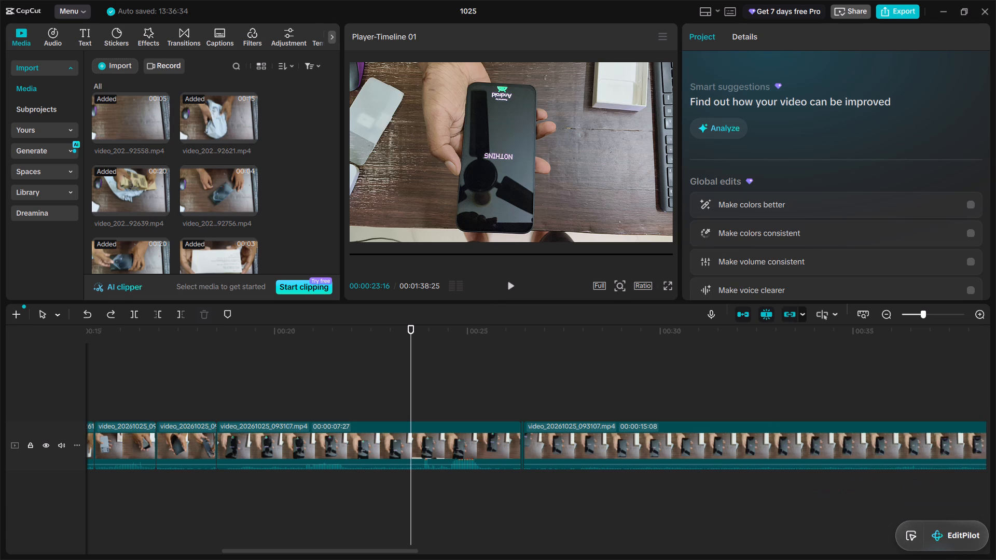
Replay from 00:00:23:03 across the join between the two sections of video_20261025_093107.mp4.
click(512, 283)
click(394, 370)
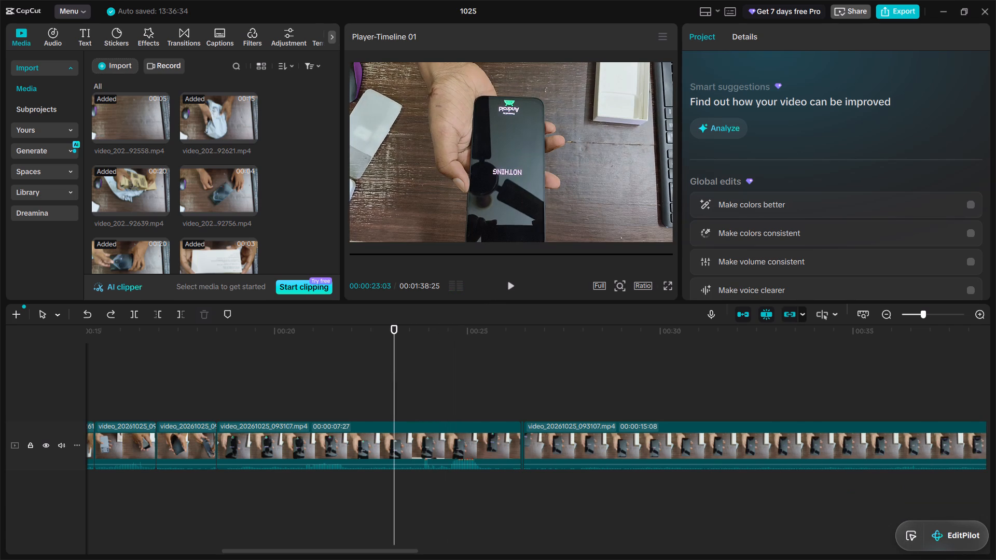
click(510, 286)
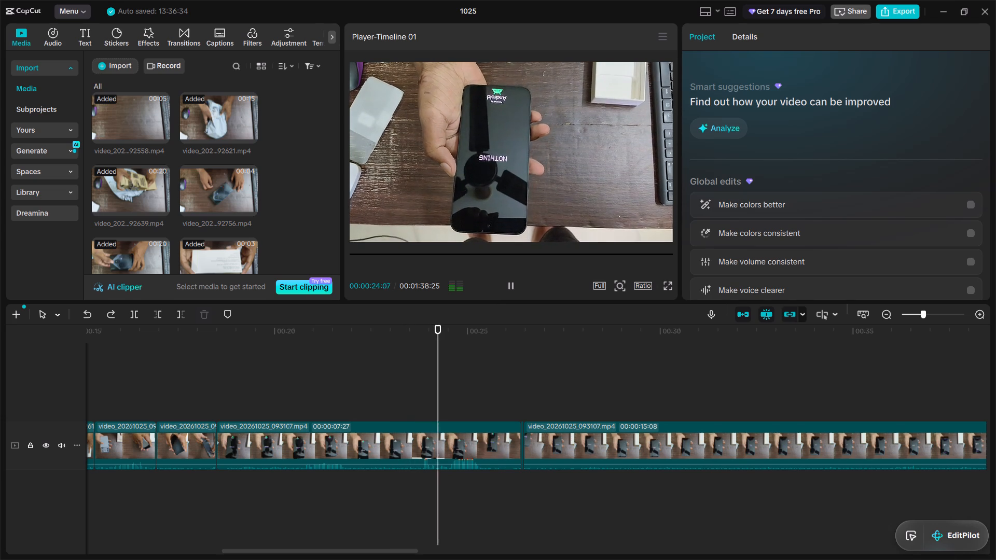
click(510, 286)
click(510, 286)
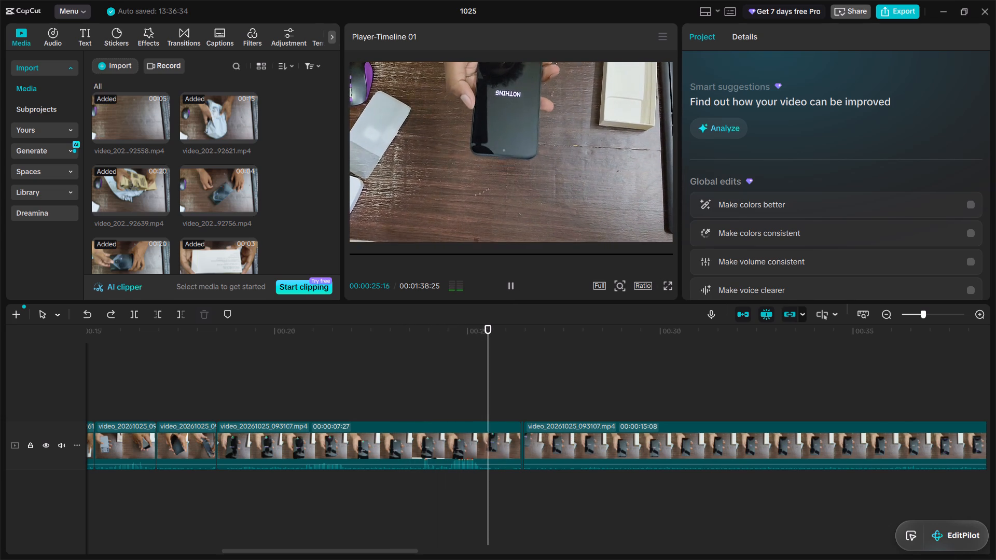
click(510, 286)
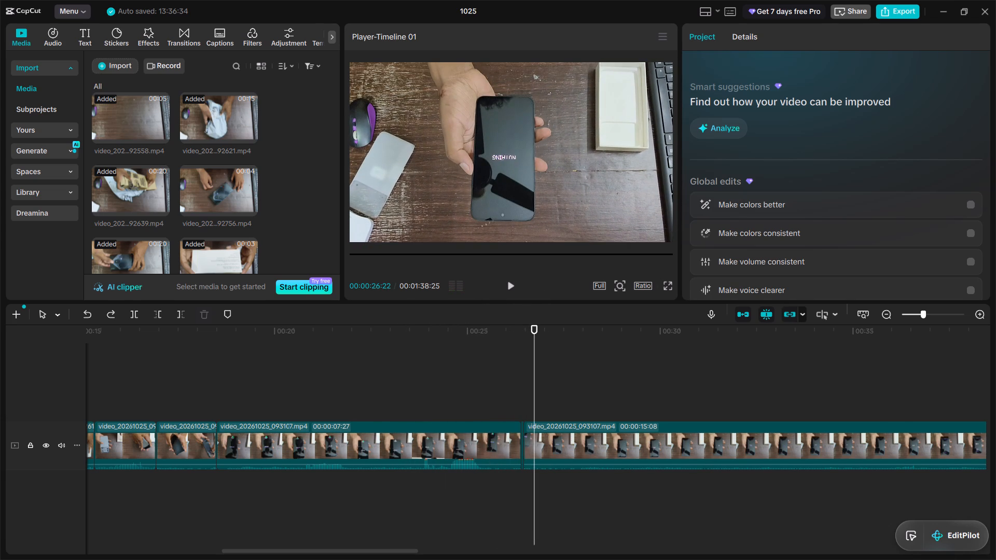
Check the join at 00:00:26:14 and extend the start of the second video_20261025_093107.mp4 section to a clip length of 00:00:15:11.
click(522, 406)
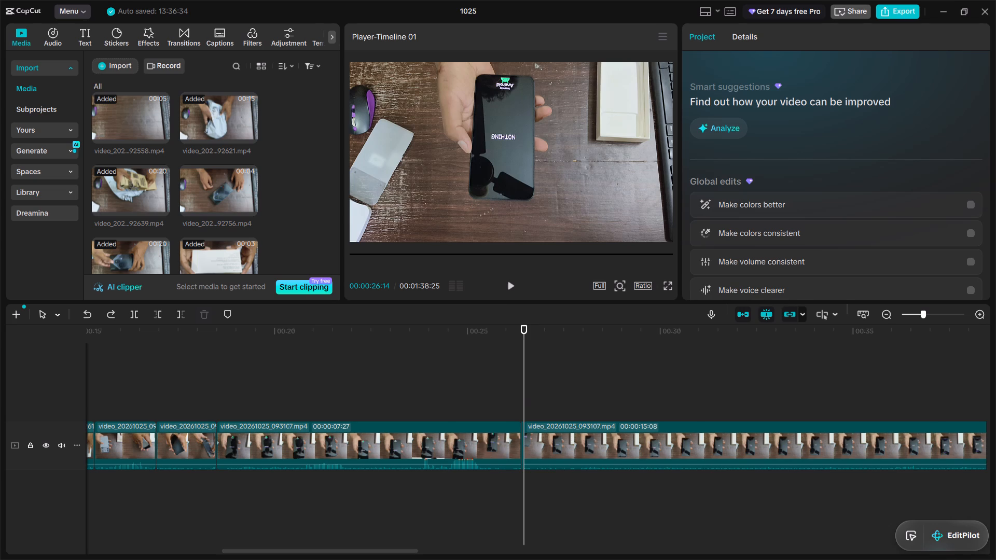
click(509, 282)
click(509, 282)
click(536, 427)
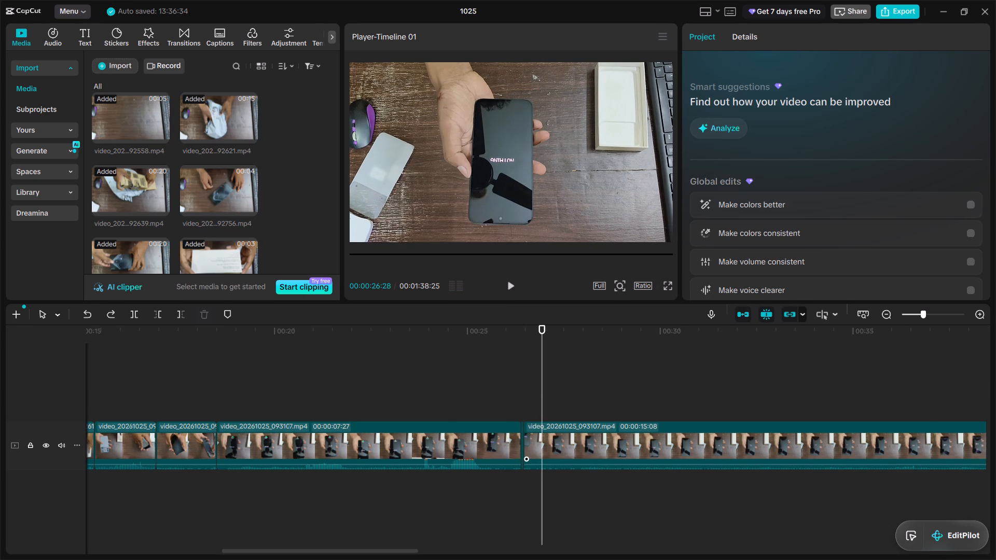
click(523, 433)
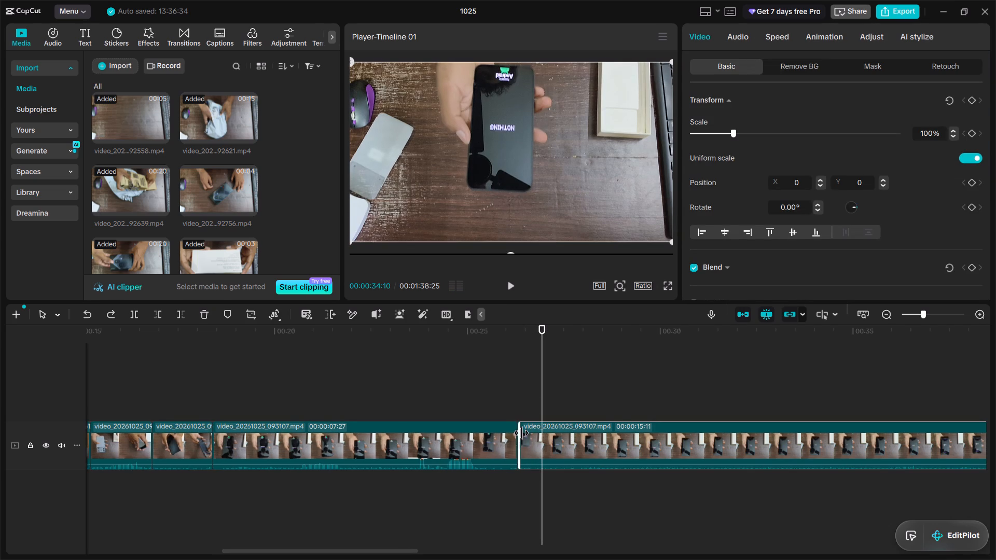
Replay the join between the 00:00:07:27 and 00:00:15:11 sections of video_20261025_093107.mp4 to check the adjusted cut.
click(510, 408)
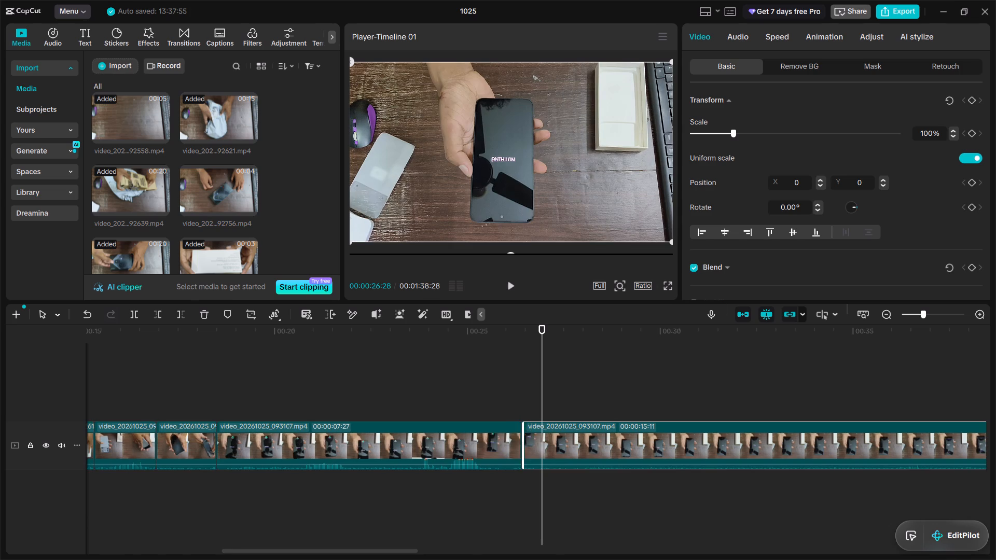
click(511, 282)
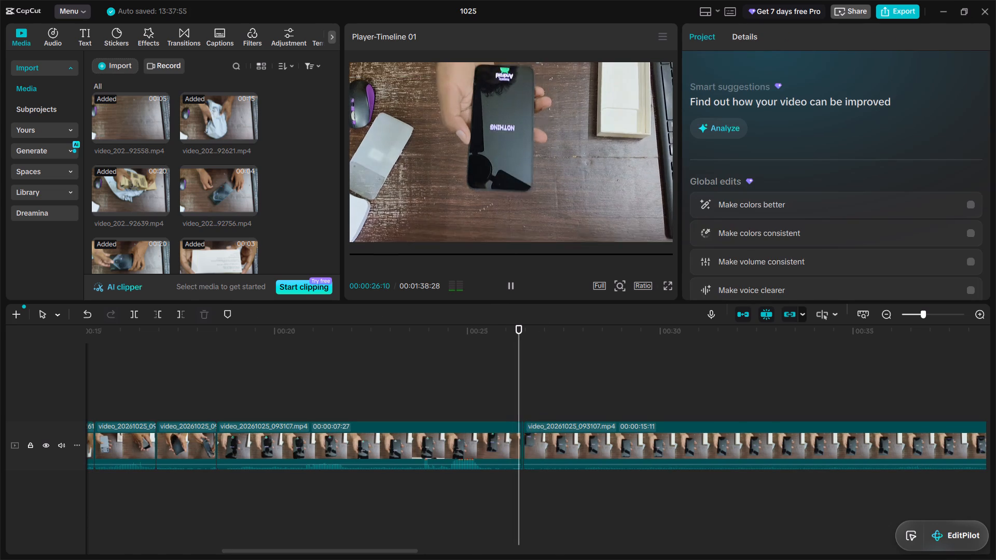
click(511, 282)
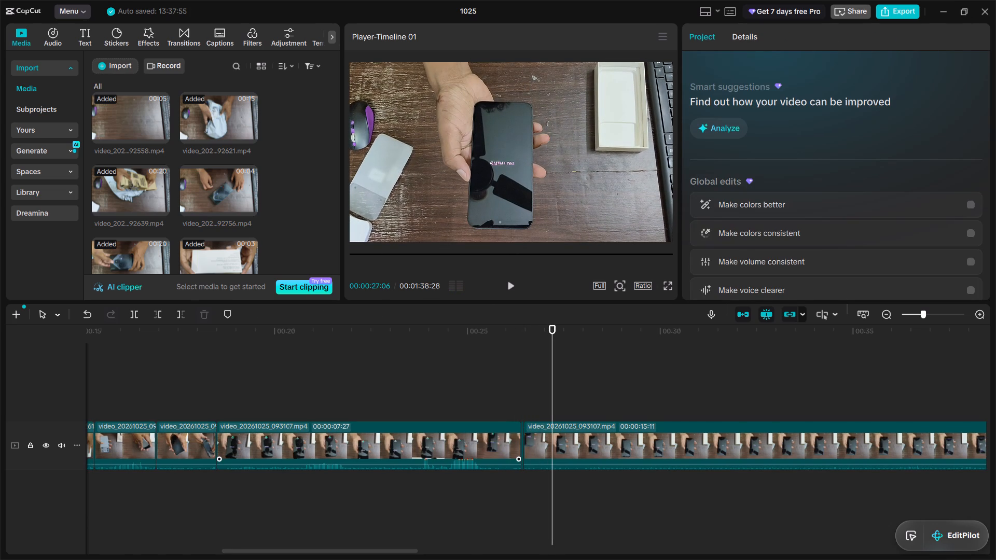
Play from 00:00:18:11 and trim off everything after 00:00:19:12 in the 00:00:07:27 section of video_20261025_093107.mp4.
click(447, 442)
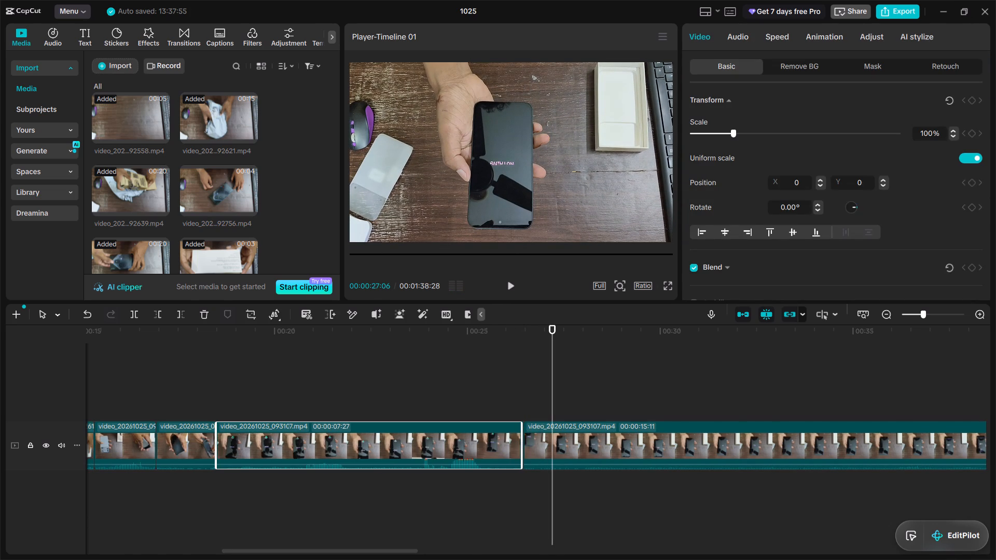
click(212, 397)
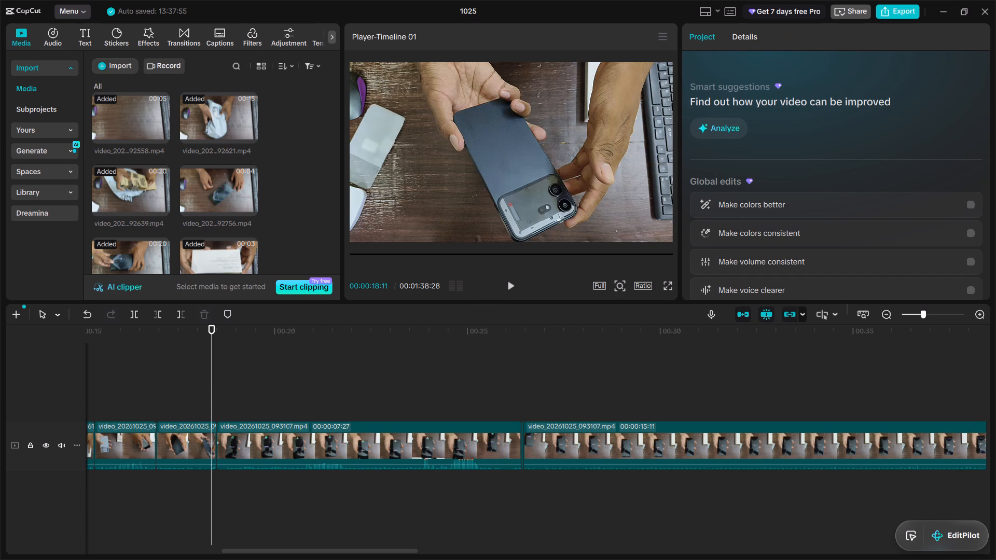
click(508, 286)
click(508, 286)
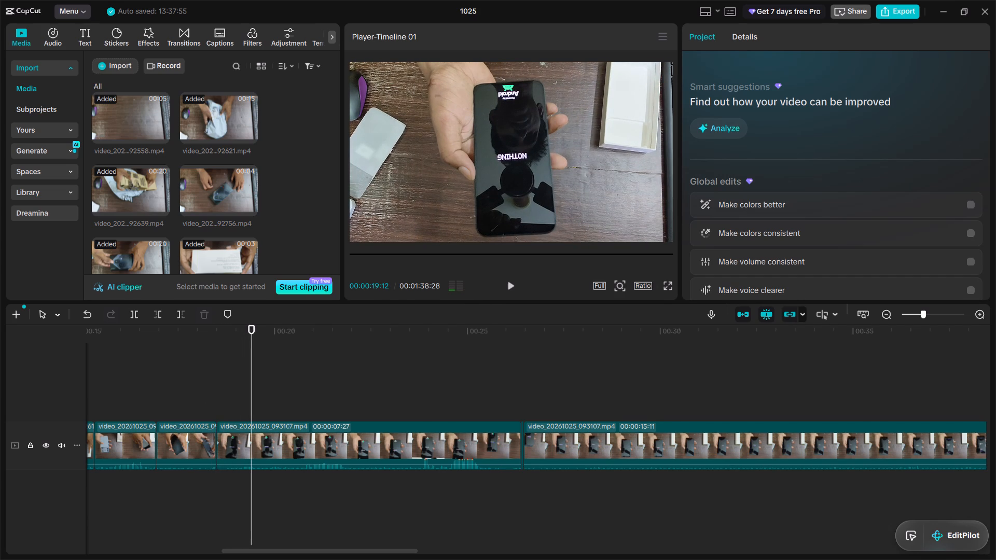
click(179, 315)
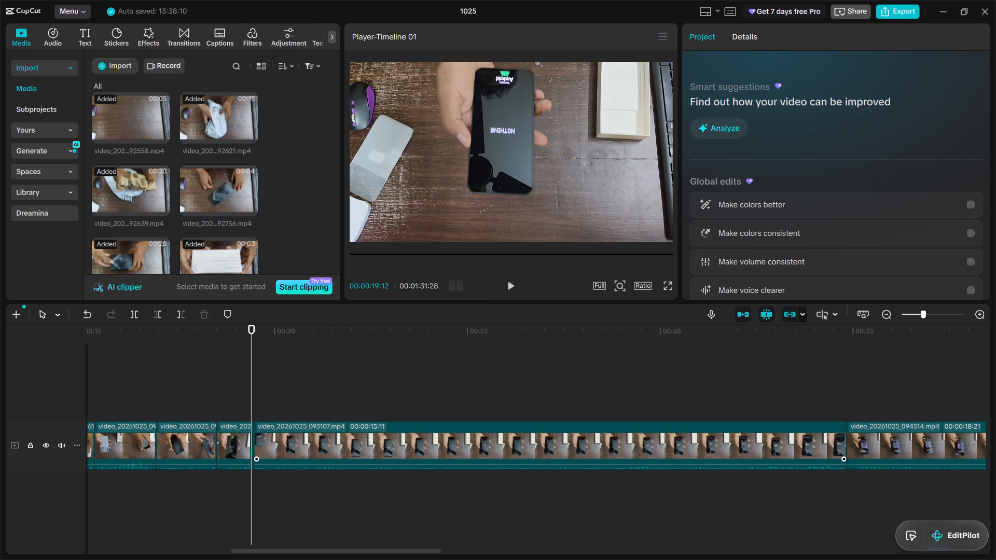
Replay from 00:00:18:09 and delete the short trimmed section just before the 00:00:15:11 section of video_20261025_093107.mp4.
click(209, 395)
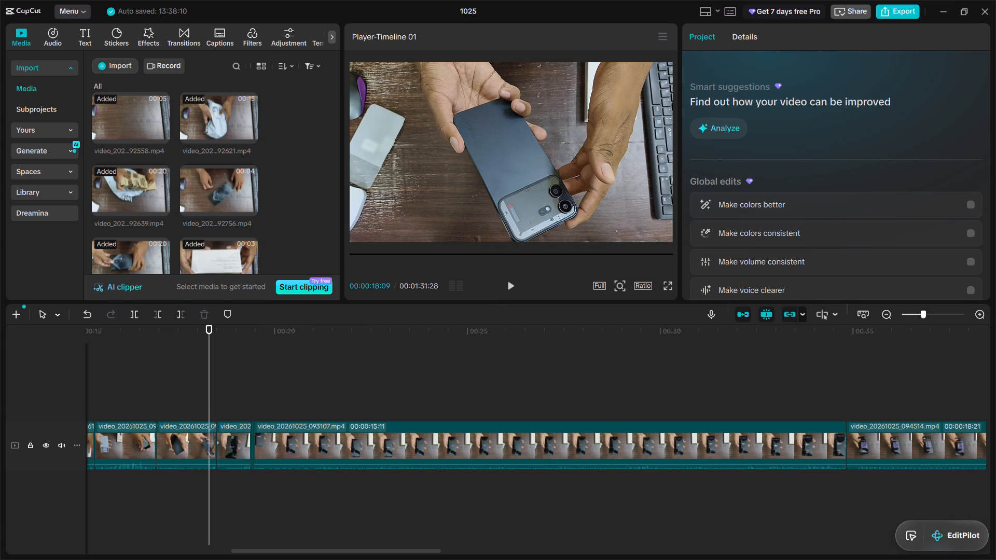
click(513, 286)
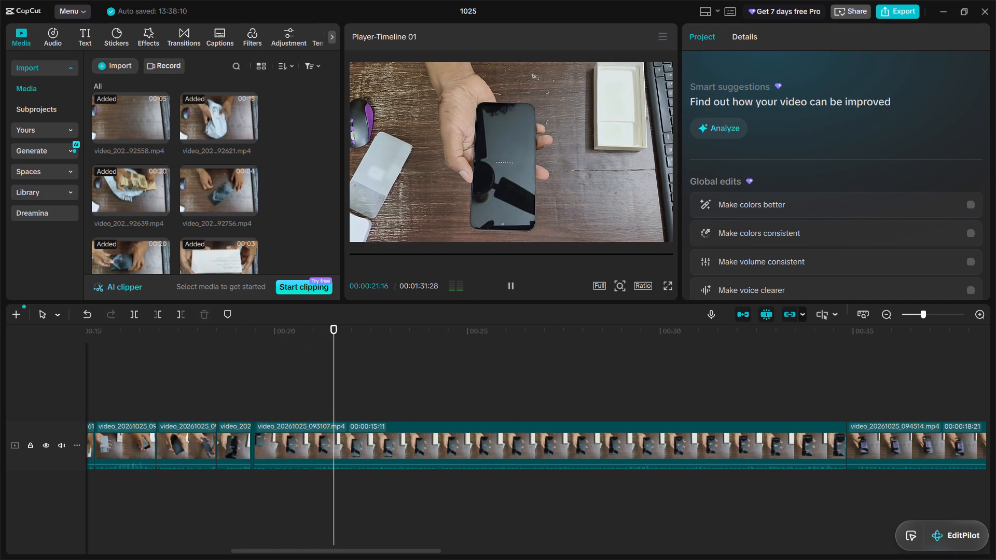
click(231, 451)
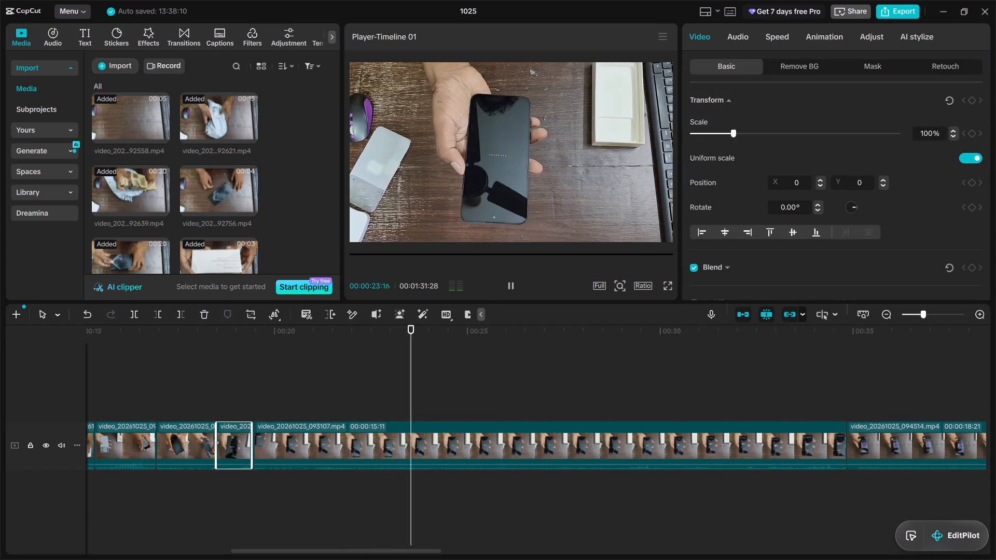
click(223, 410)
click(232, 445)
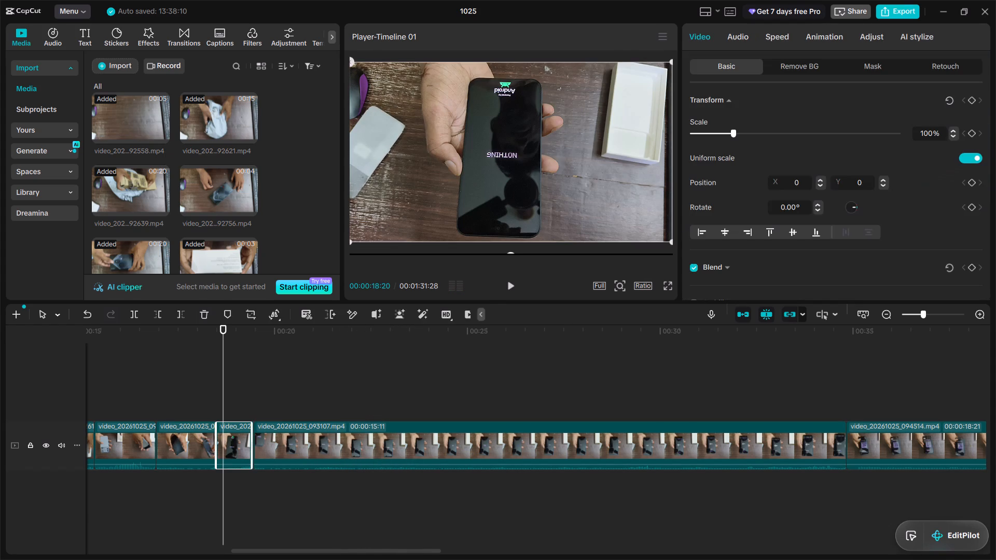
key(BackSpace)
Replay the join from 00:00:18:07 and delete the tiny leftover sliver just before the 00:00:15:11 section.
click(218, 407)
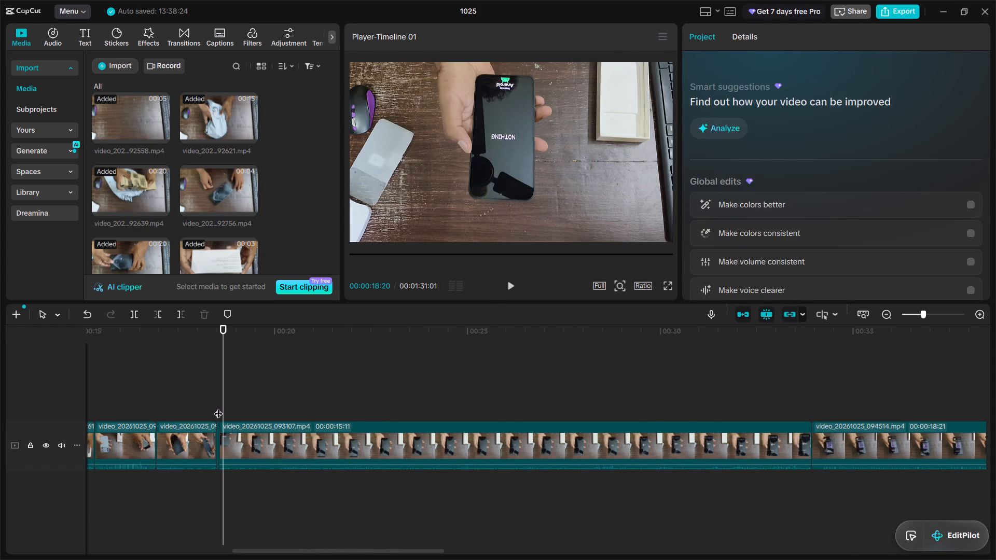
click(207, 404)
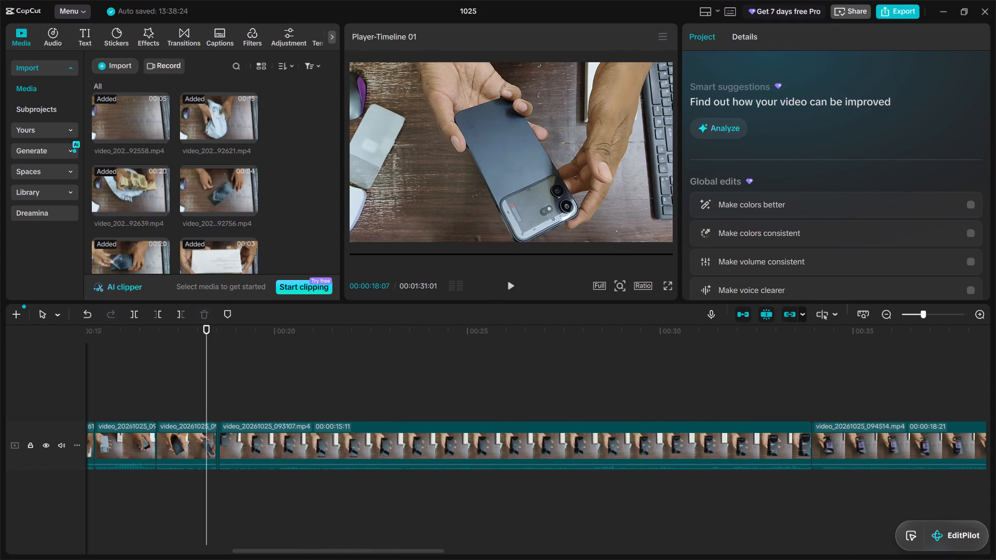
click(509, 286)
click(509, 286)
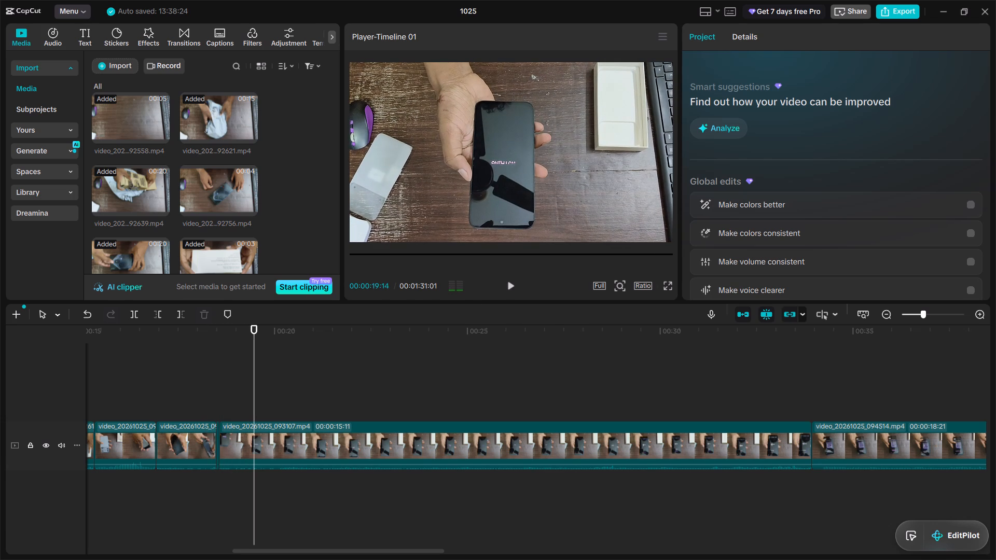
click(218, 443)
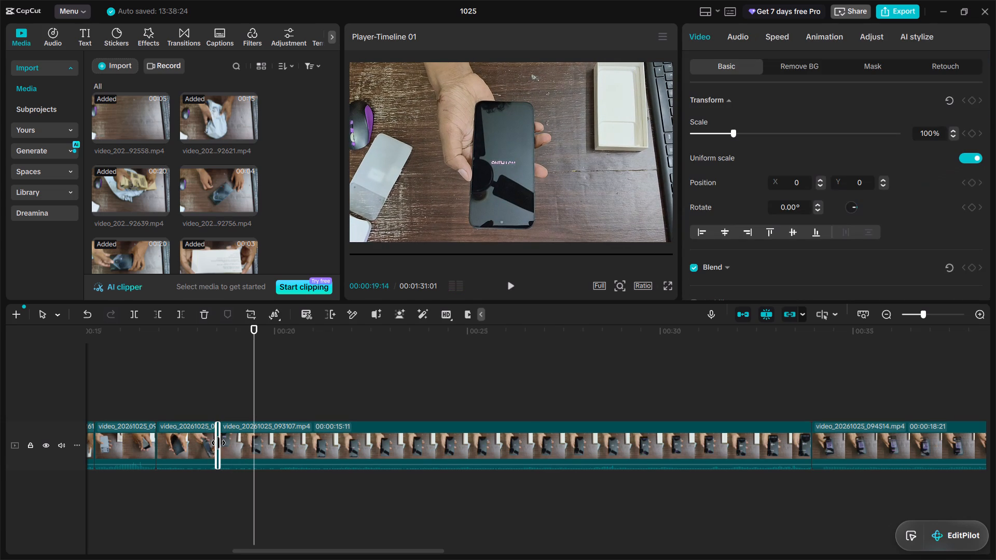
key(BackSpace)
Play through the 00:00:15:11 section of video_20261025_093107.mp4 and split it at 00:00:22:15.
click(208, 404)
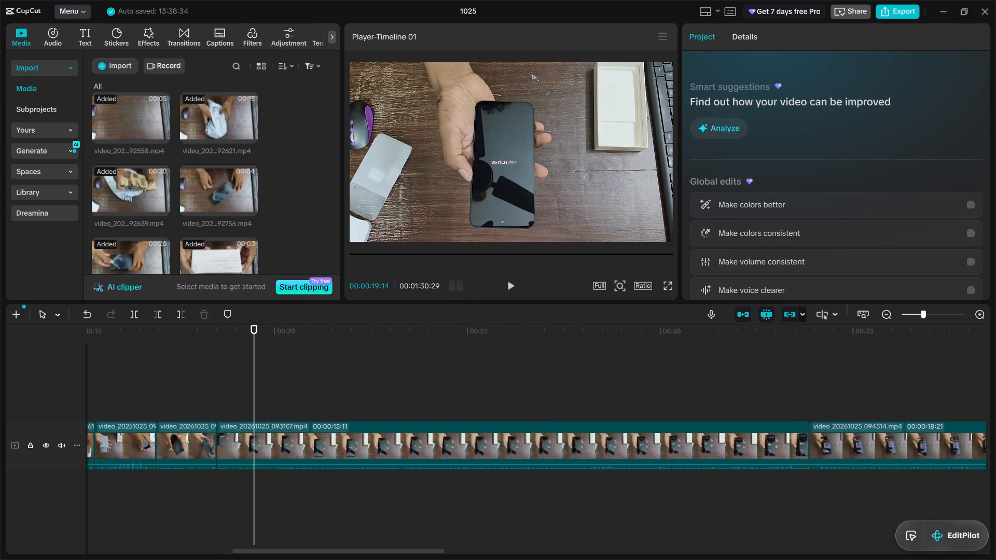
click(509, 278)
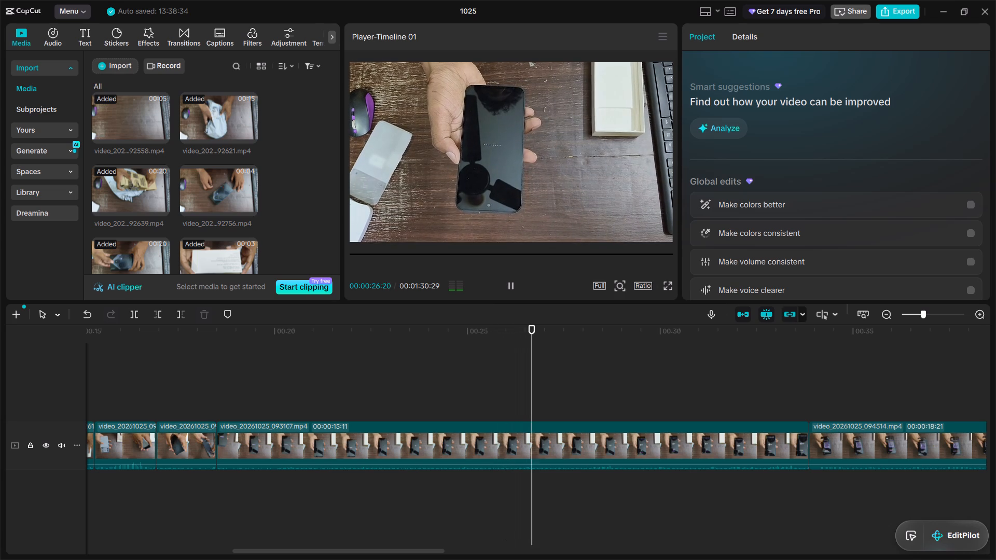
click(373, 362)
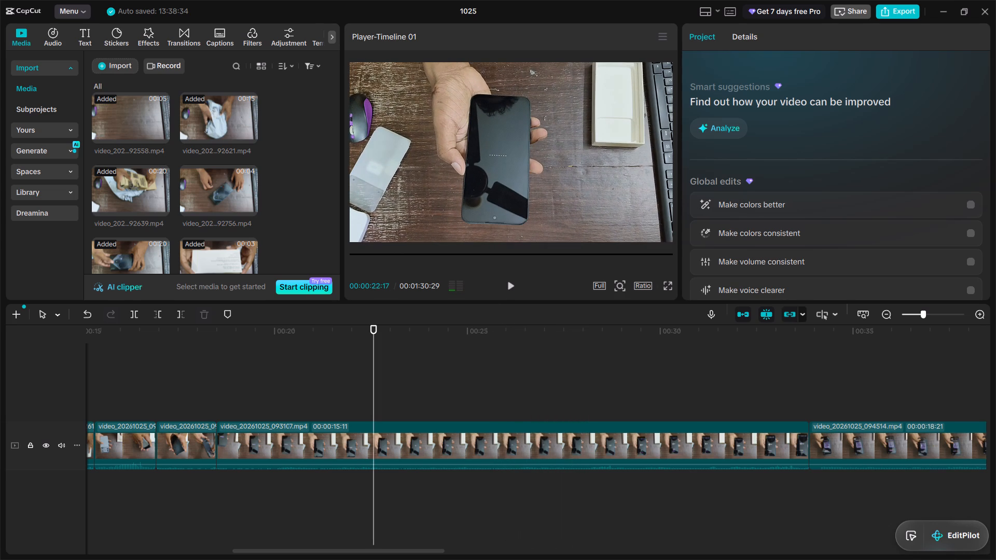
click(239, 381)
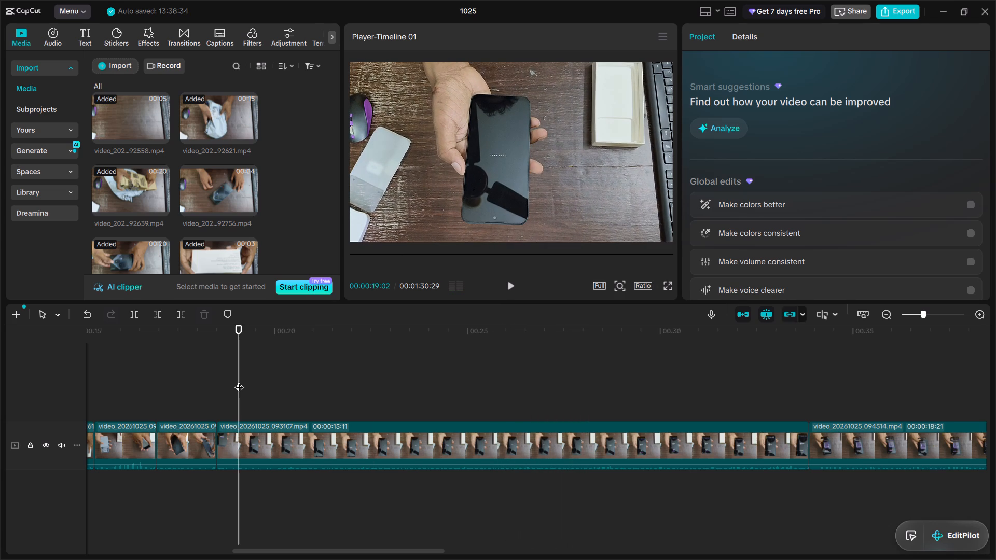
click(513, 285)
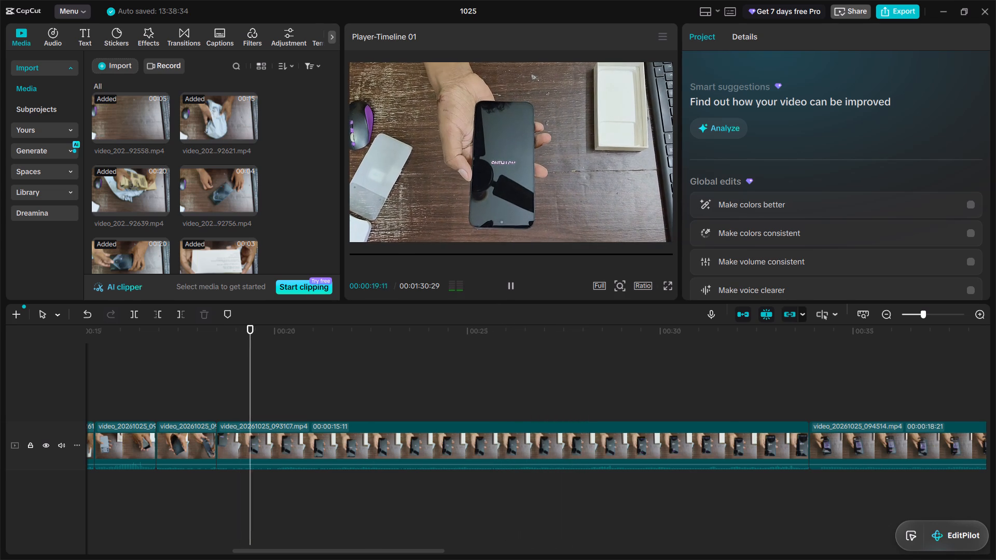
click(513, 285)
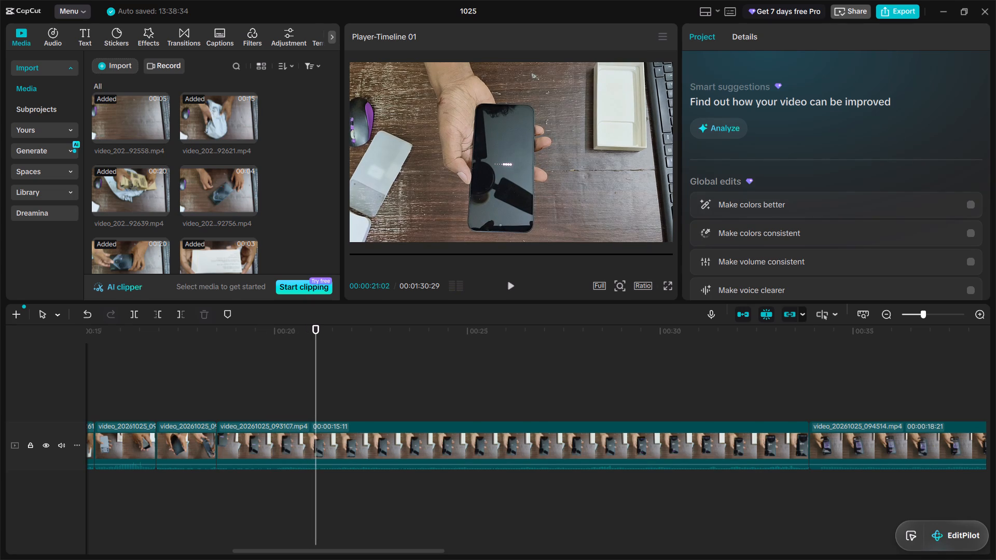
click(513, 285)
click(513, 285)
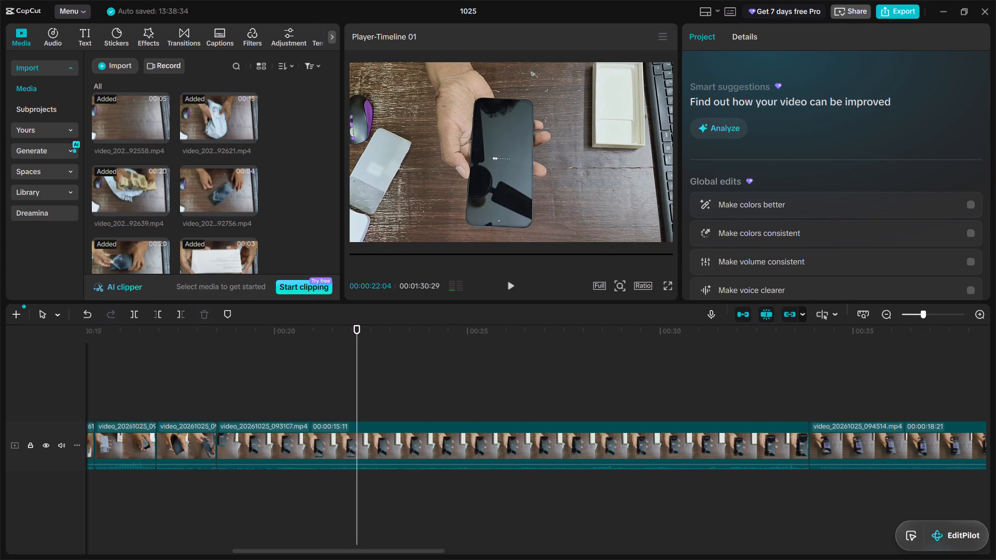
double_click(513, 285)
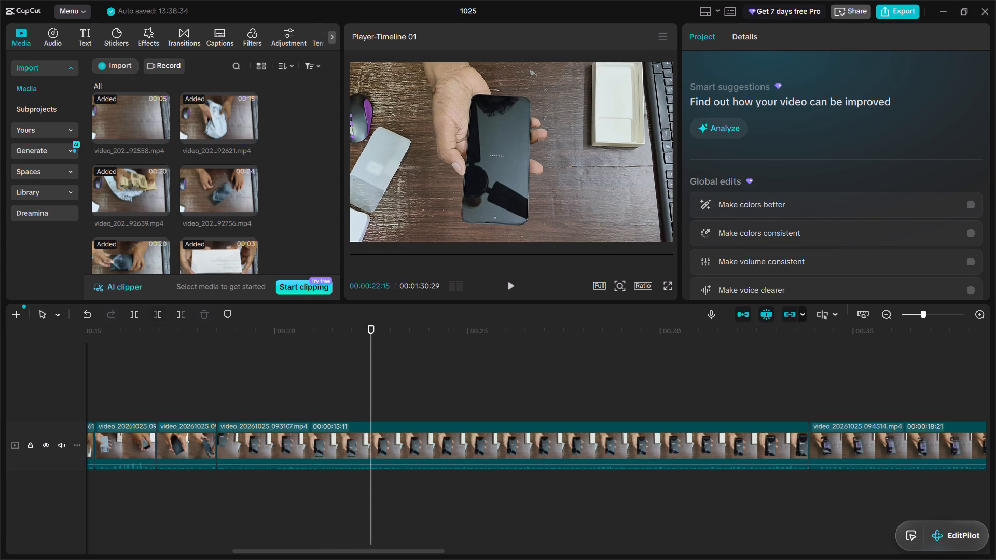
click(134, 315)
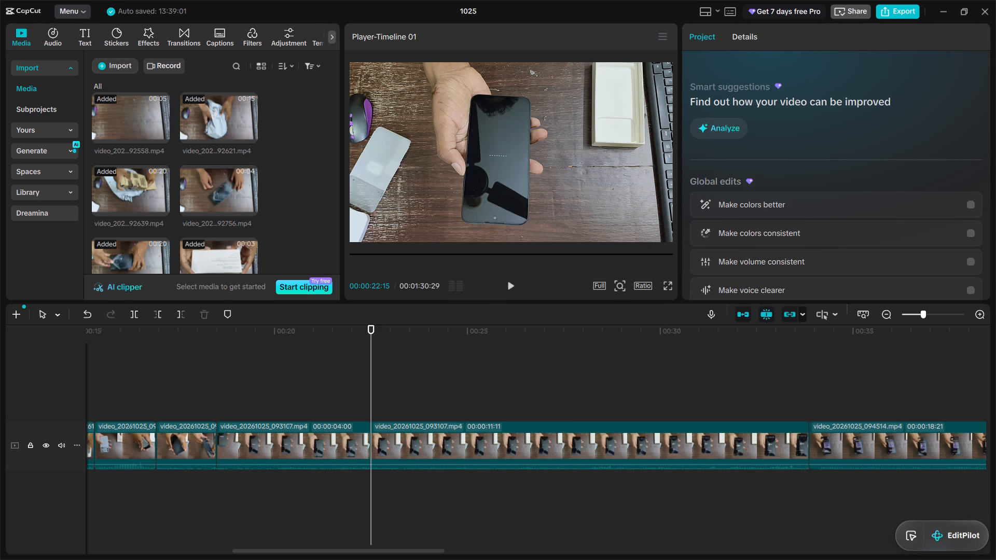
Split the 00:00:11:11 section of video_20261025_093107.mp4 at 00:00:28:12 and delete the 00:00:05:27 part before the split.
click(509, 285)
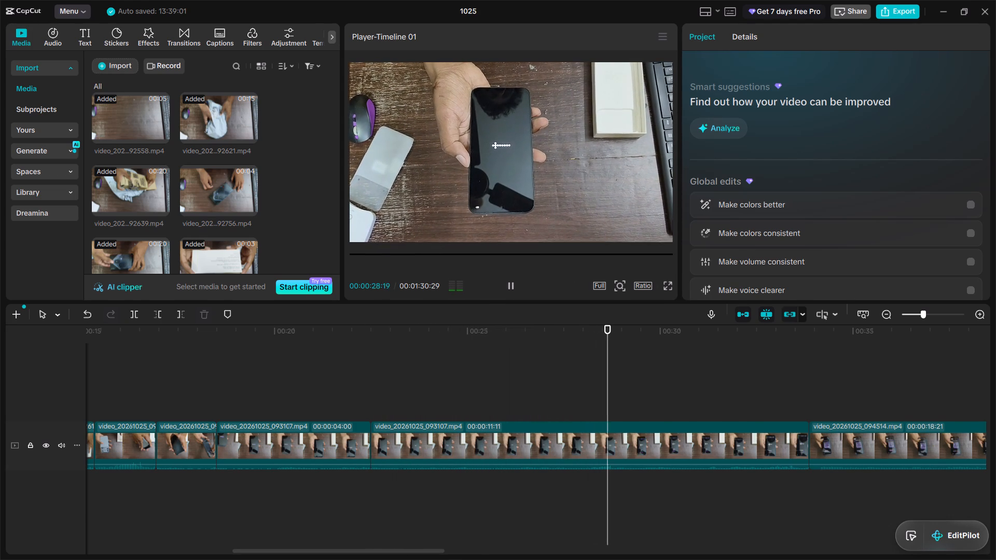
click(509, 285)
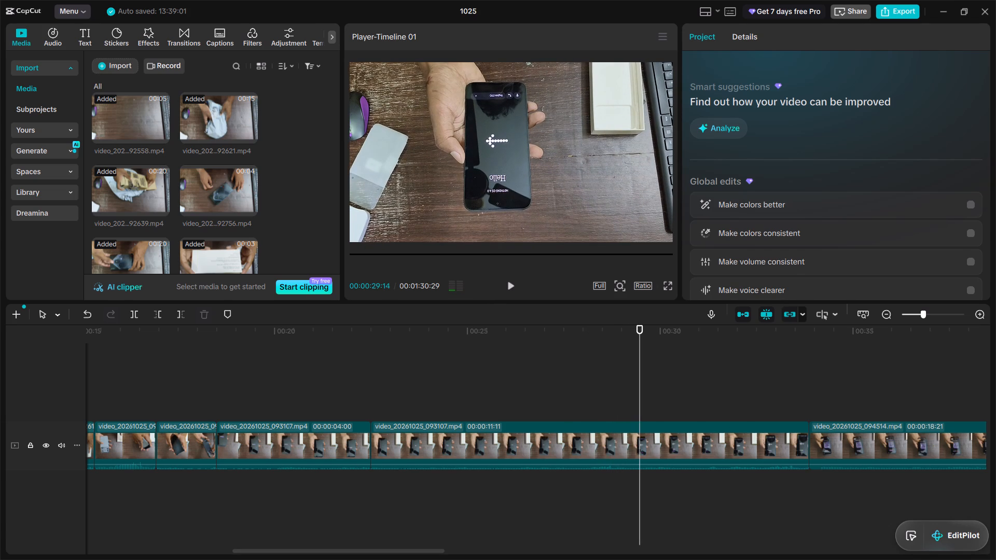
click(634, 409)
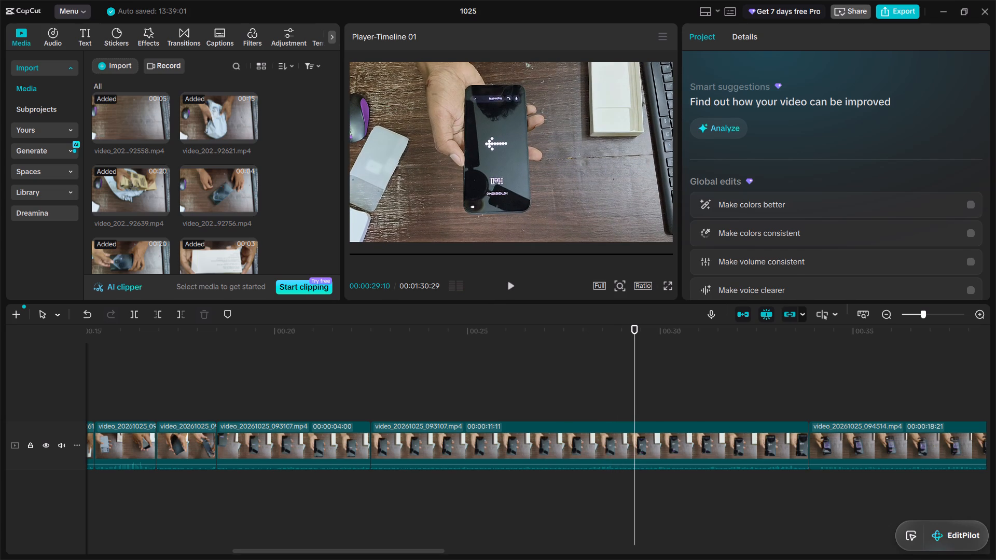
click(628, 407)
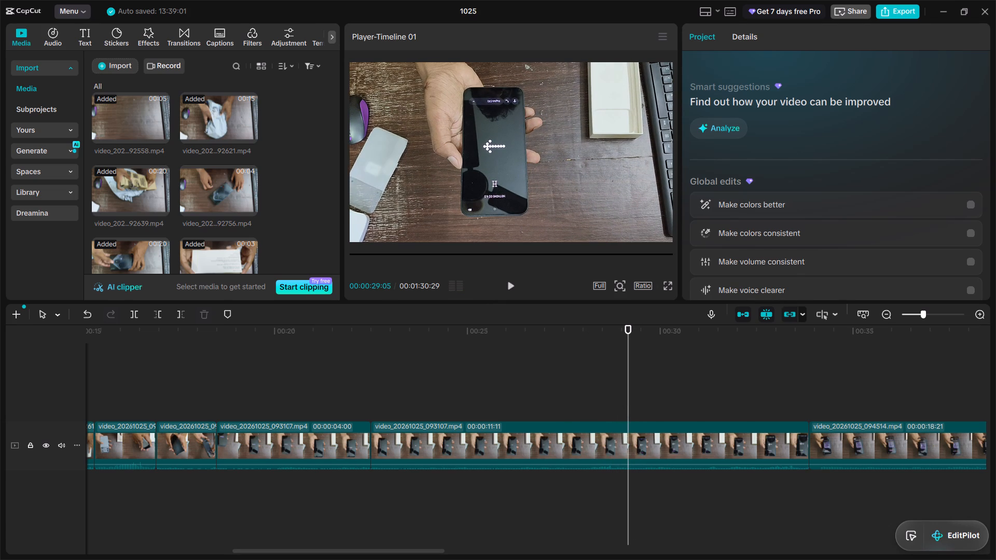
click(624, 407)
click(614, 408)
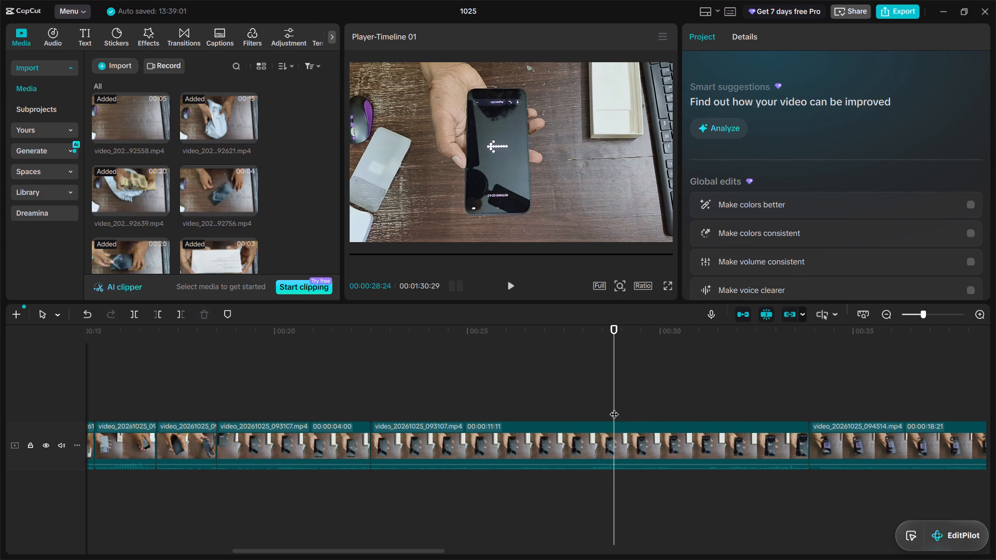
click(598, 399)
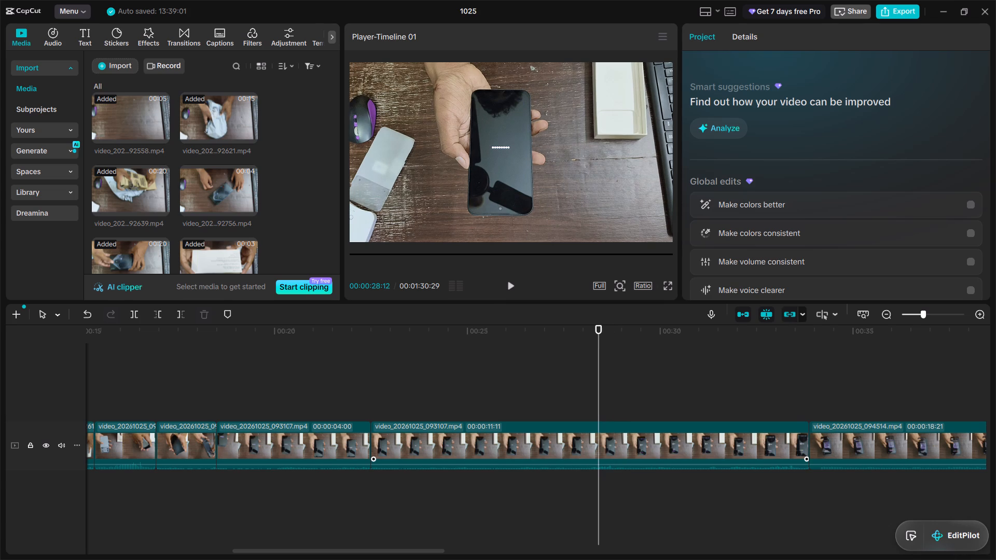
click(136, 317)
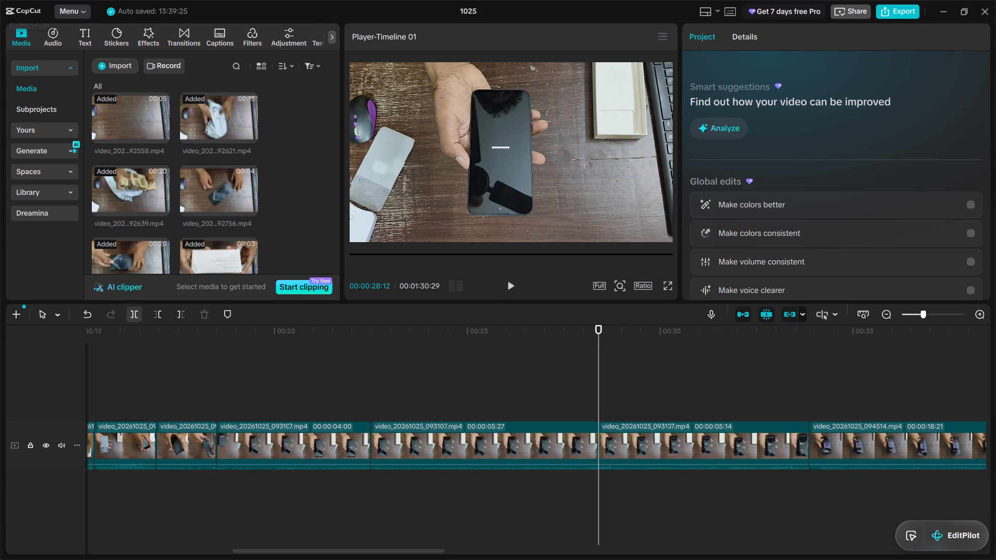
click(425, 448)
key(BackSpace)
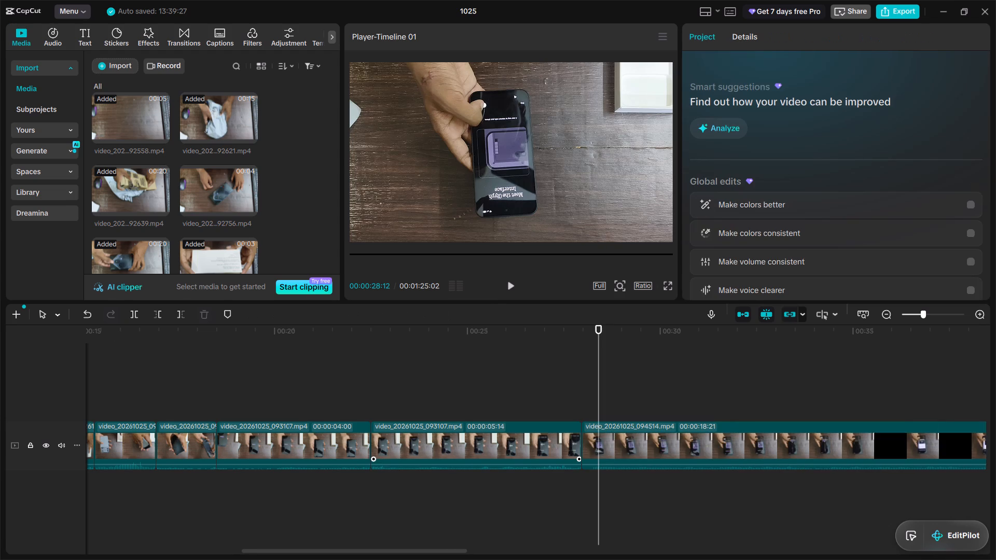
Replay from 00:00:21:06 across the new join into video_20261025_094514.mp4 to check the cut.
click(321, 397)
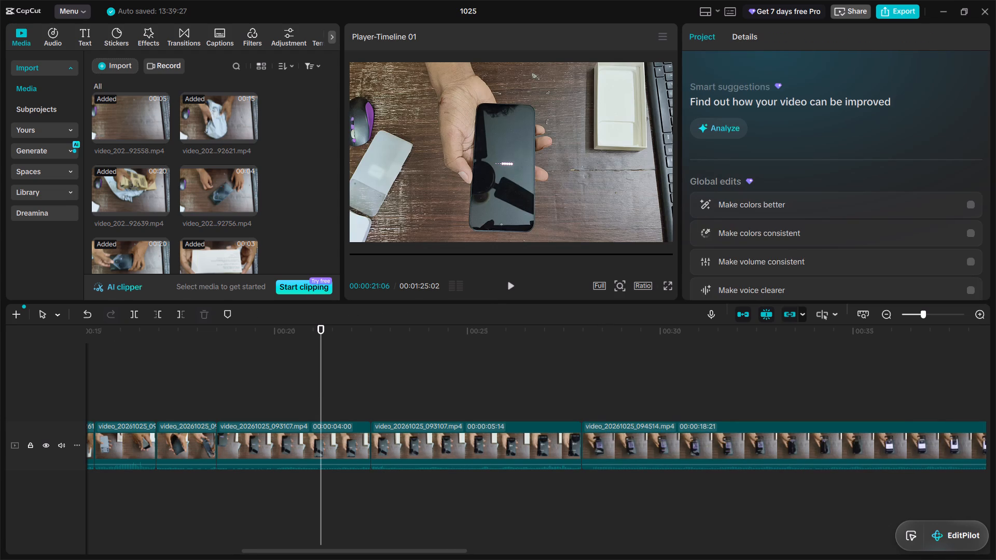
click(508, 282)
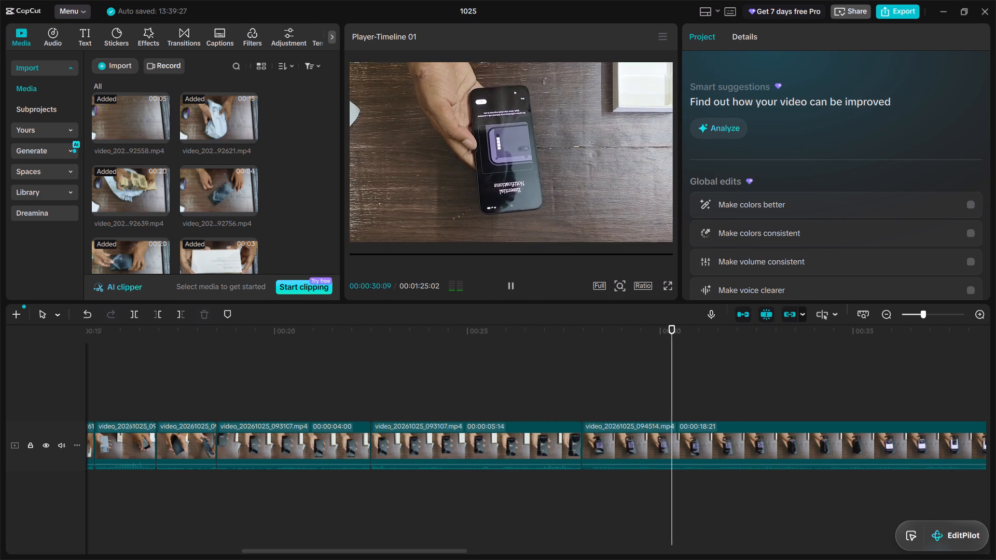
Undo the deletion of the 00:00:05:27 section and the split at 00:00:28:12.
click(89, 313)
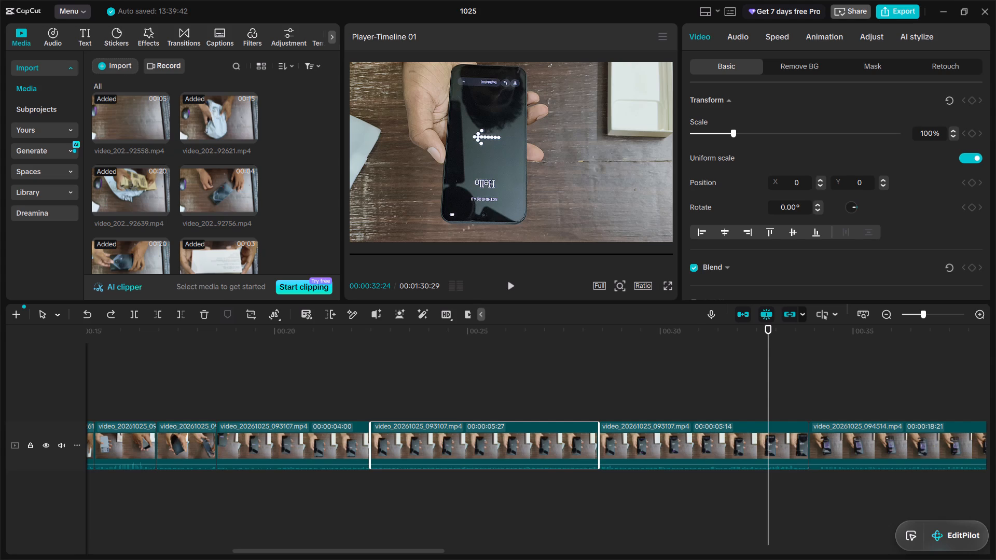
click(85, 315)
Split the 00:00:11:11 section of video_20261025_093107.mp4 at 00:00:26:29 and delete the 00:00:04:14 part before the split.
click(310, 430)
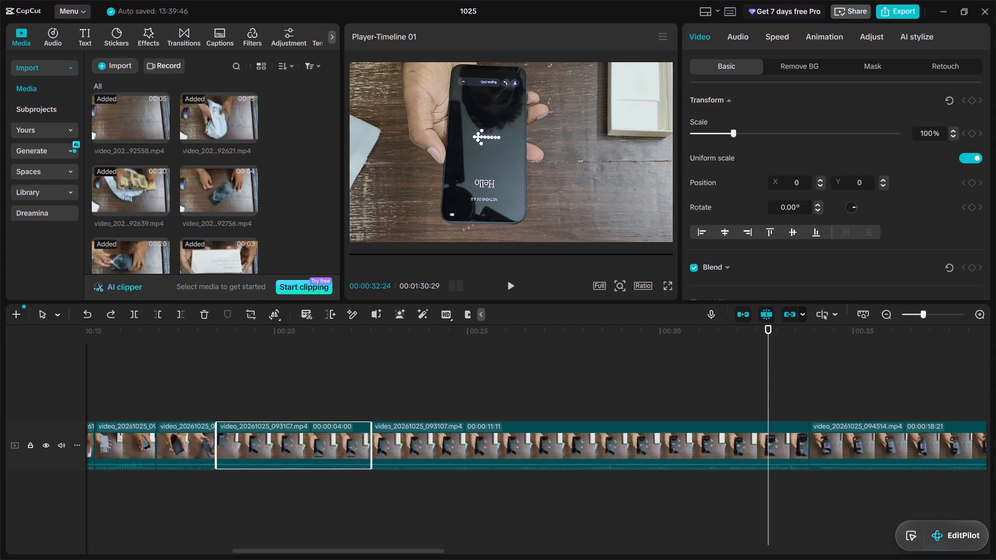
click(274, 390)
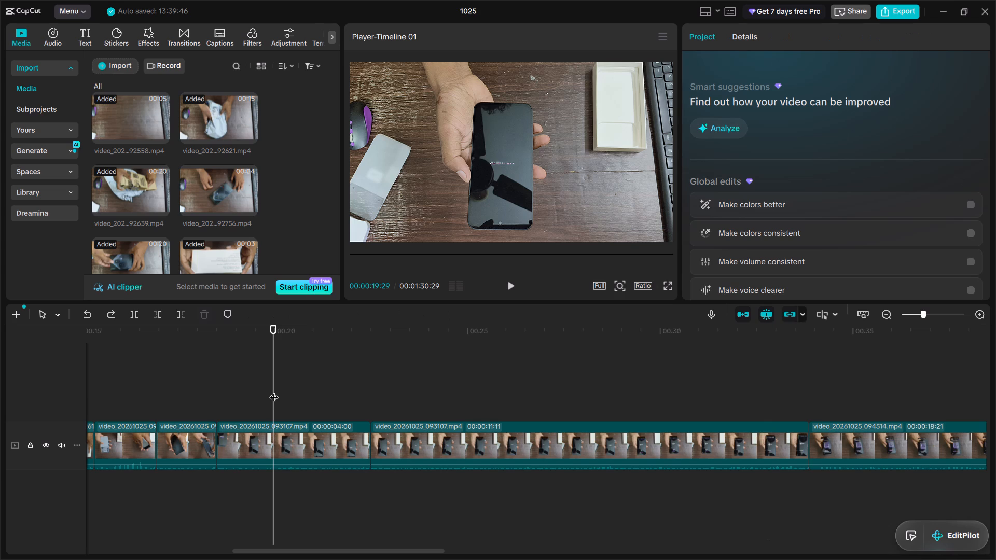
click(533, 438)
click(569, 396)
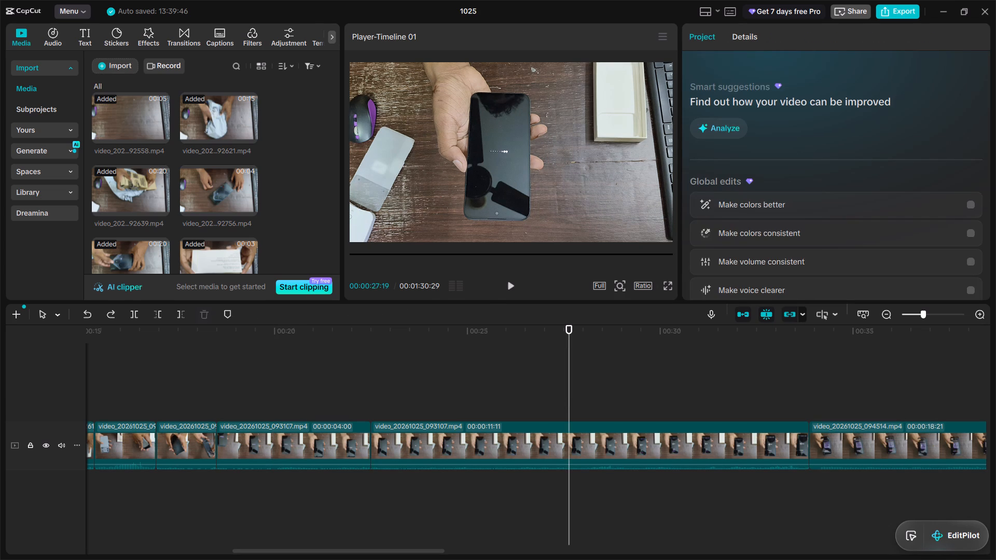
click(509, 285)
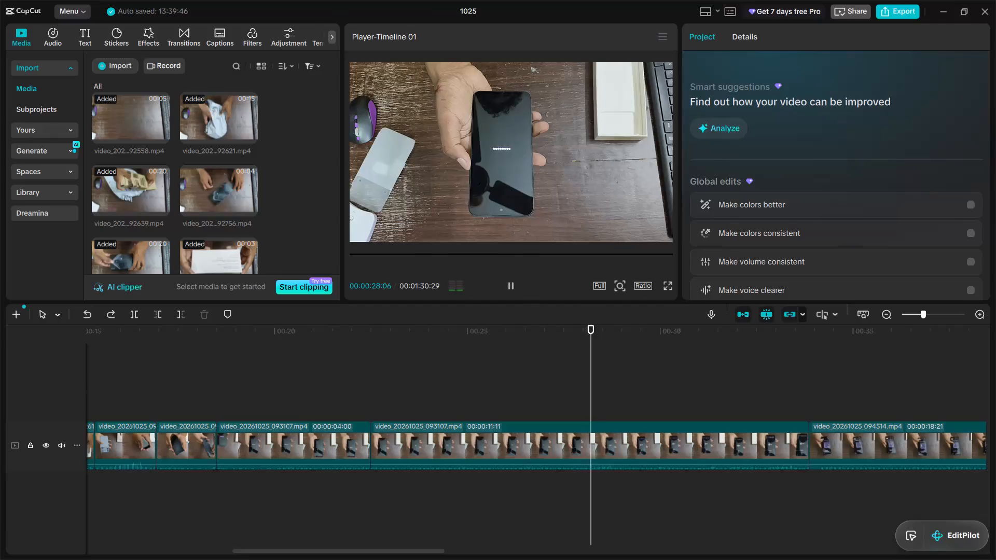
click(509, 285)
click(550, 385)
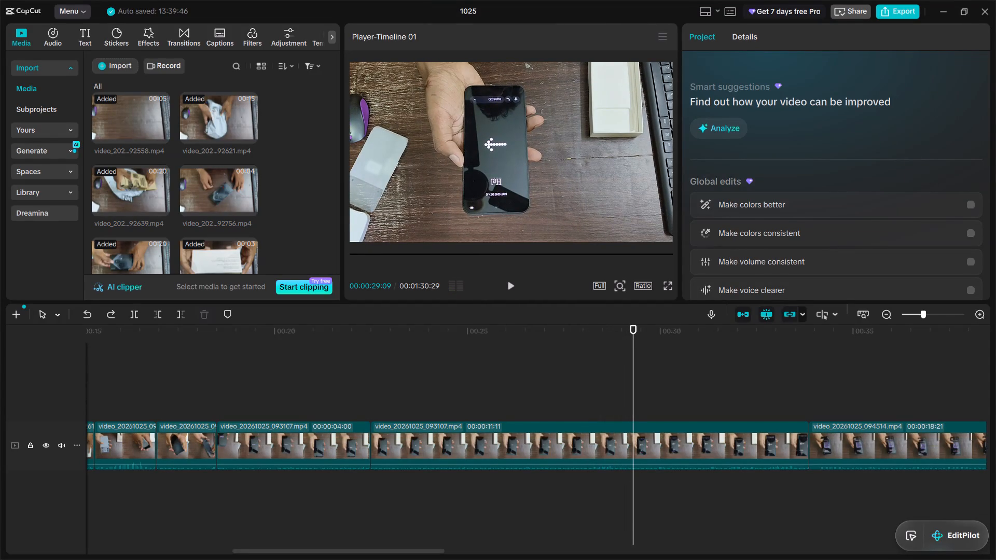
click(509, 282)
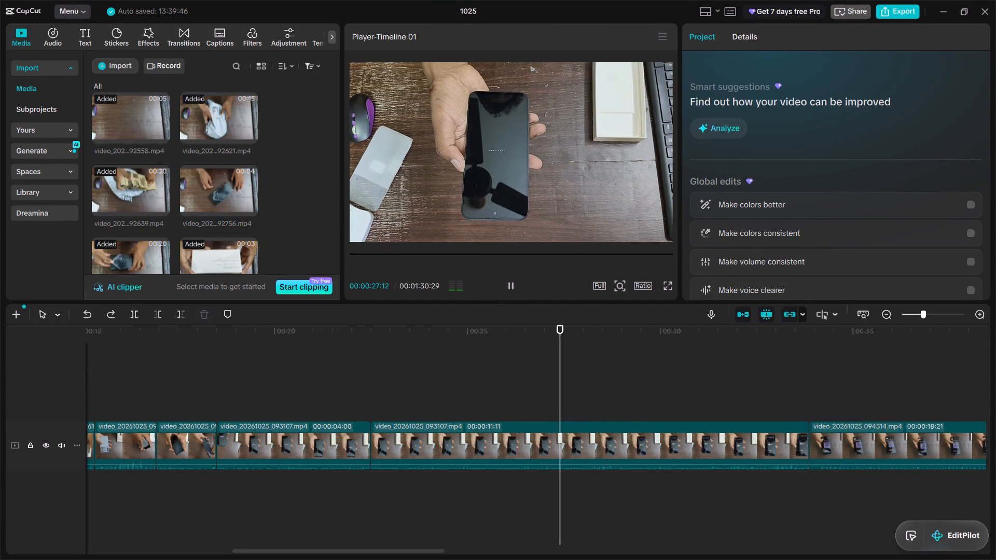
click(509, 282)
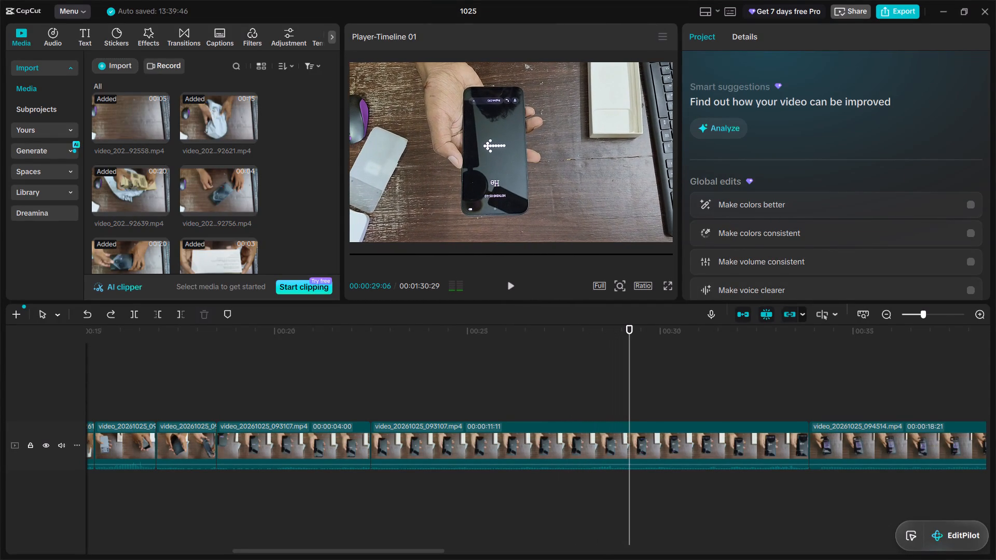
click(544, 390)
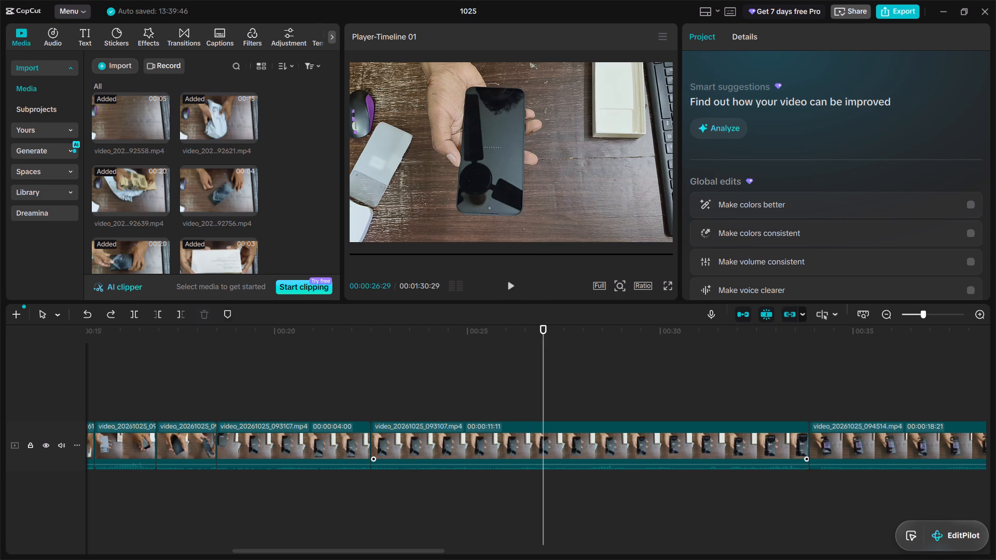
click(136, 317)
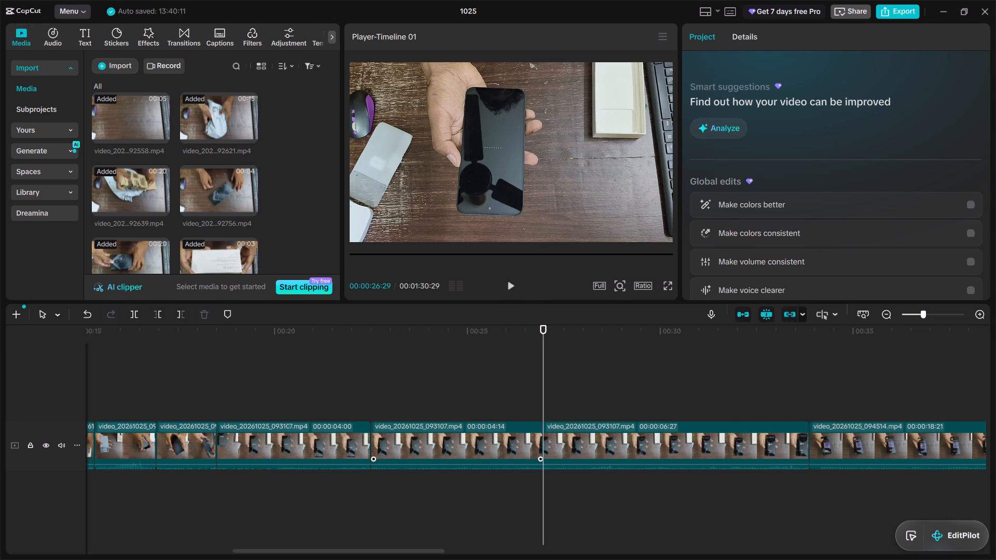
click(466, 444)
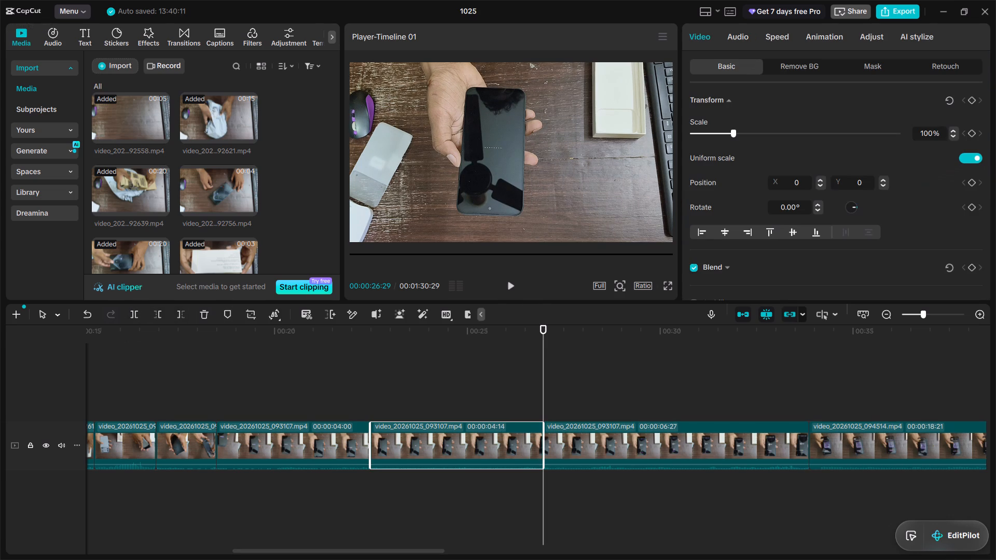
key(BackSpace)
Replay the 00:00:04:00 section of video_20261025_093107.mp4 across its join with the 00:00:06:27 section to check the cut.
click(276, 357)
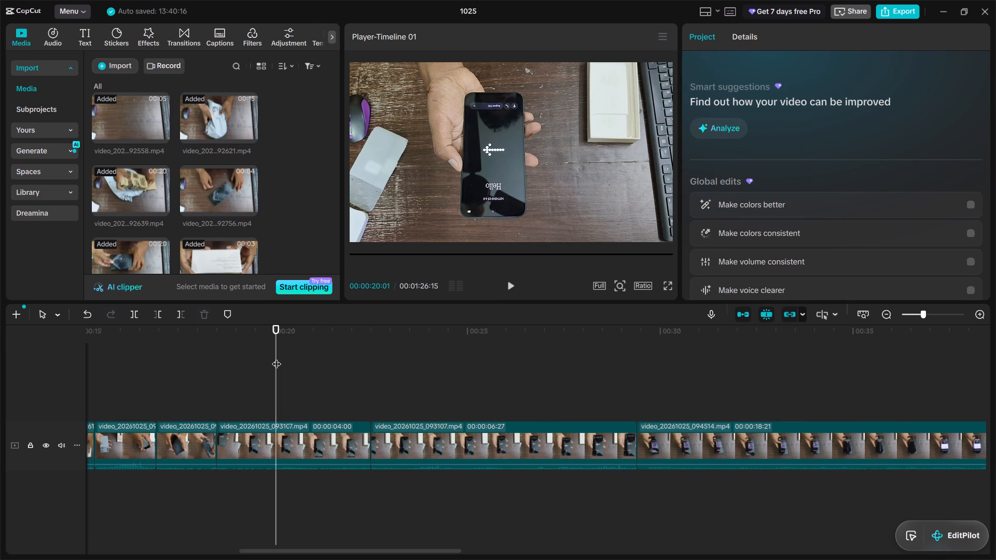
click(507, 282)
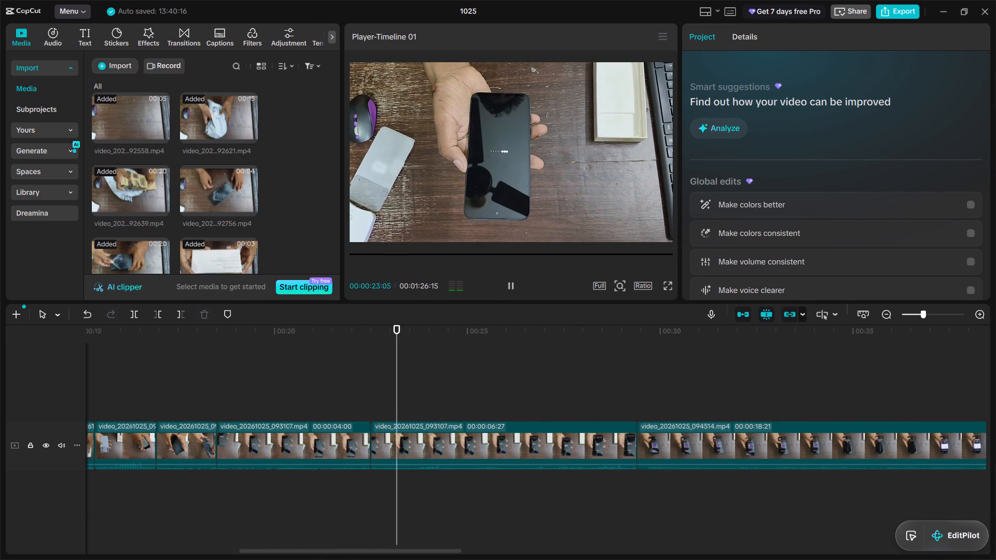
click(306, 437)
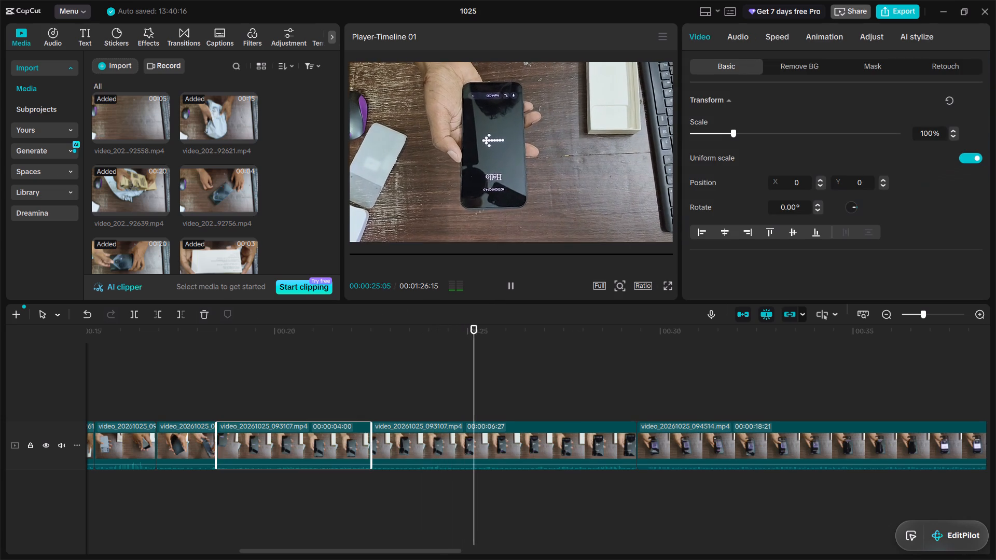
click(242, 399)
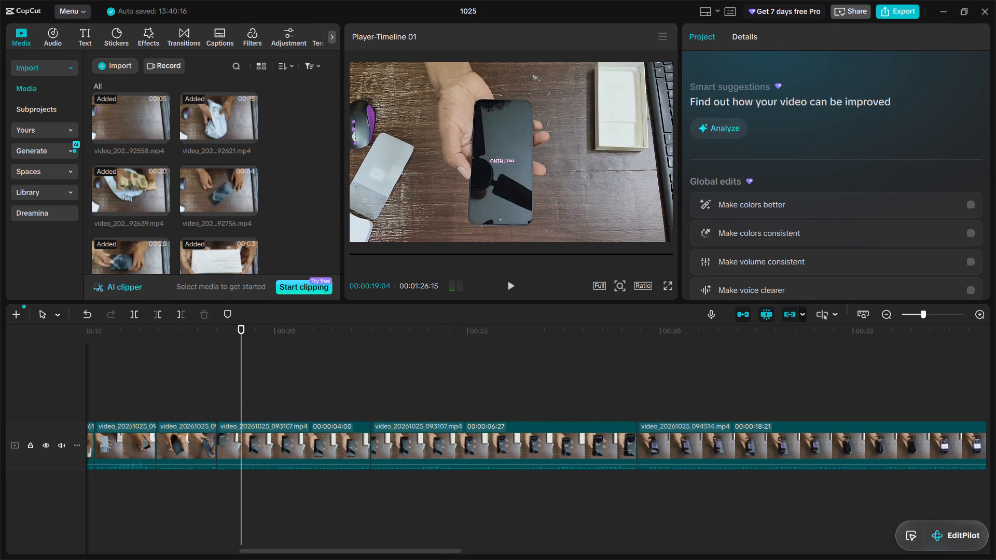
click(510, 289)
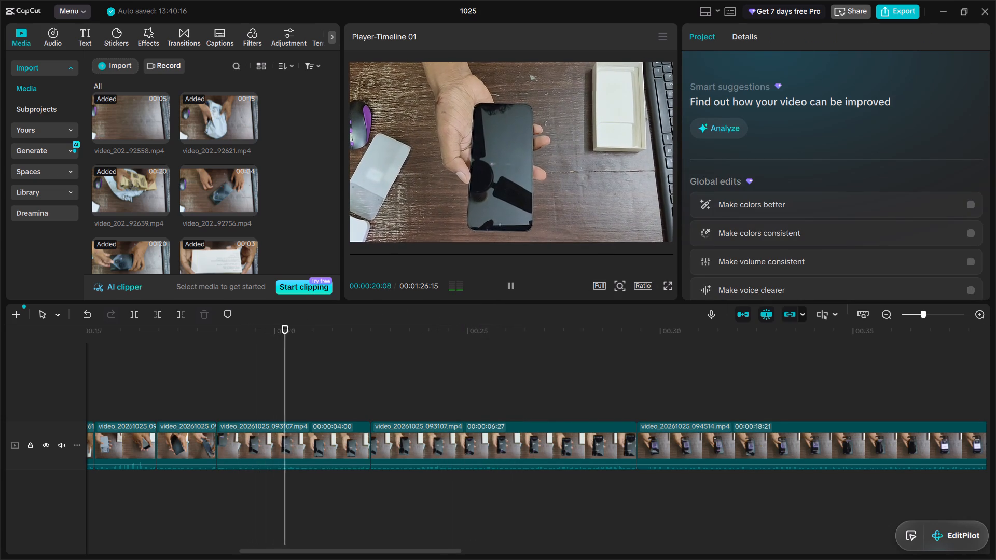
click(509, 284)
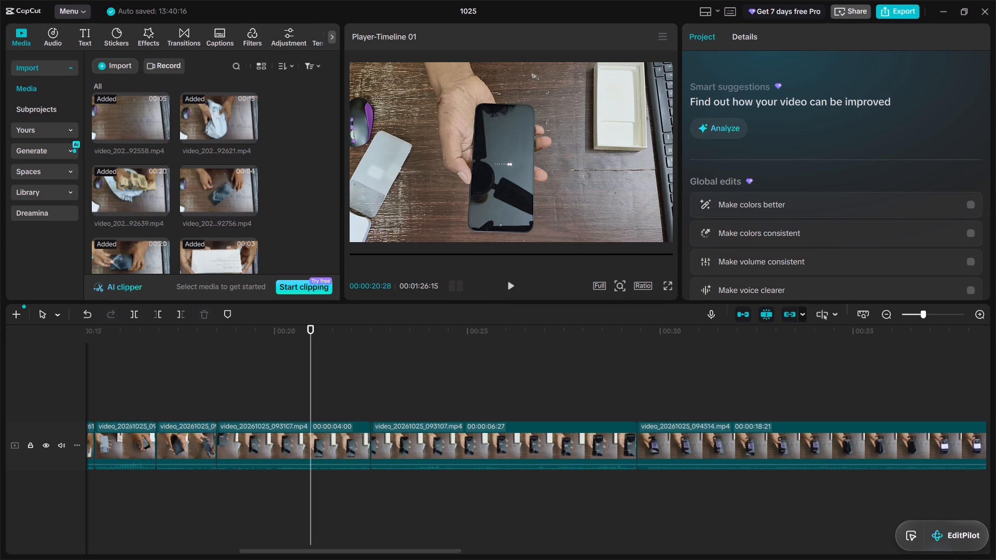
click(506, 284)
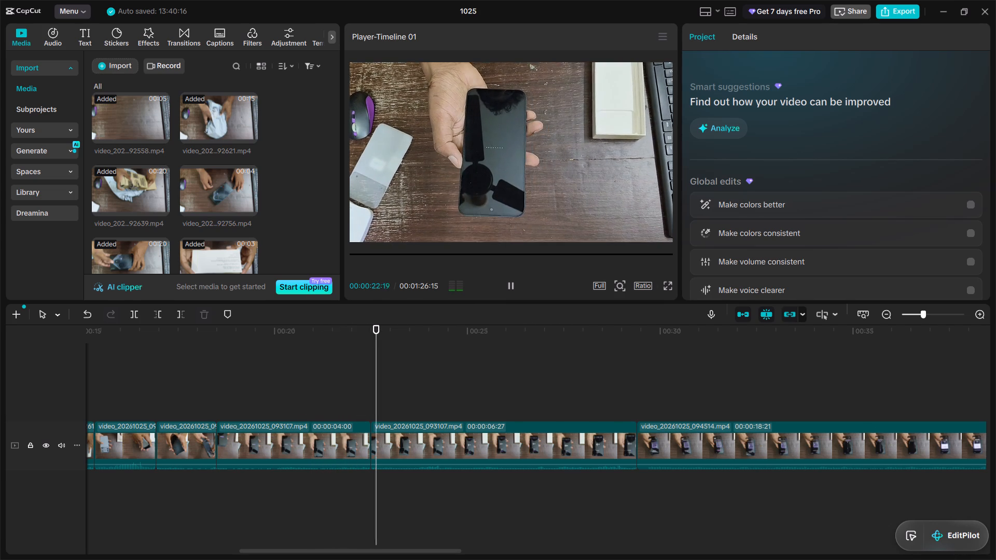
click(240, 401)
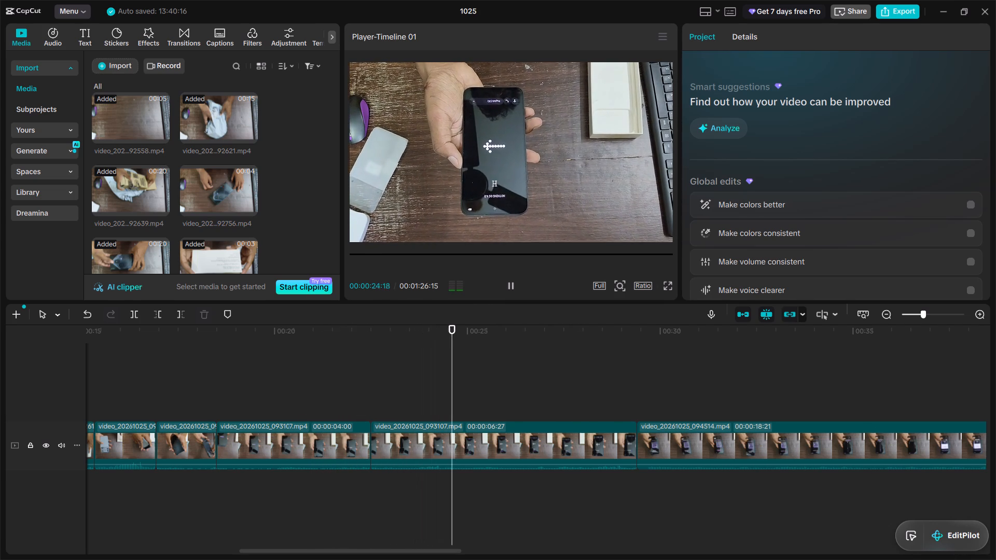
Split the 00:00:04:00 section of video_20261025_093107.mp4 at 00:00:20:28 and delete the part after the split.
click(509, 284)
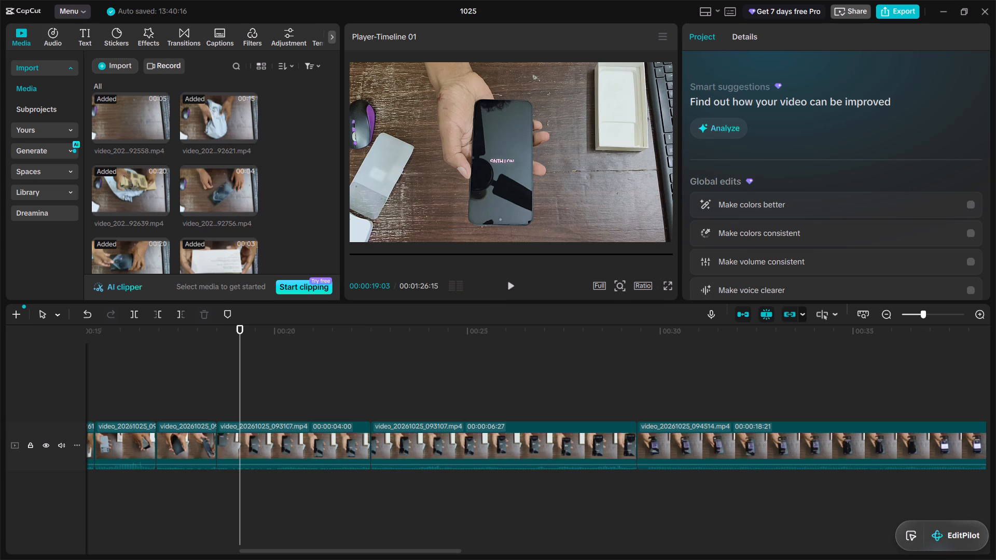
click(509, 284)
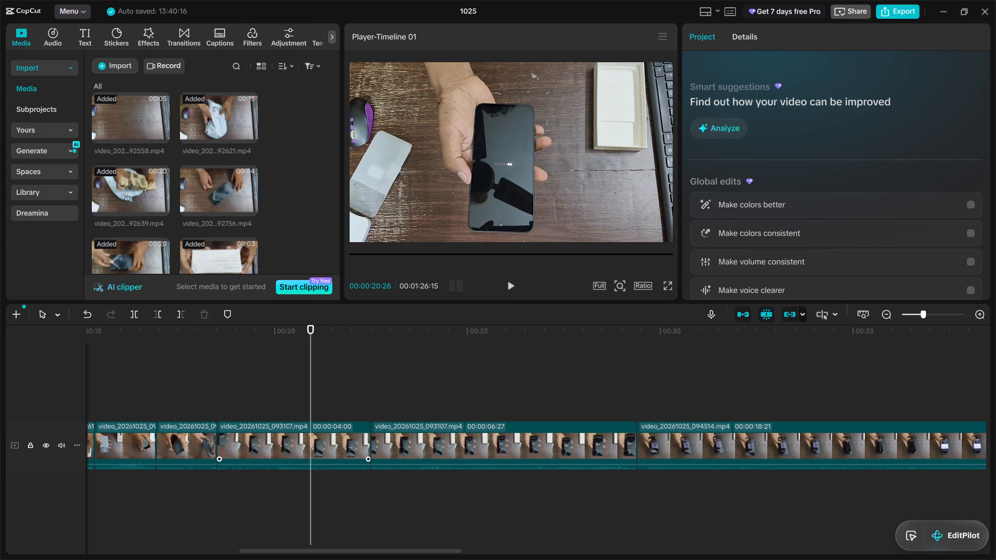
click(138, 316)
click(330, 438)
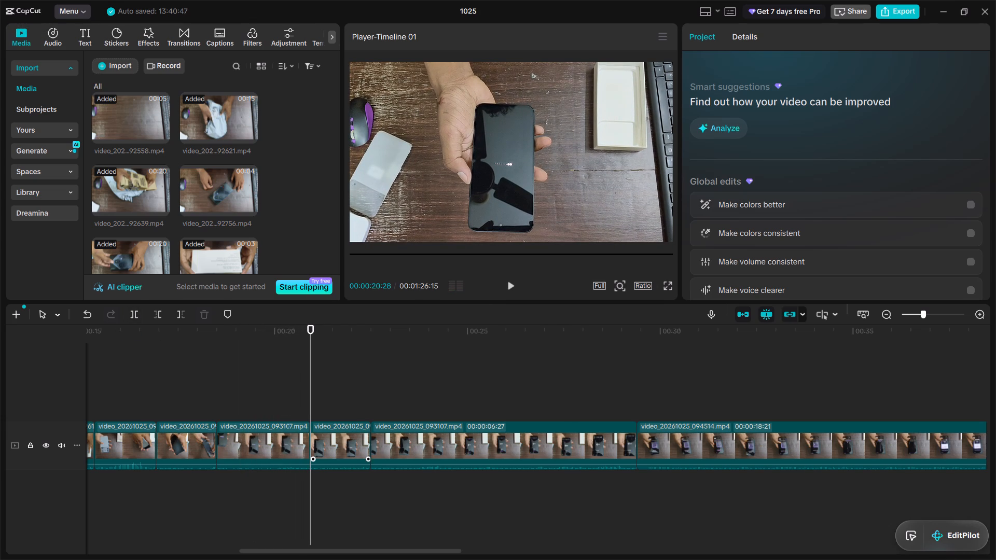
key(BackSpace)
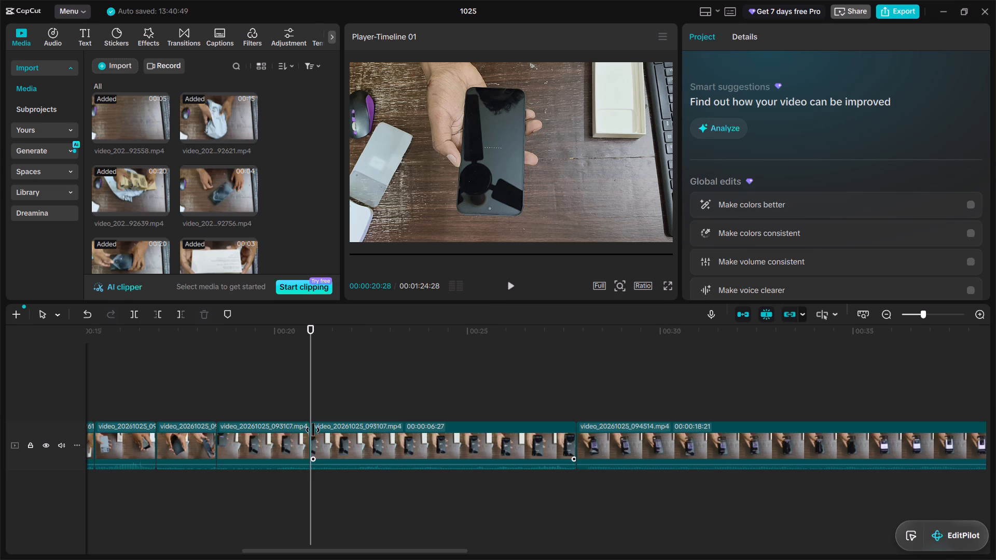
Trim the end of the shortened section before the 00:00:06:27 section back to 00:00:20:24.
click(300, 437)
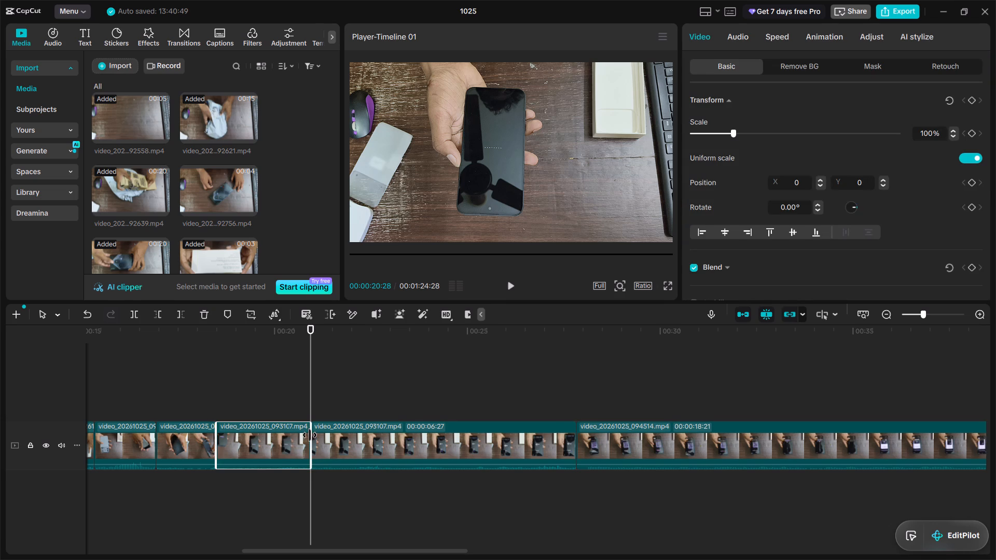
drag(310, 435, 305, 437)
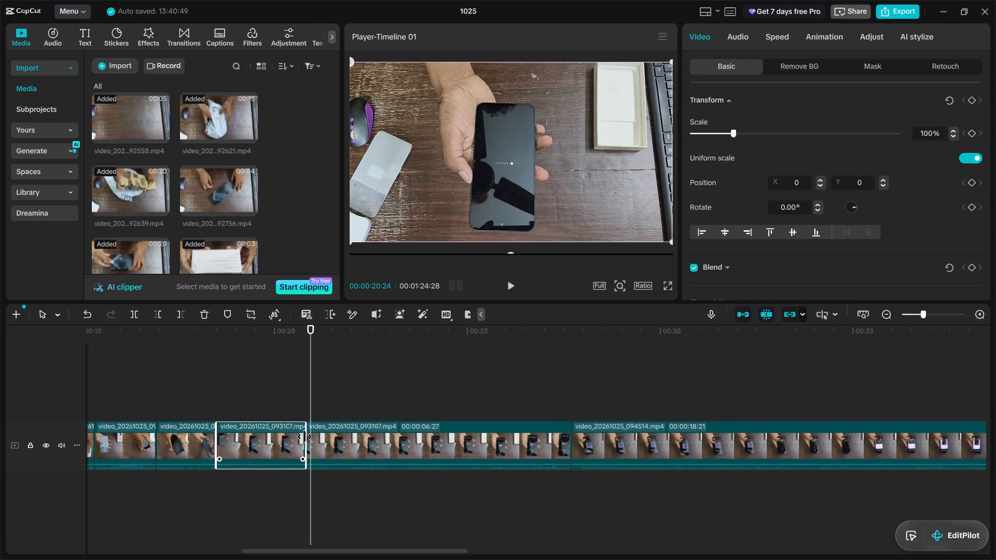
drag(305, 437, 305, 437)
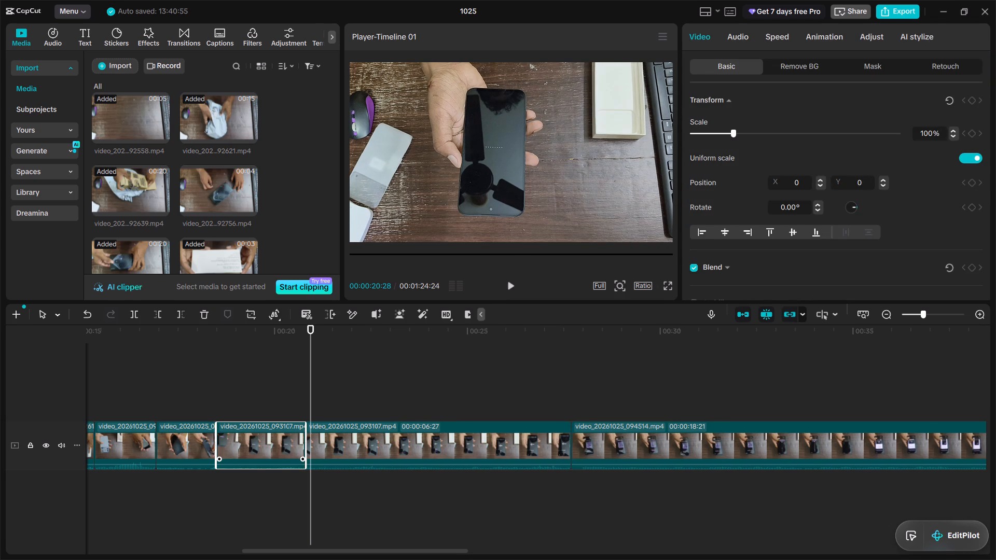
Replay the trimmed section repeatedly across its join with the 00:00:06:27 section to judge where the boot-up footage needs cutting.
click(247, 393)
click(511, 287)
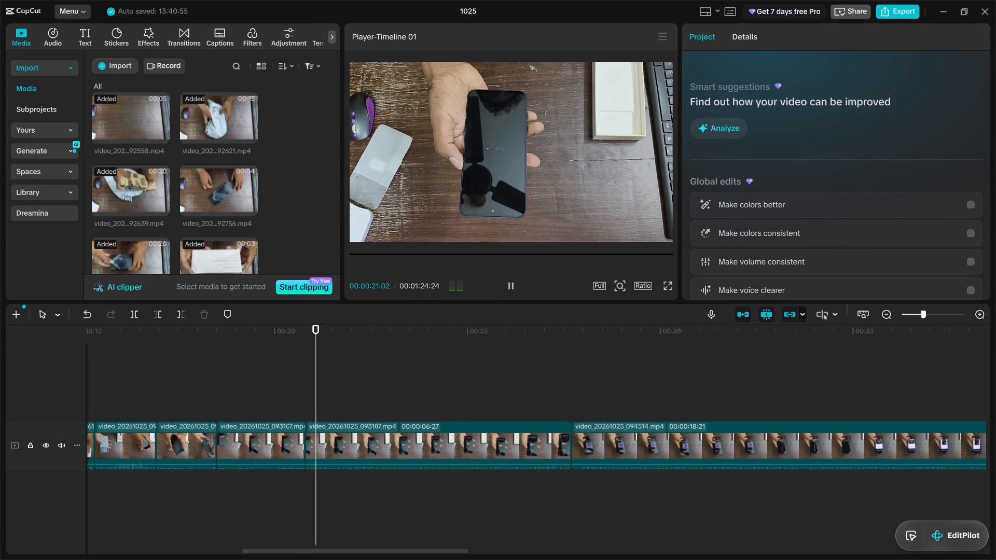
click(281, 439)
click(267, 406)
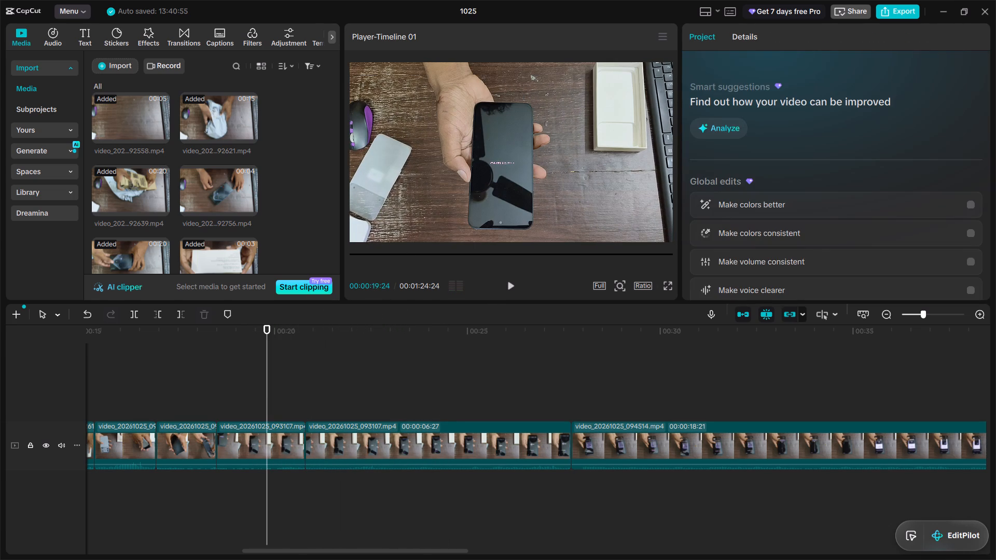
click(508, 288)
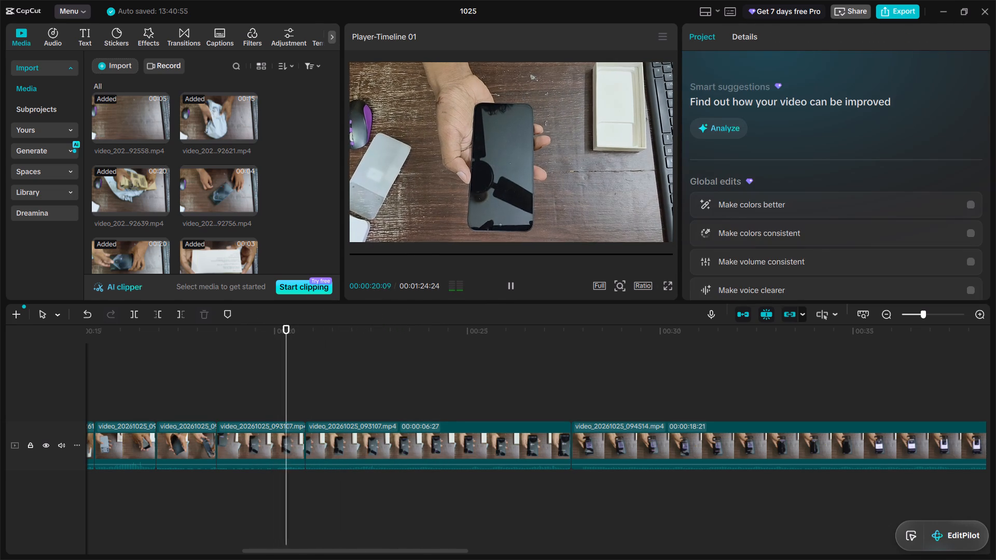
click(508, 288)
click(265, 404)
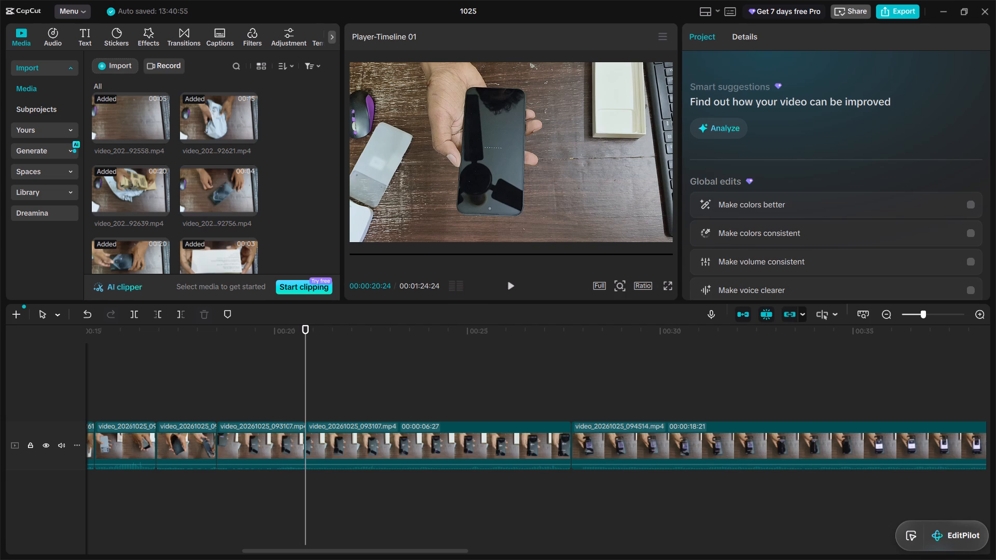
click(510, 284)
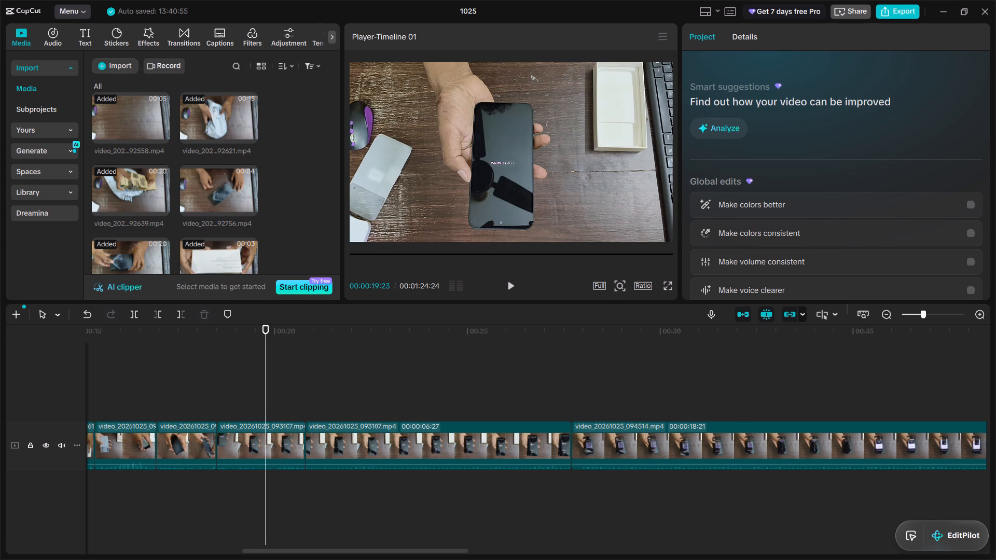
click(510, 284)
click(510, 284)
click(510, 284)
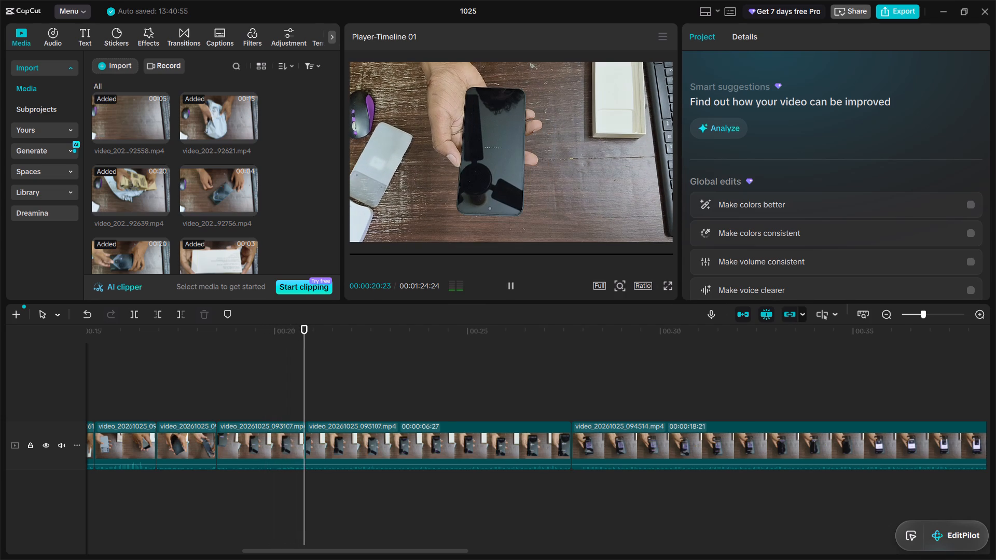
Find the cut point at 00:00:20:11 and remove the rest of that video_20261025_093107.mp4 section after it.
click(281, 403)
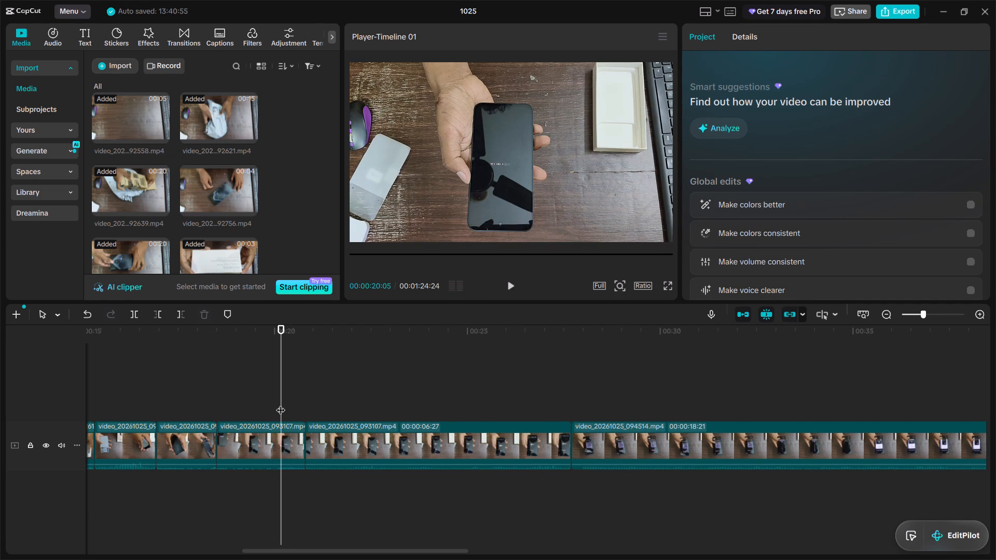
double_click(509, 283)
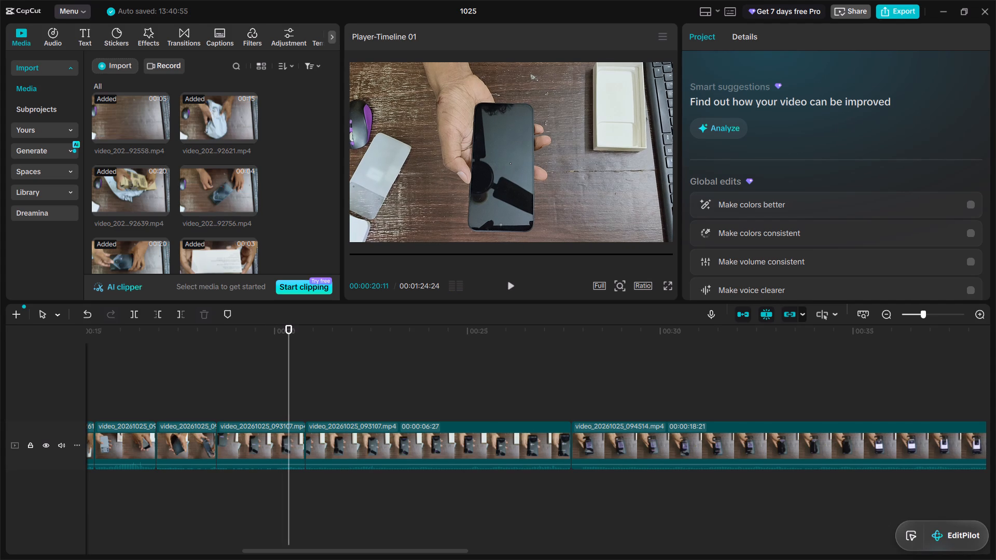
click(178, 315)
Play back the 00:00:06:27 section of video_20261025_093107.mp4 repeatedly to judge where the Hello screen footage should end.
click(271, 402)
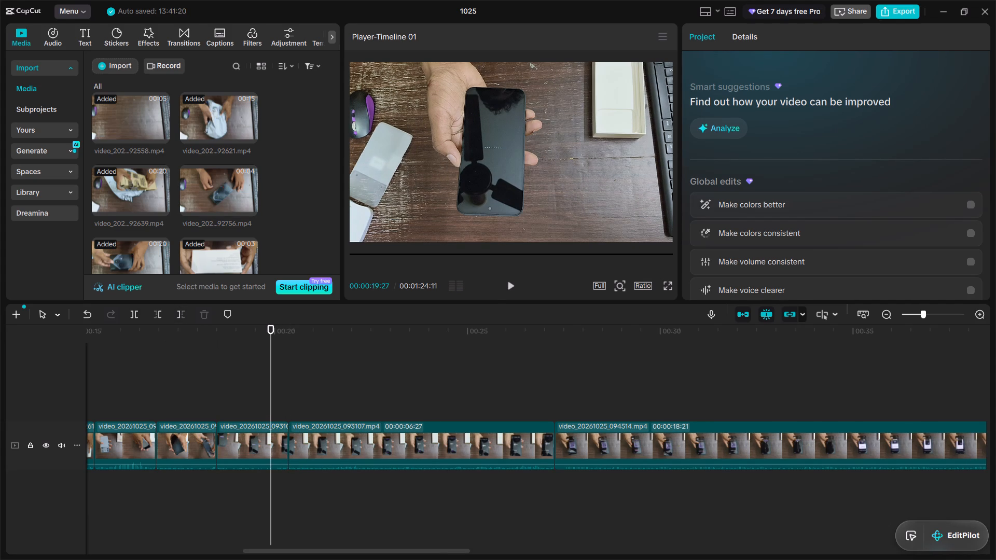
click(511, 281)
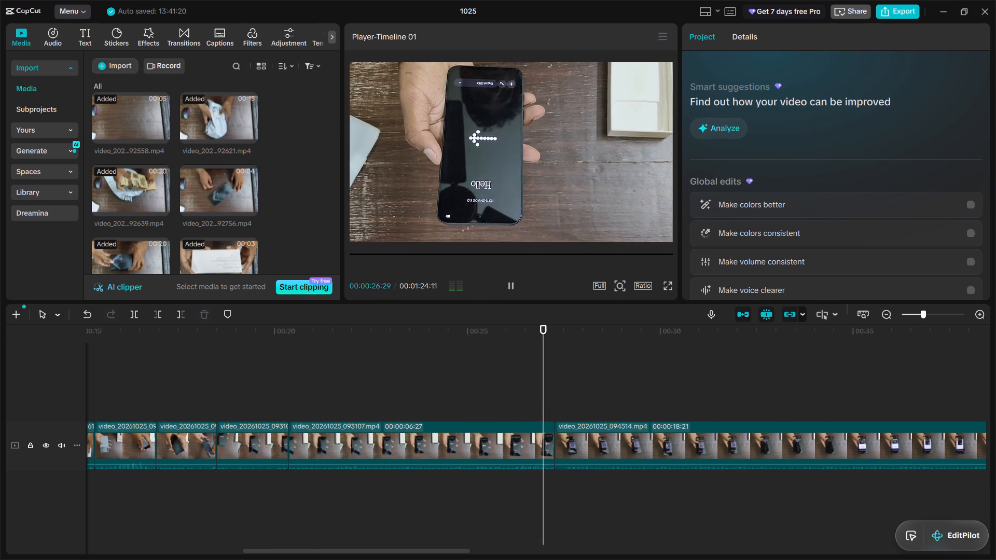
click(457, 377)
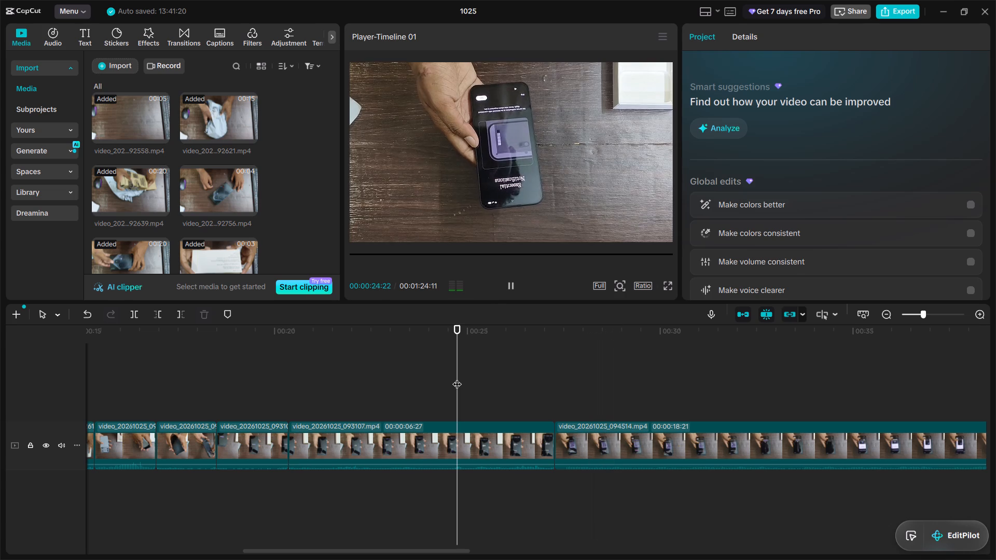
click(392, 384)
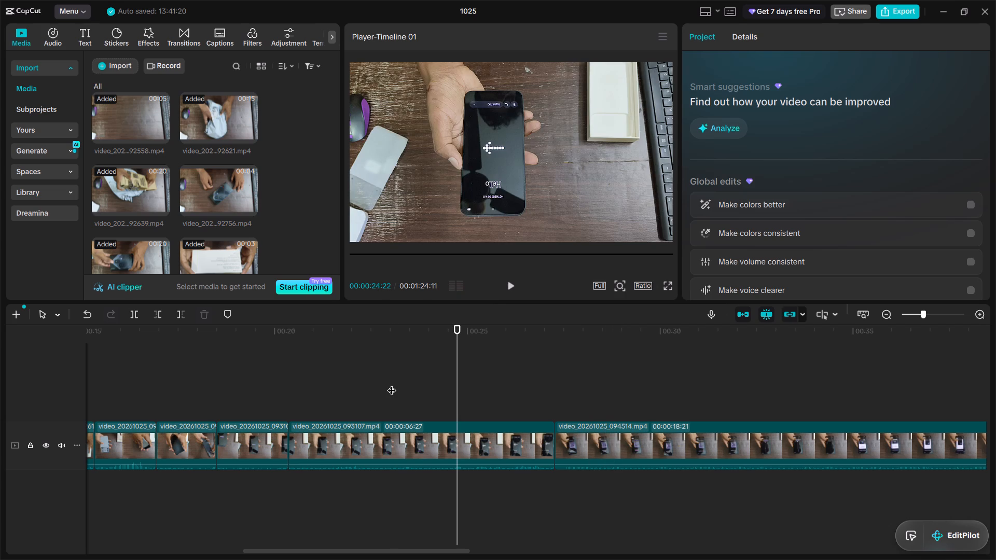
click(507, 279)
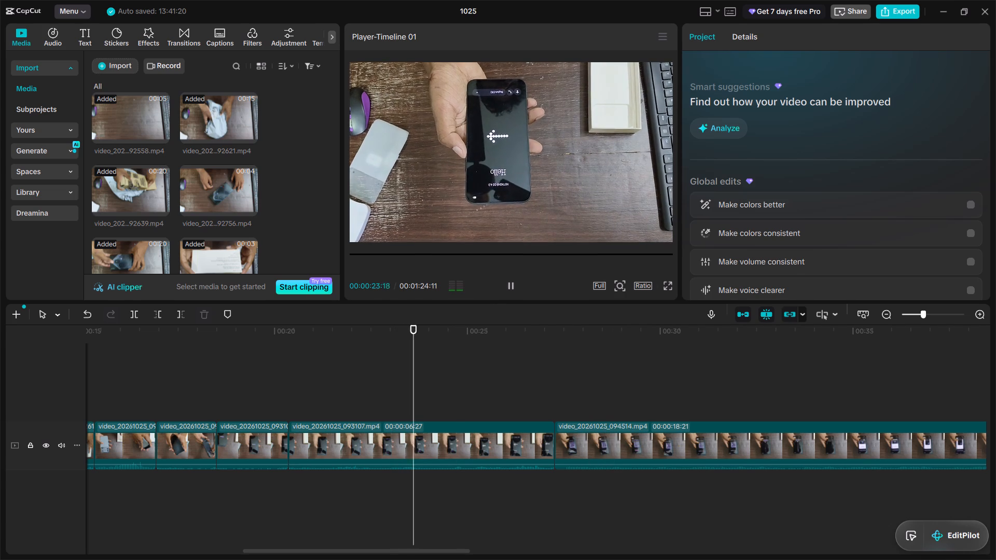
click(507, 279)
click(352, 362)
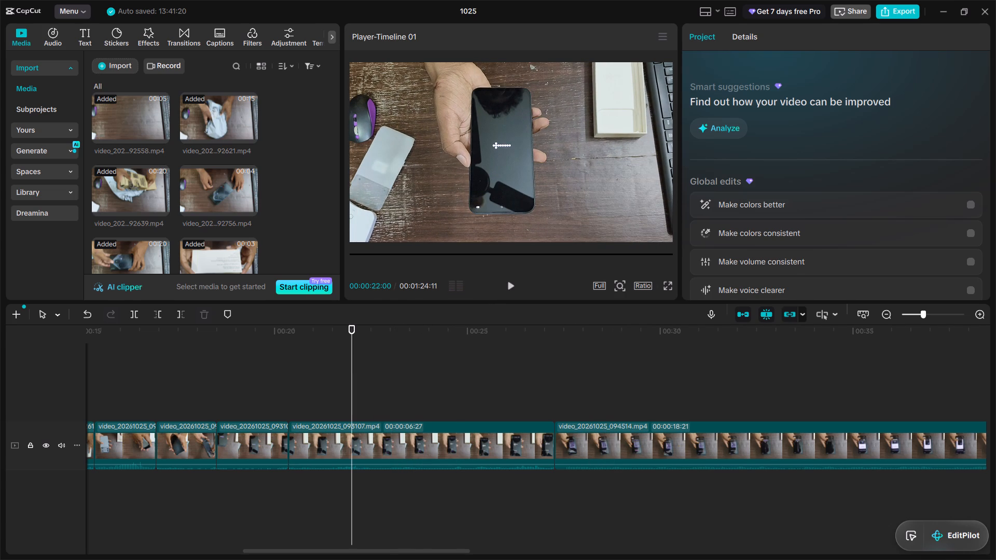
click(507, 284)
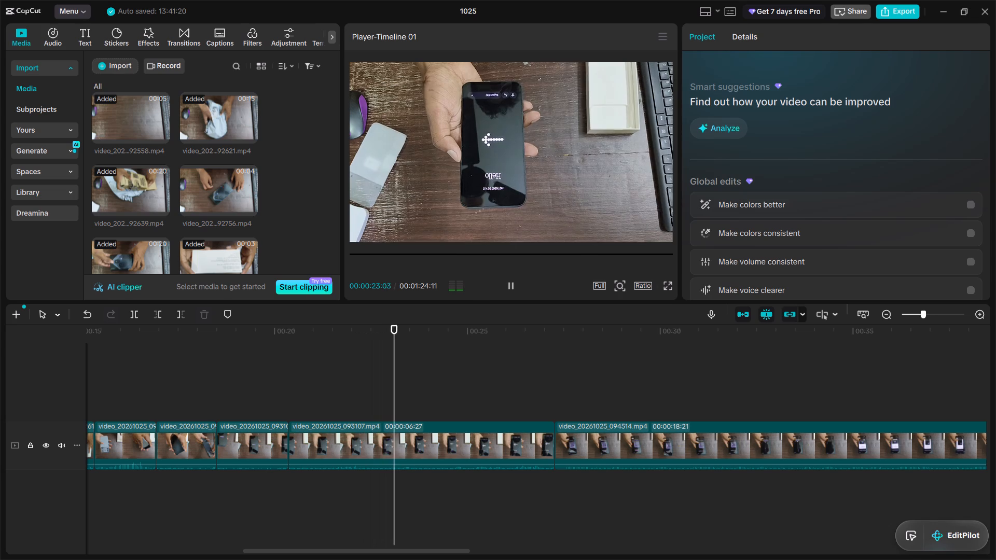
click(507, 284)
click(507, 284)
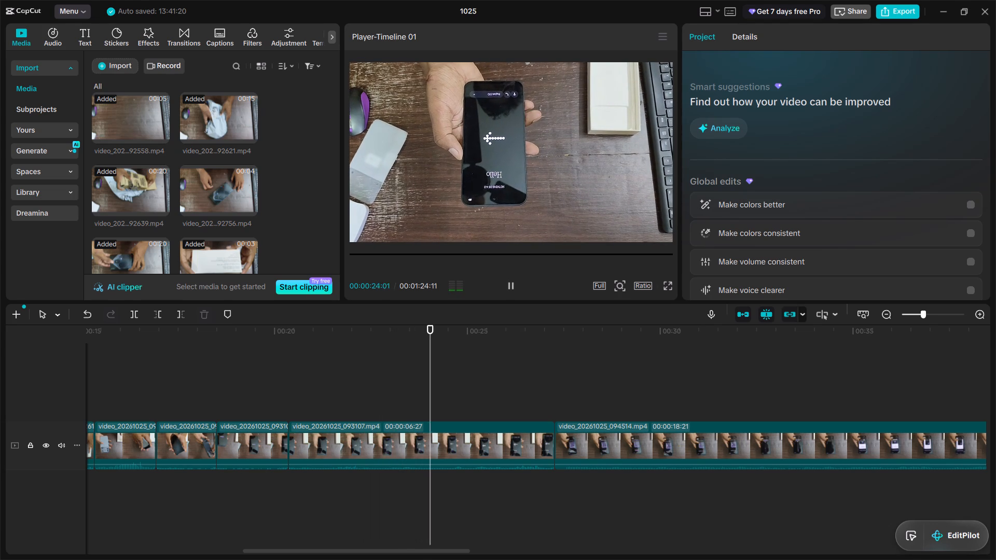
click(507, 284)
click(507, 284)
click(507, 284)
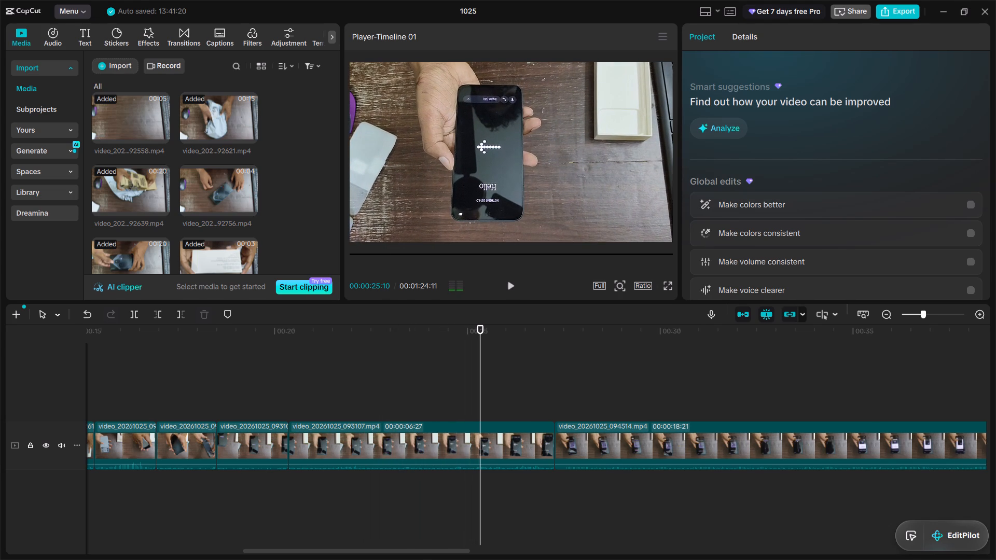
Find the cut point at 00:00:23:29 in the 00:00:06:27 section of video_20261025_093107.mp4 and remove the rest of that section after it.
click(360, 389)
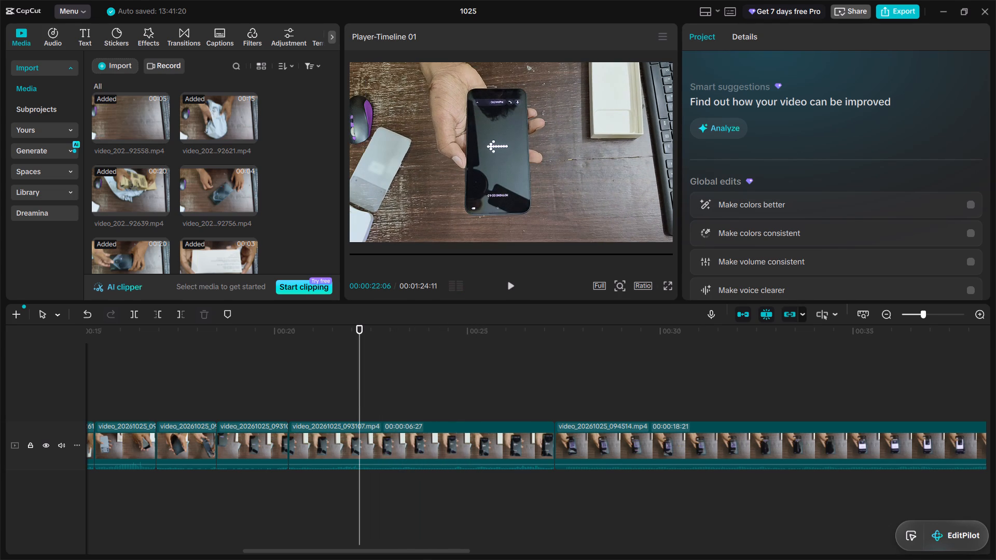
click(511, 283)
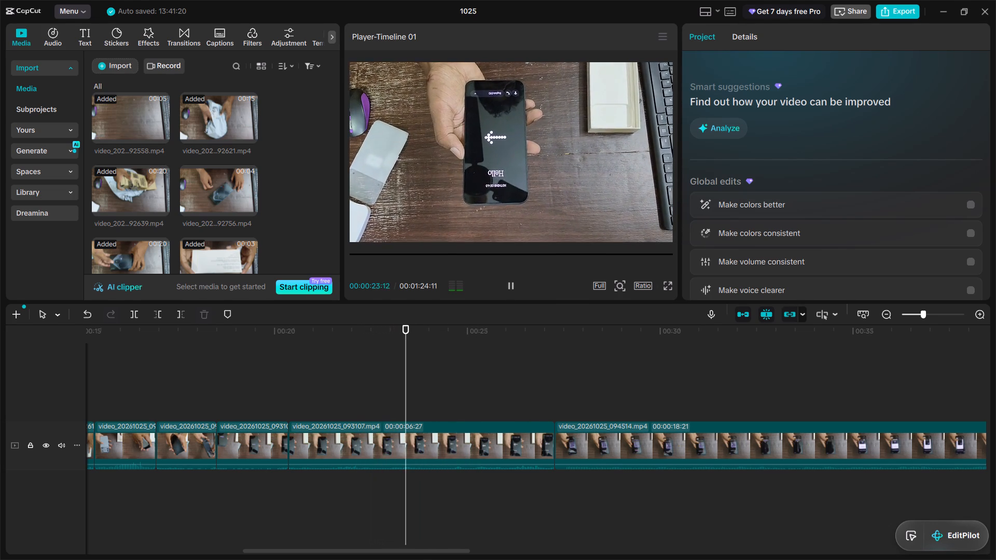
click(511, 283)
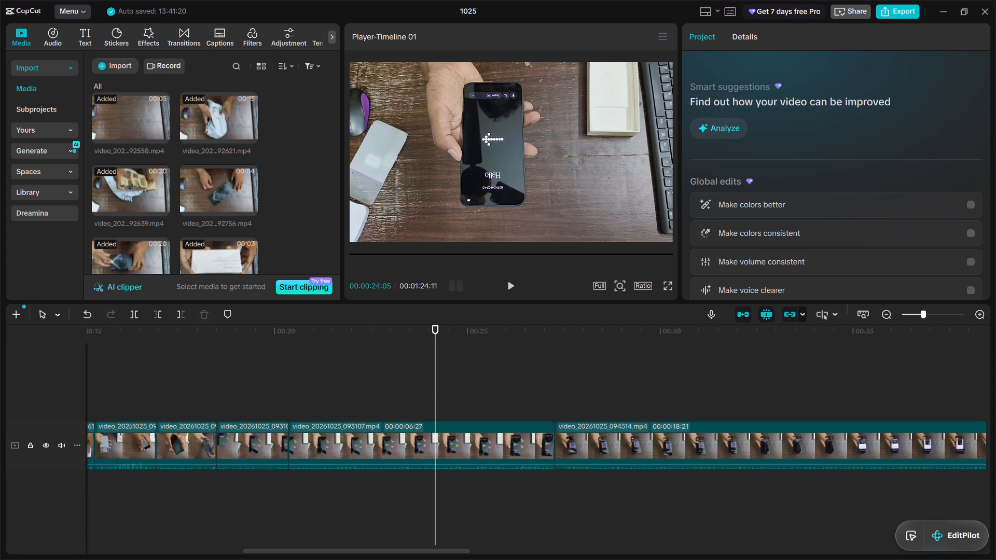
click(432, 396)
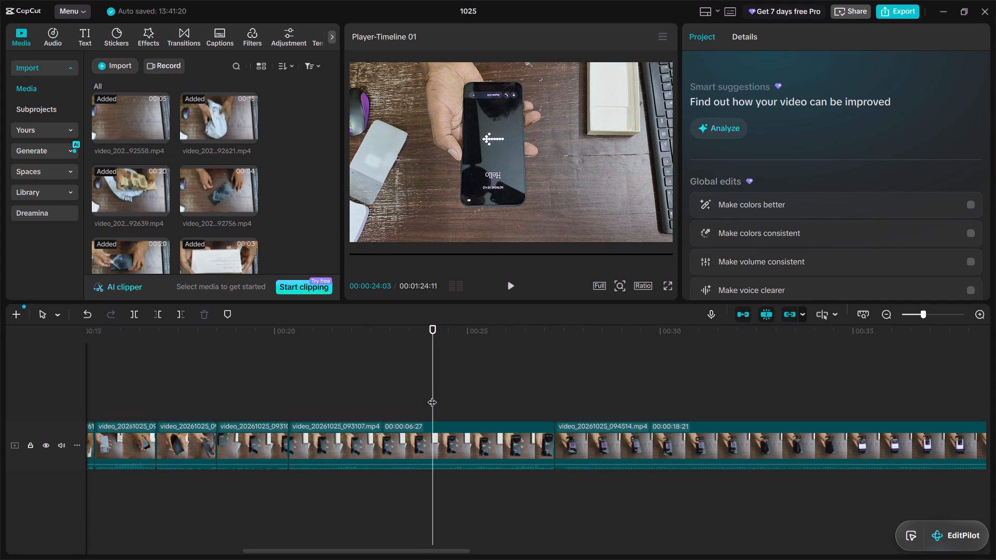
click(431, 396)
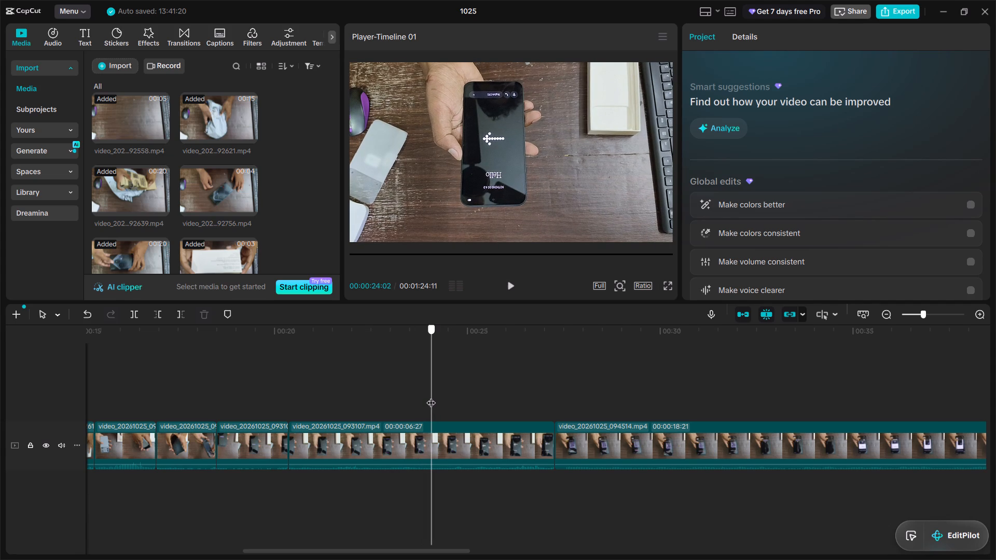
click(430, 396)
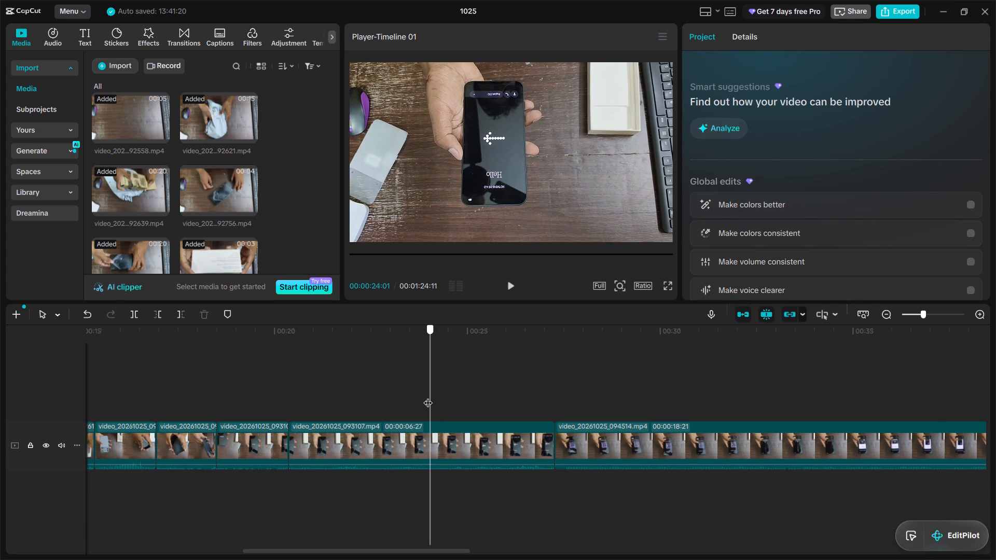
click(428, 396)
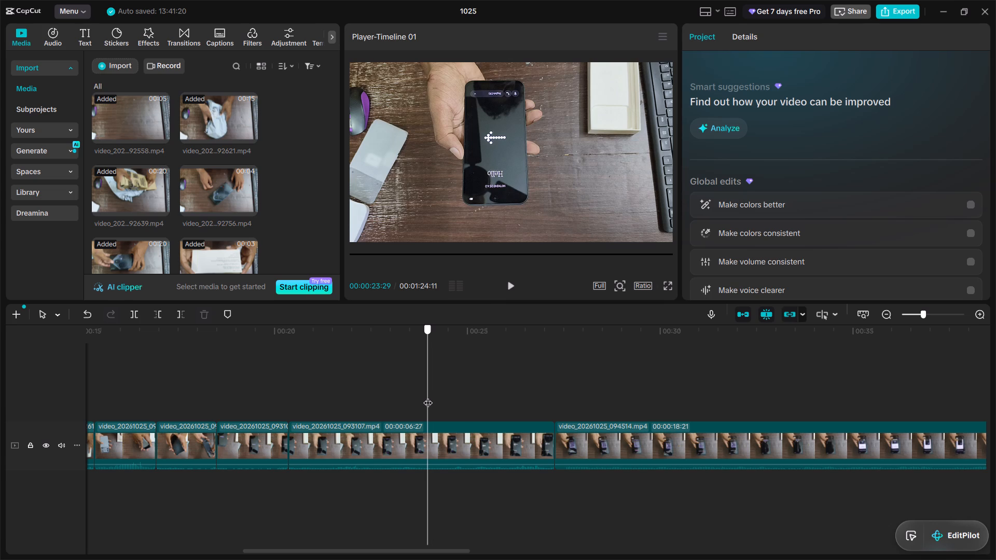
click(181, 314)
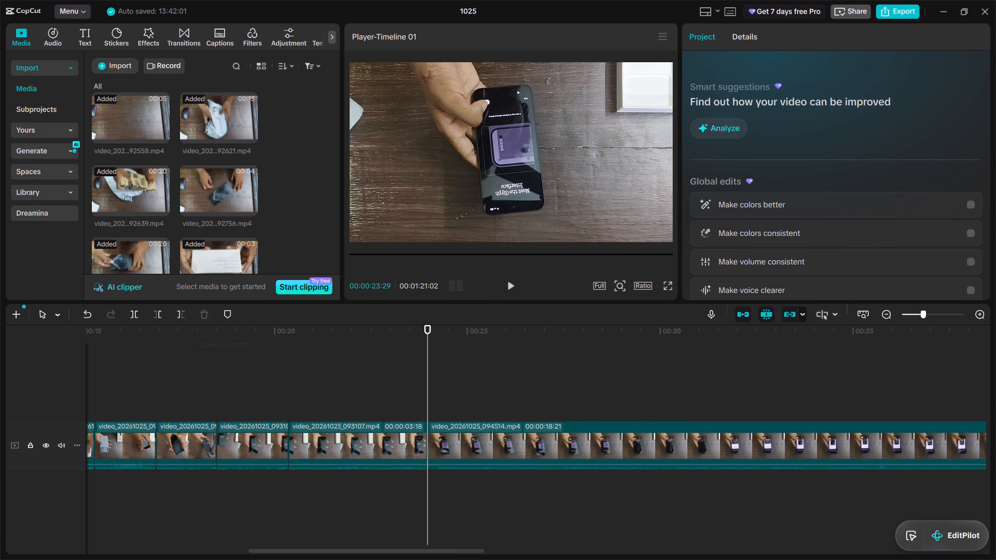
Review playback across the join between video_20261025_093107.mp4 and video_20261025_094514.mp4 and on into the setup screens.
click(378, 412)
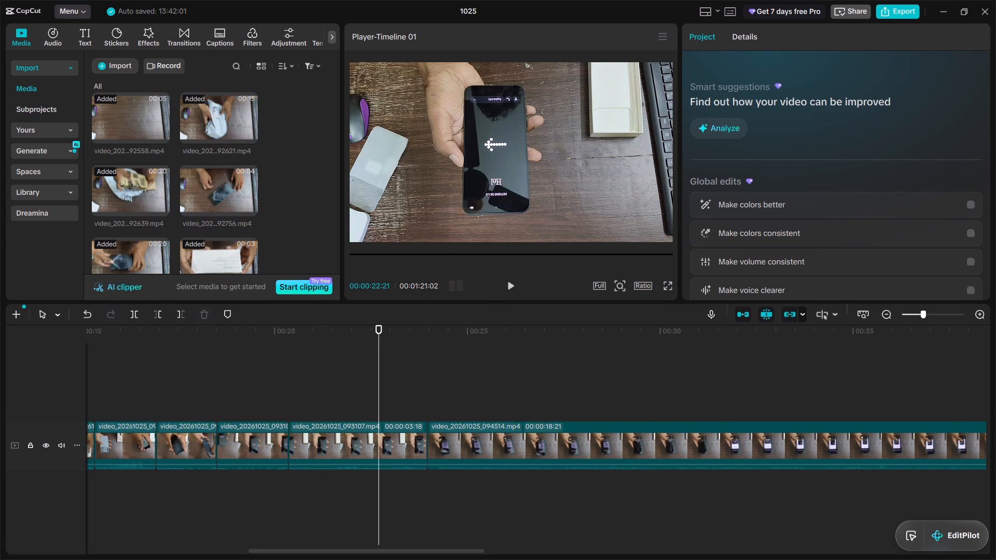
click(509, 283)
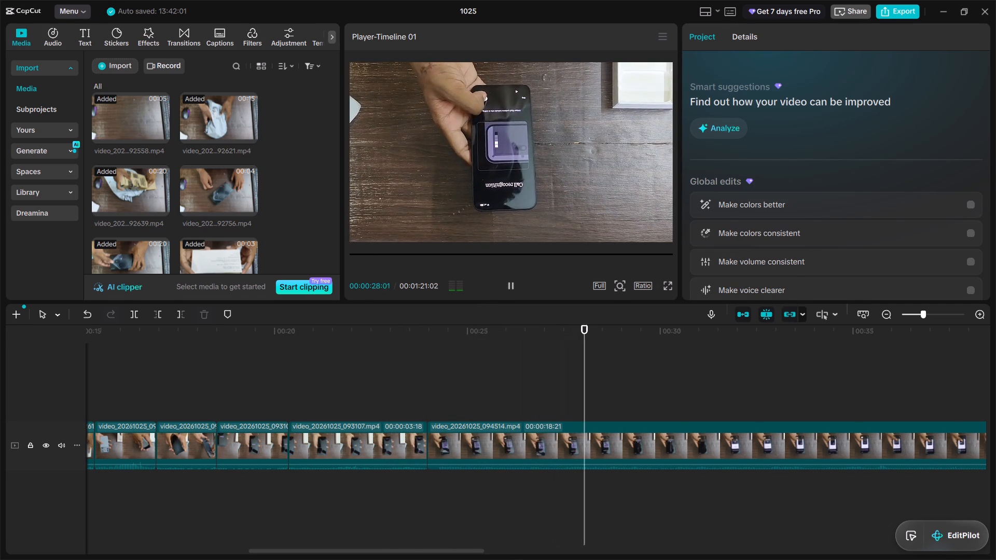
click(488, 399)
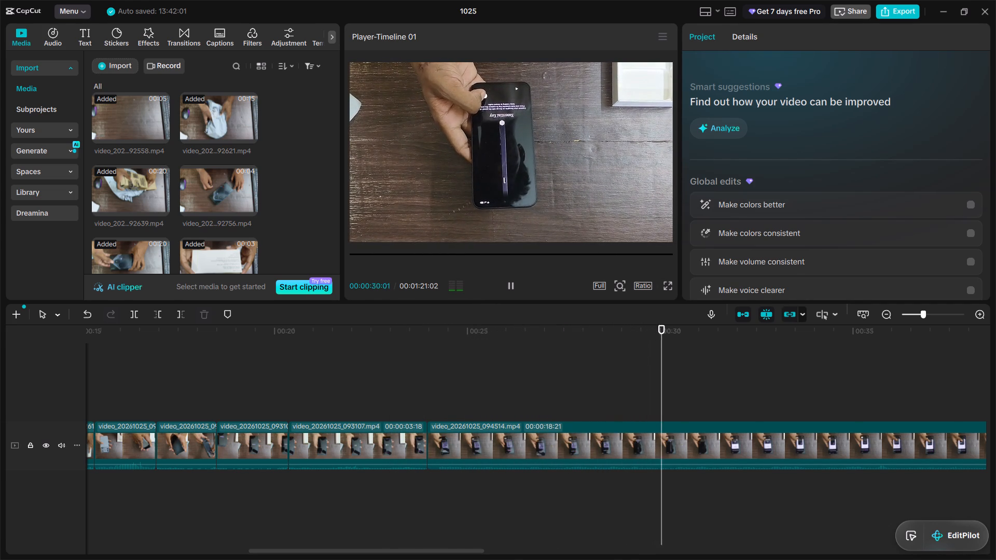
click(426, 399)
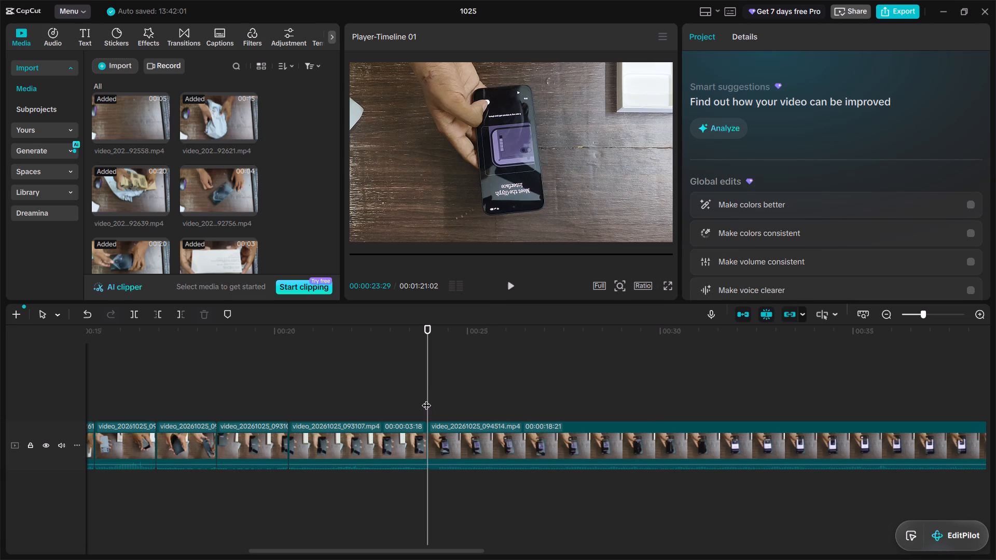
click(422, 402)
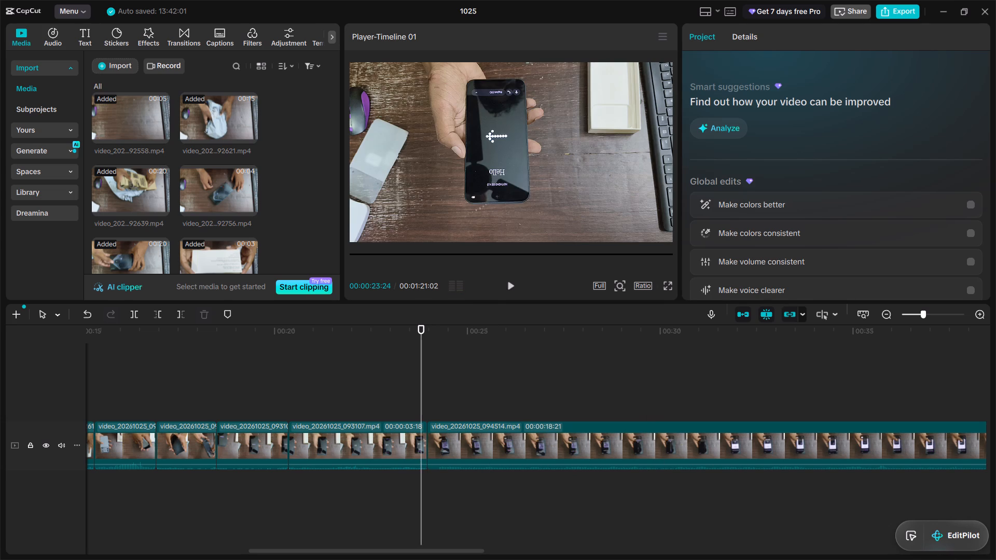
click(509, 282)
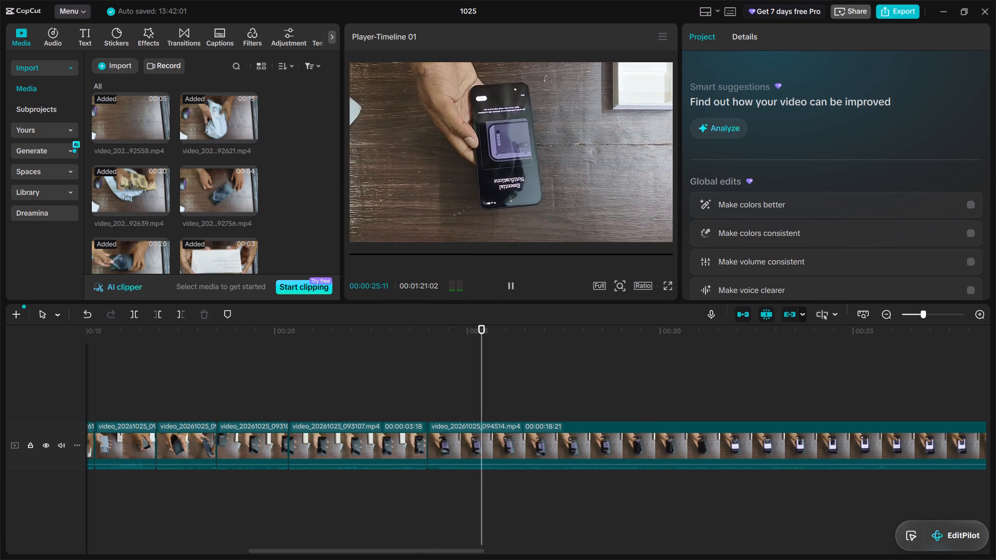
click(509, 282)
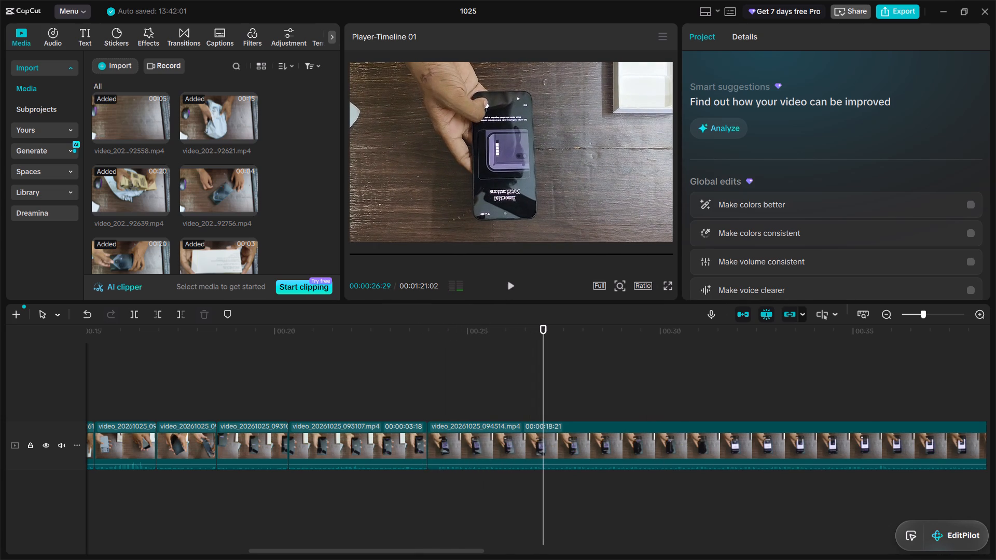
click(509, 282)
click(509, 282)
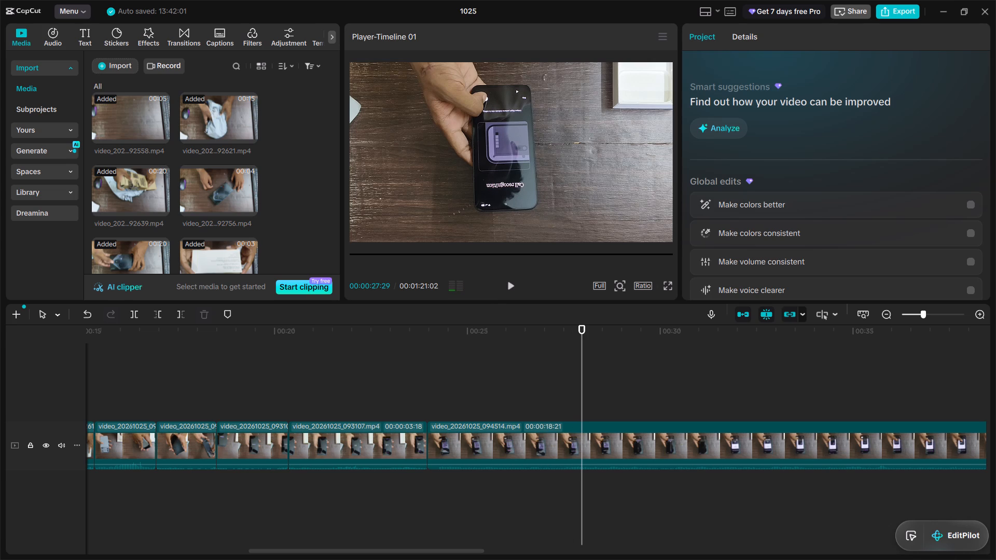
Replay the opening of video_20261025_094514.mp4 to find the cut point and split the clip at 00:00:24:25.
click(454, 384)
click(514, 285)
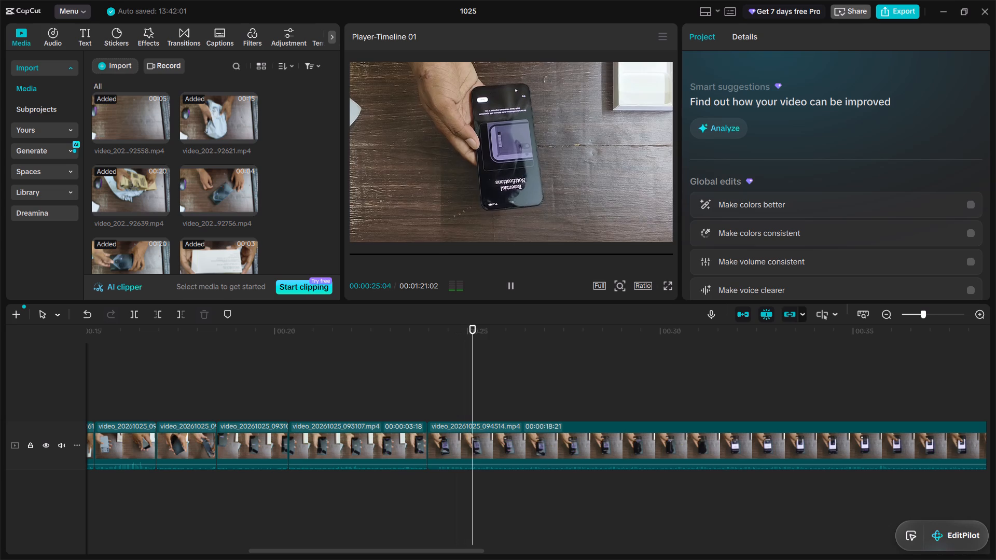
click(514, 285)
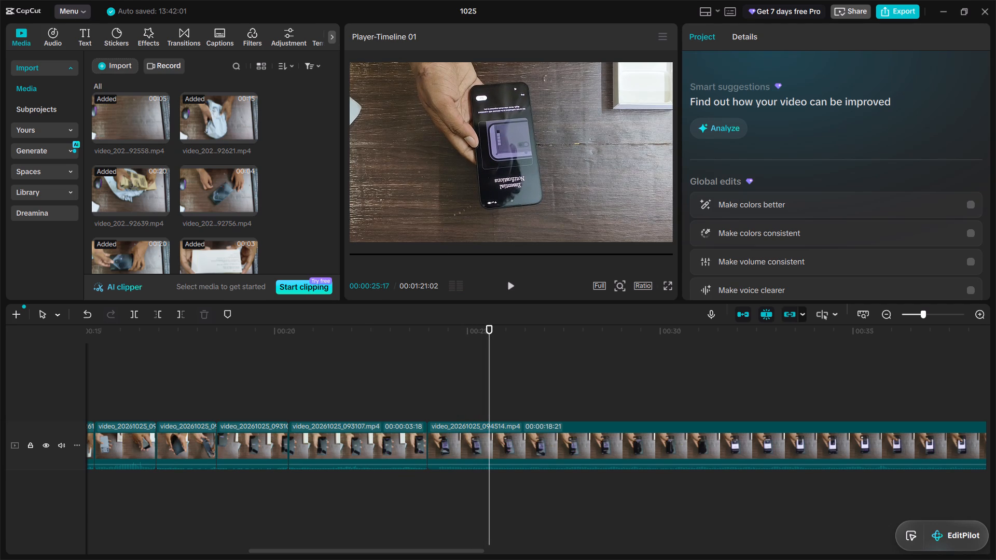
click(414, 382)
click(507, 285)
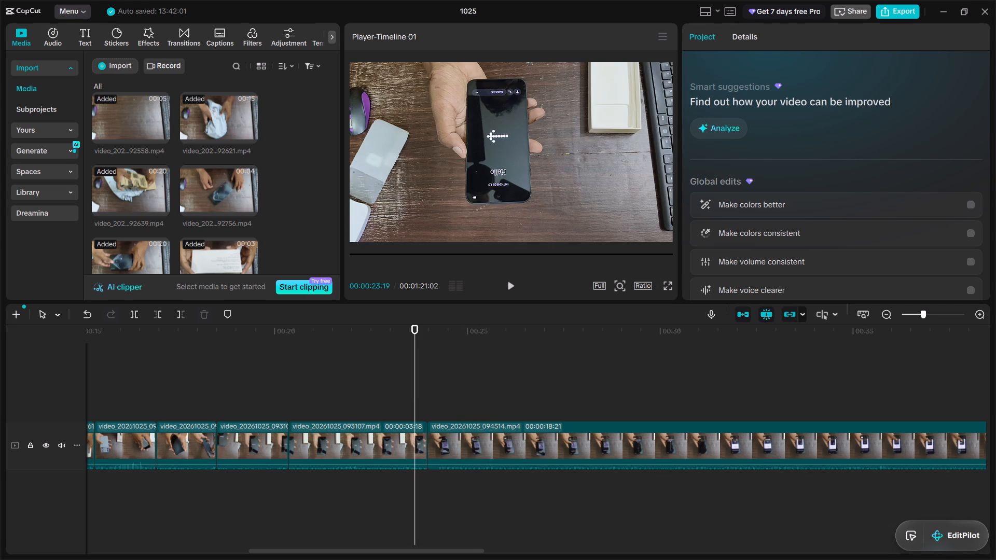
click(507, 285)
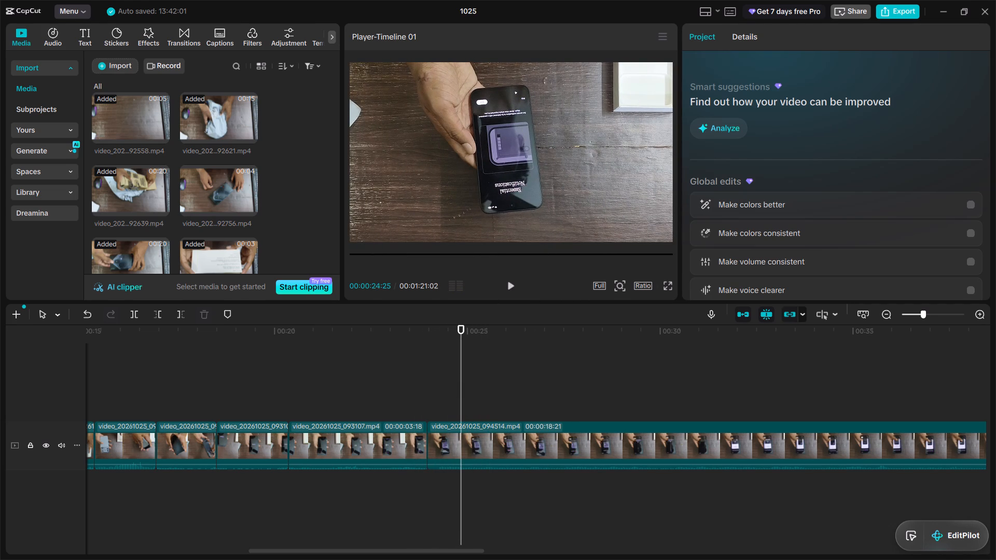
click(130, 317)
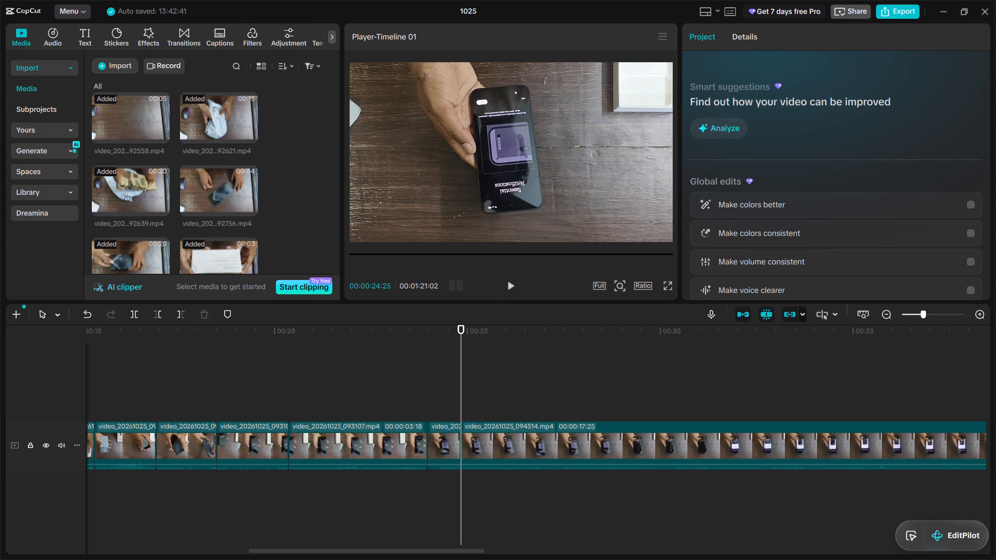
Find the cut point at 00:00:24:20 in the short opening section of video_20261025_094514.mp4 and remove the rest of that section after it.
click(454, 404)
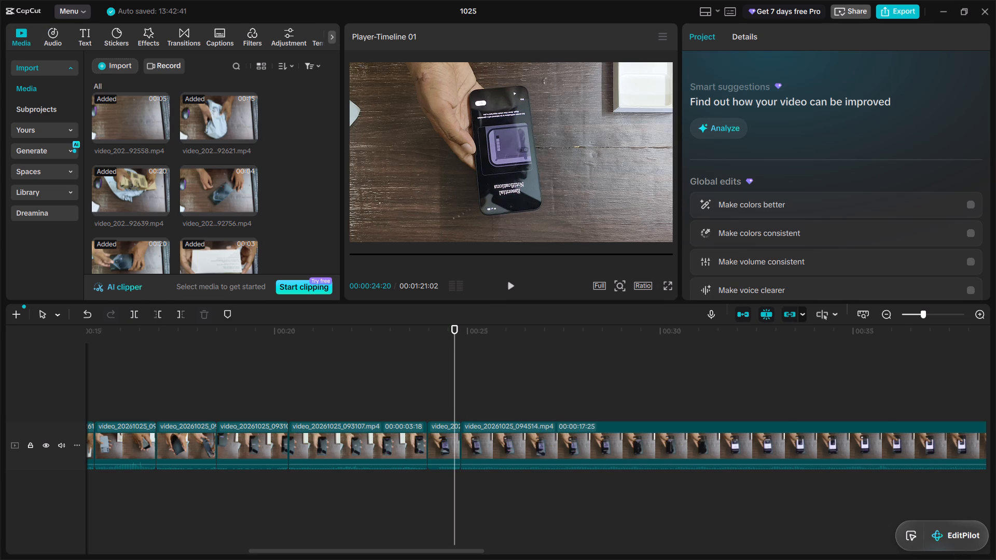
double_click(511, 284)
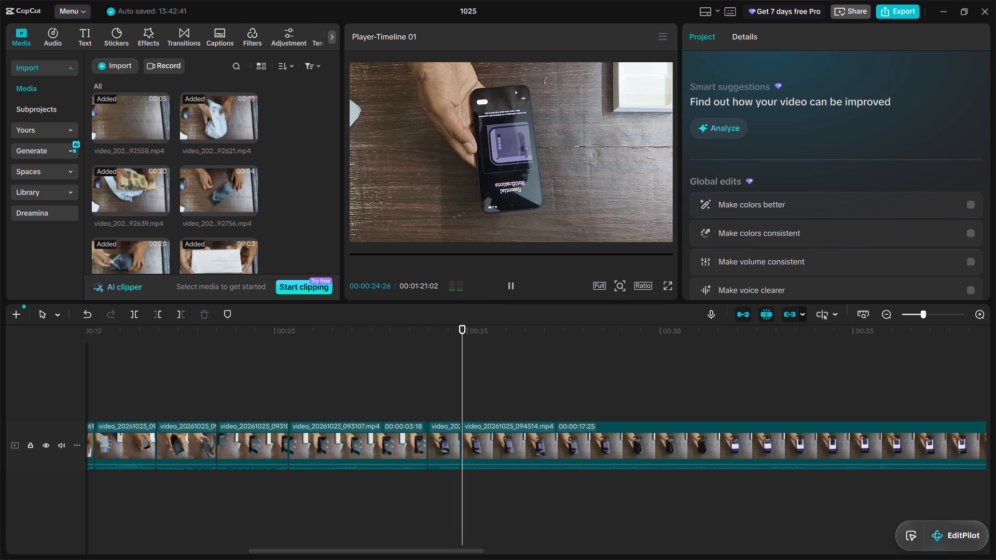
click(449, 402)
click(508, 283)
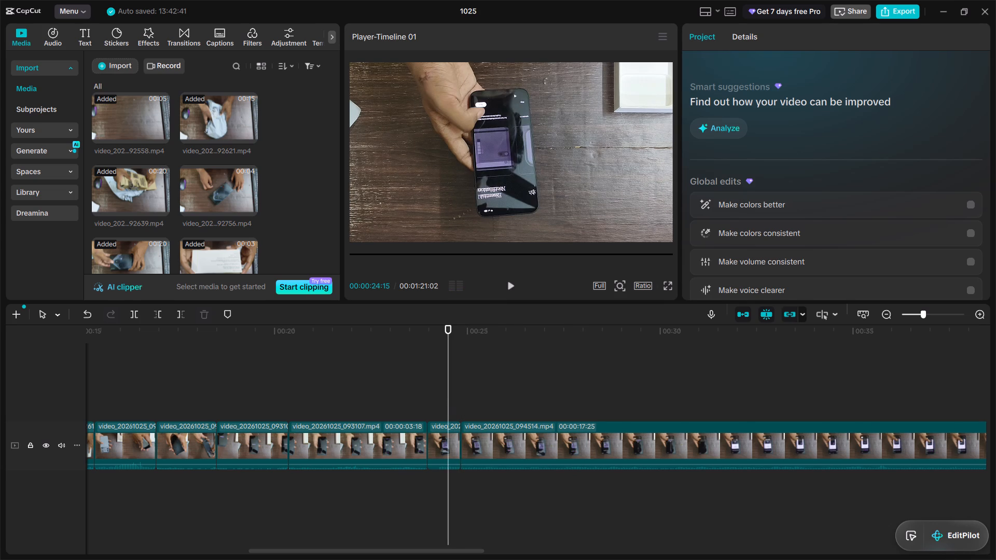
click(508, 283)
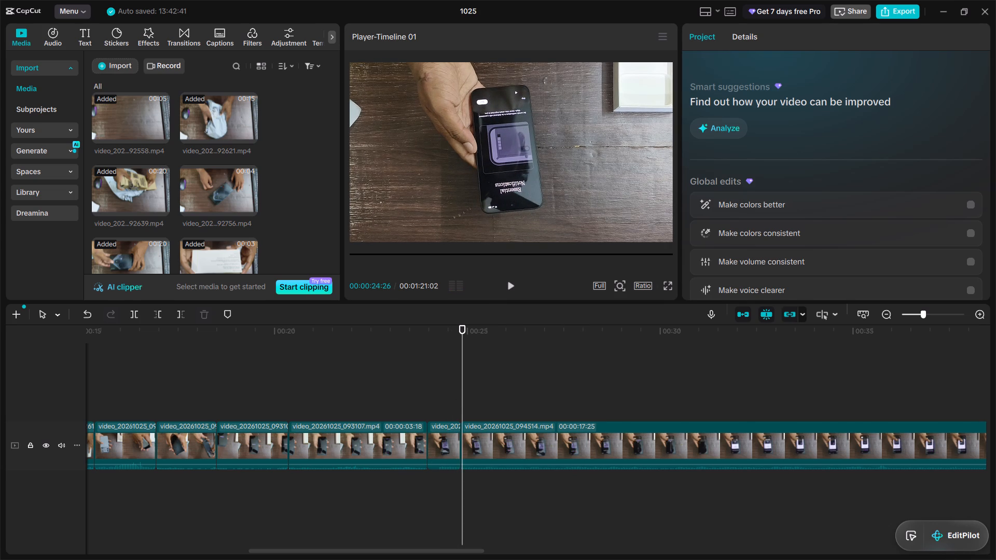
click(457, 404)
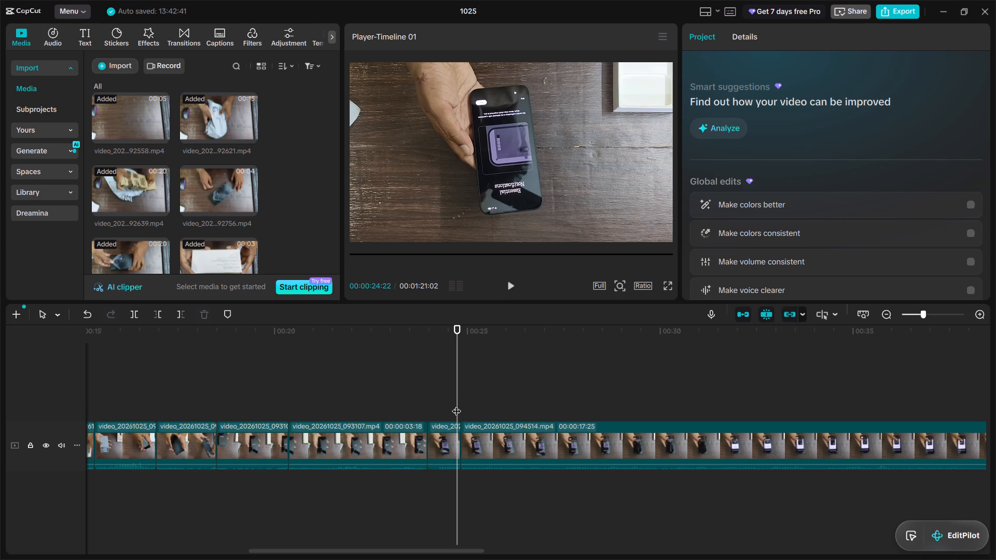
click(454, 406)
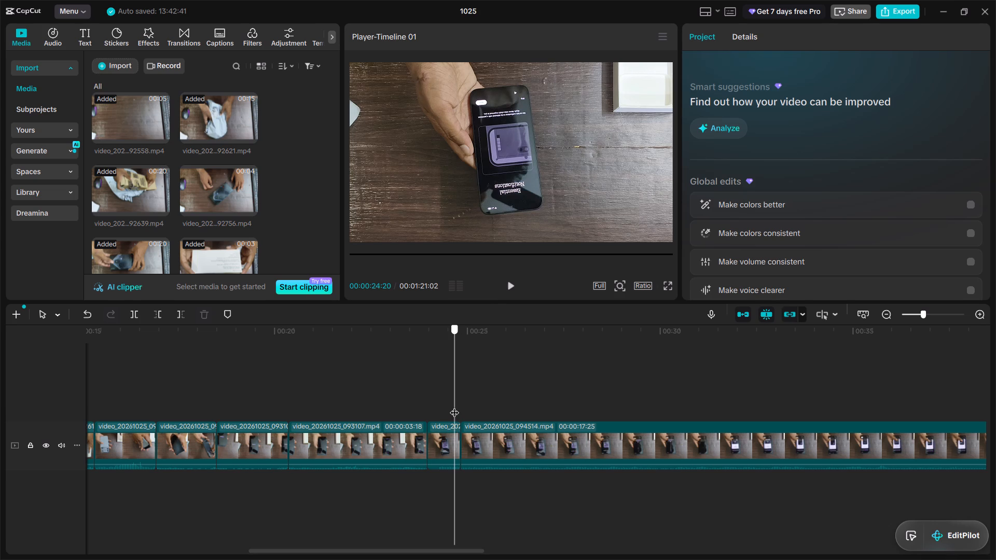
click(178, 315)
Review playback from the Hello screen across the short opening section into the 00:00:17:25 section of video_20261025_094514.mp4.
click(412, 397)
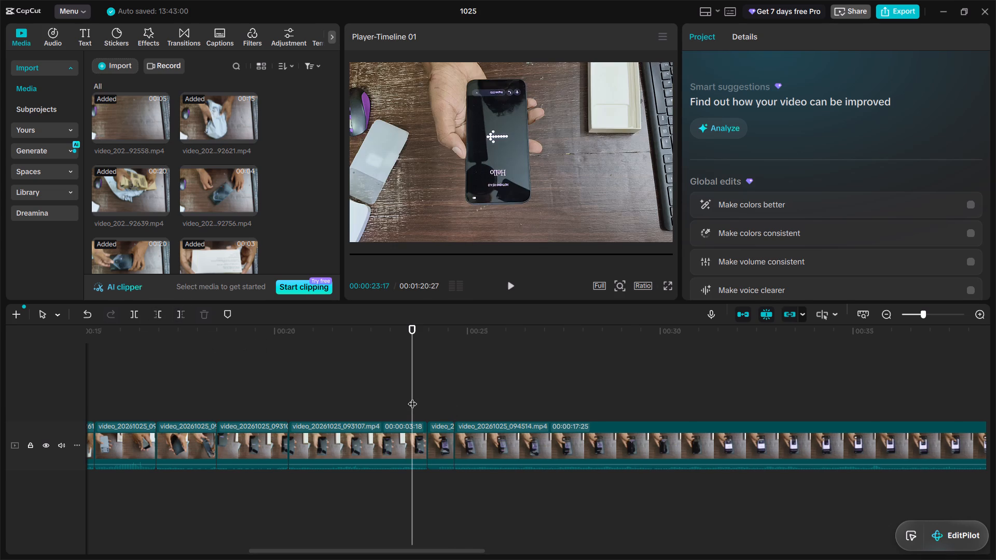
click(508, 285)
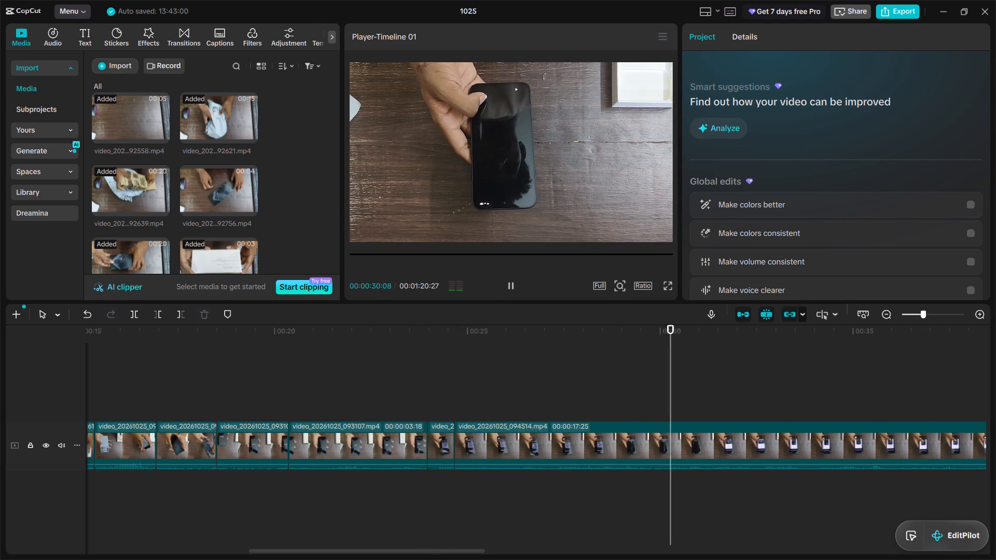
click(446, 411)
click(508, 287)
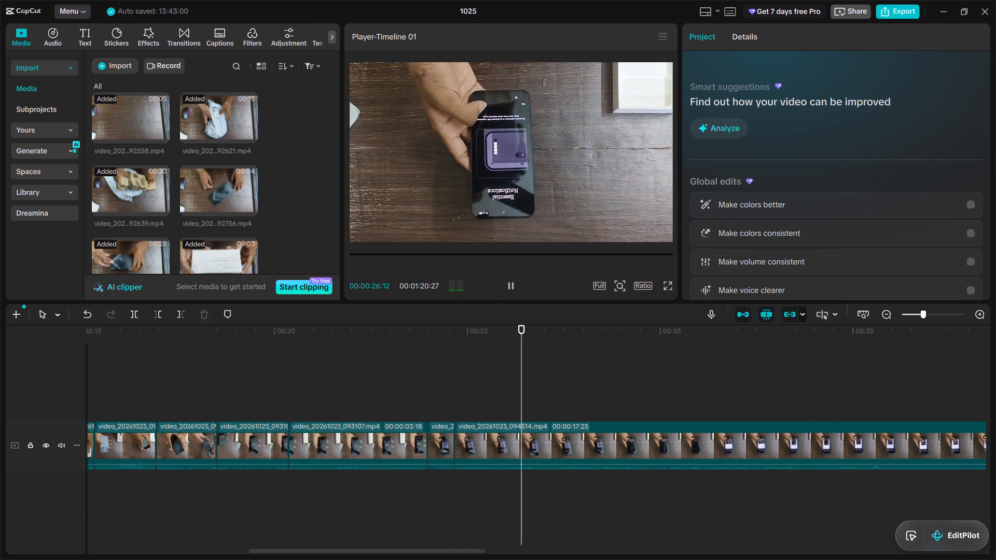
click(445, 413)
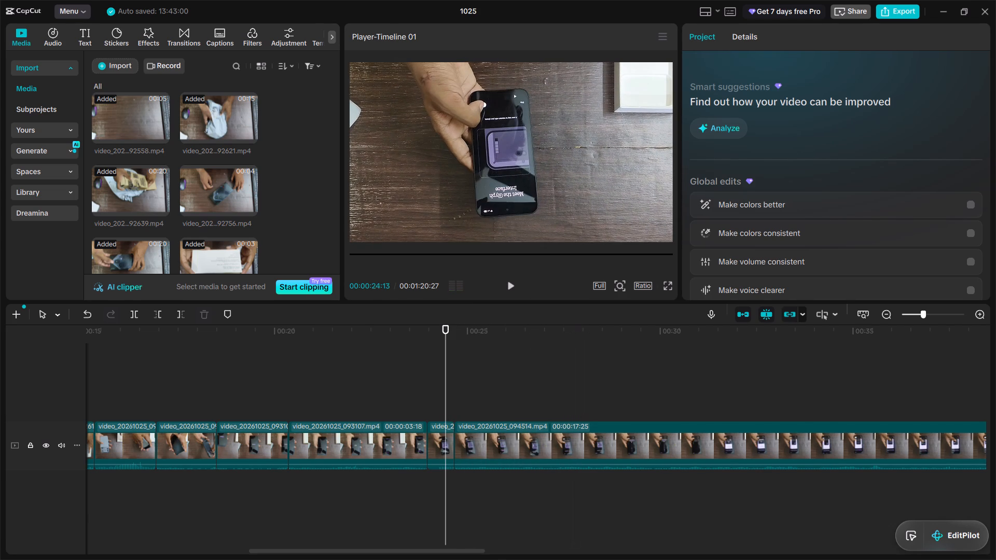
click(509, 279)
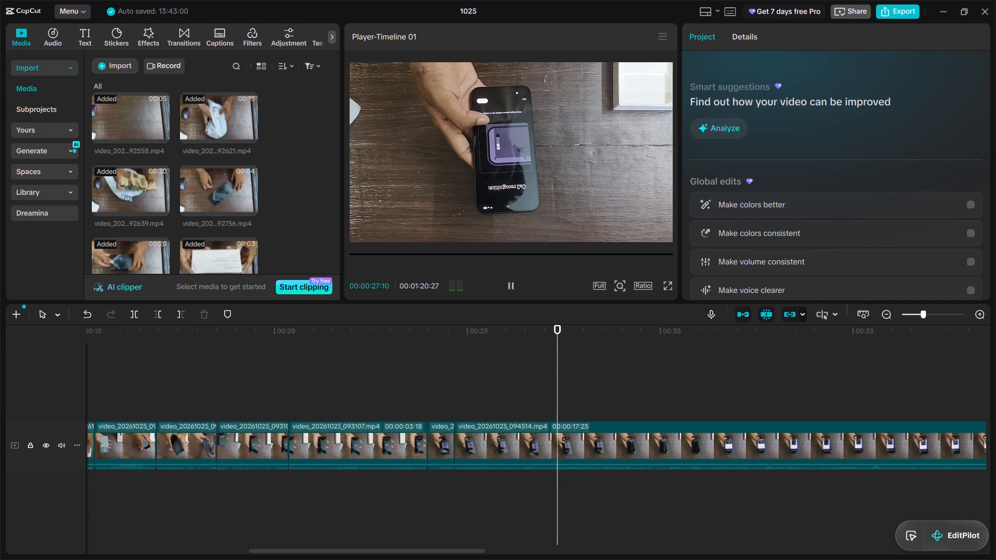
click(509, 279)
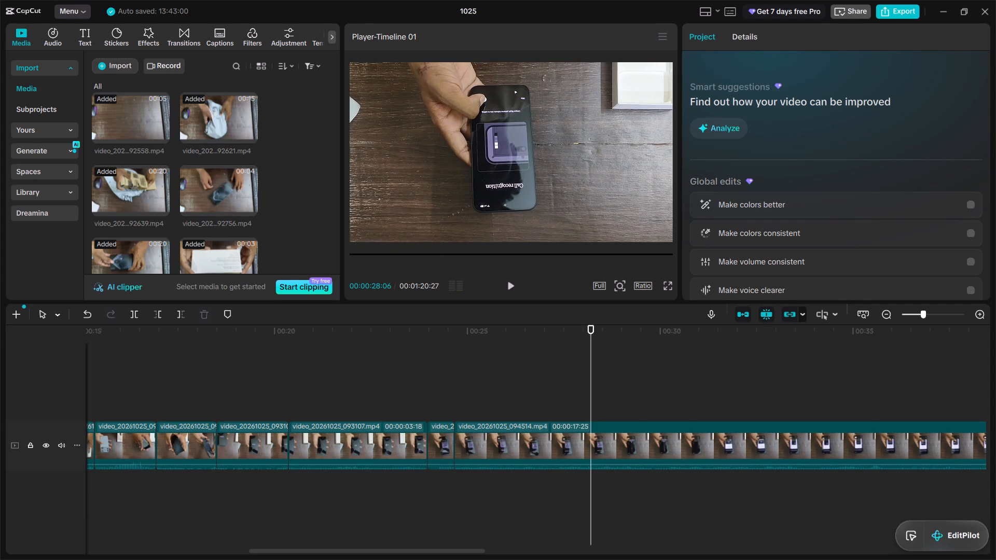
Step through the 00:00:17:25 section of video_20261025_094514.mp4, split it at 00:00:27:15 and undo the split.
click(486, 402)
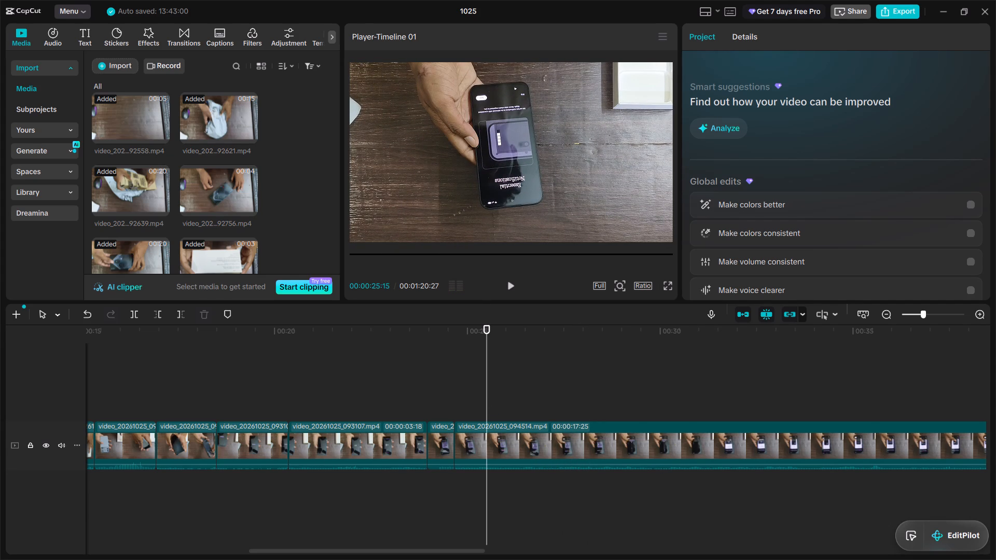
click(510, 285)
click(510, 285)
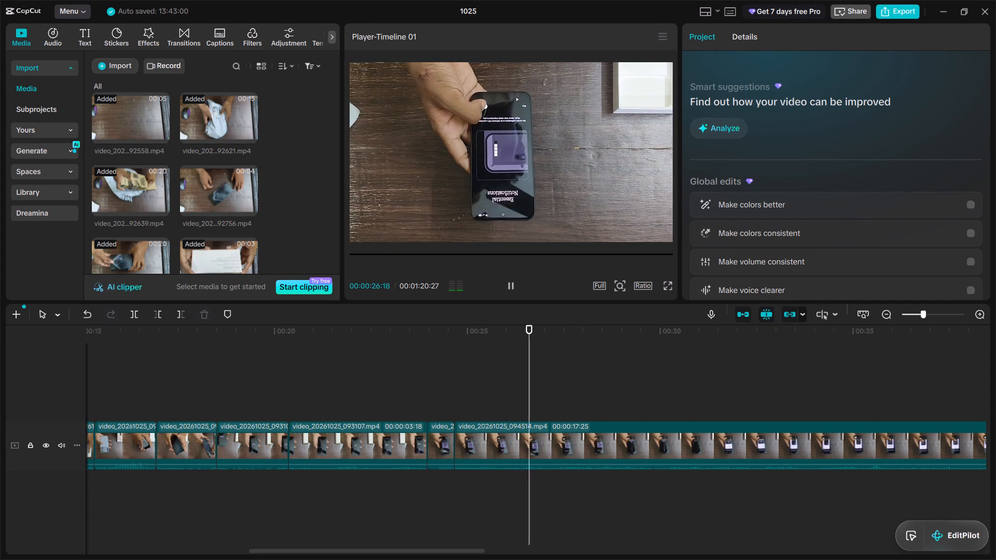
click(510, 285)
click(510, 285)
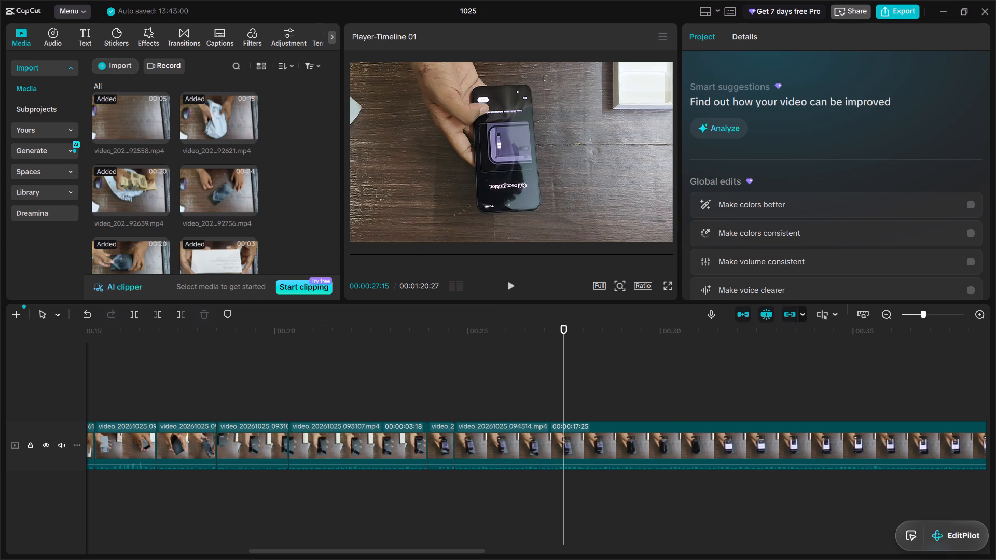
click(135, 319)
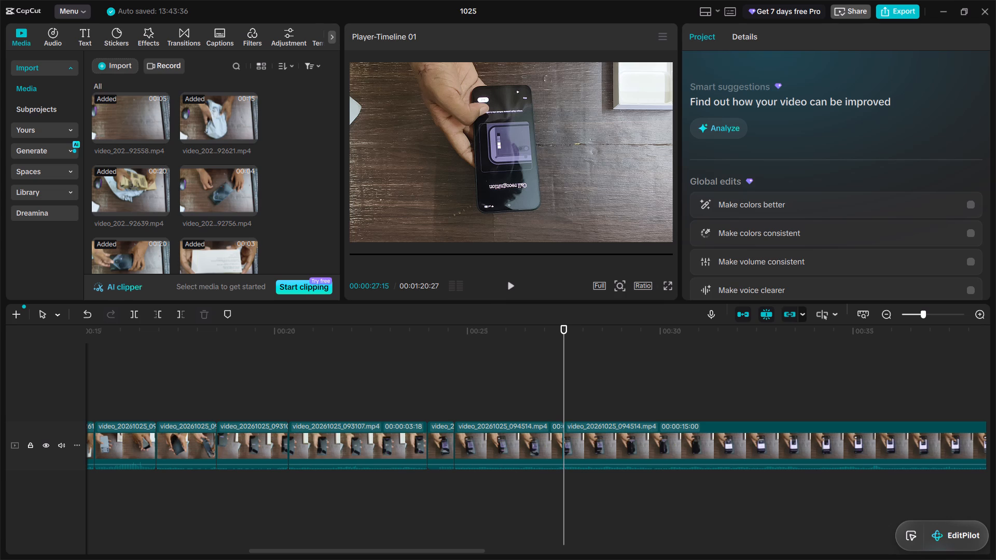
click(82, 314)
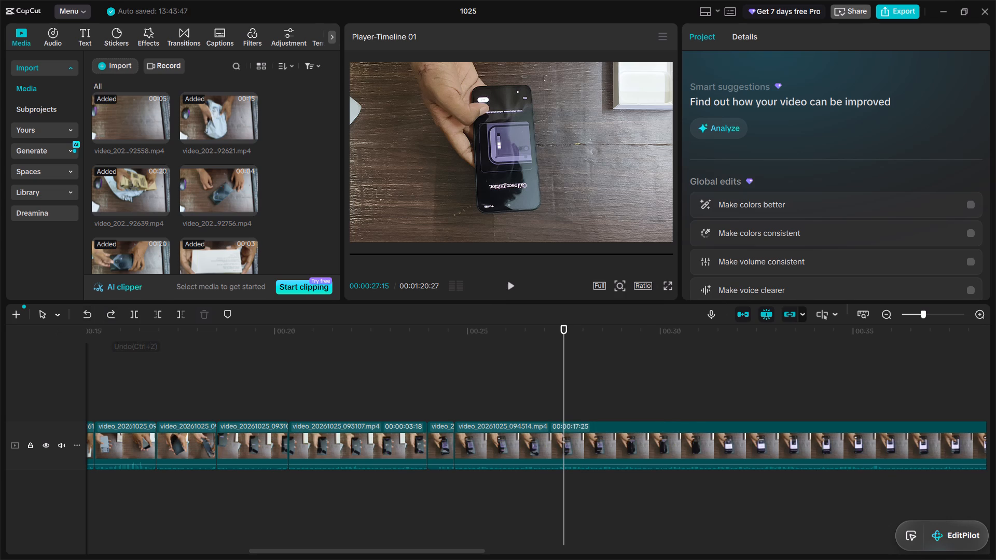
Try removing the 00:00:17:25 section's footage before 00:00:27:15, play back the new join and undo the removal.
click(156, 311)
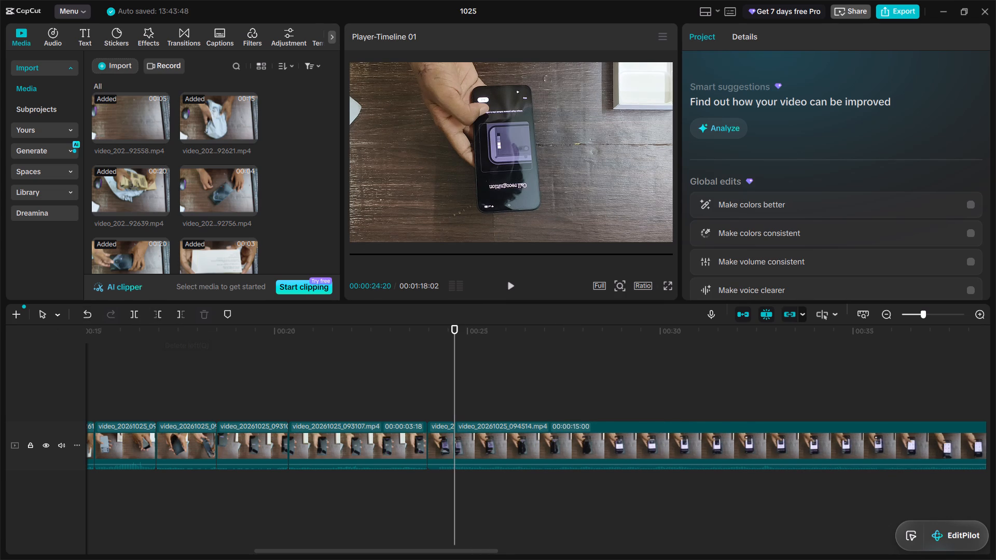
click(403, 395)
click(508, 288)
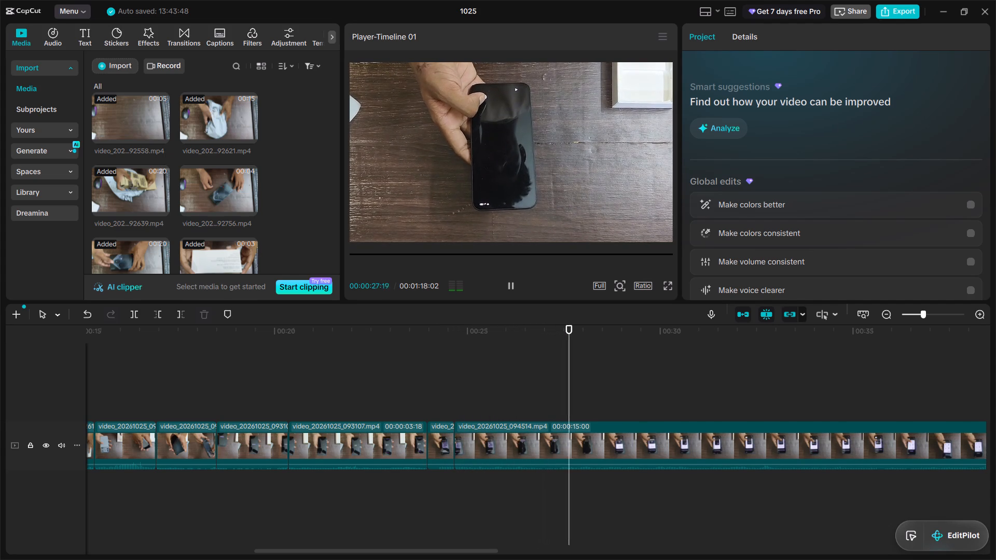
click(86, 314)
Find the cut point at 00:00:25:10 in the 00:00:17:25 section of video_20261025_094514.mp4 and remove that section's footage before it.
click(444, 386)
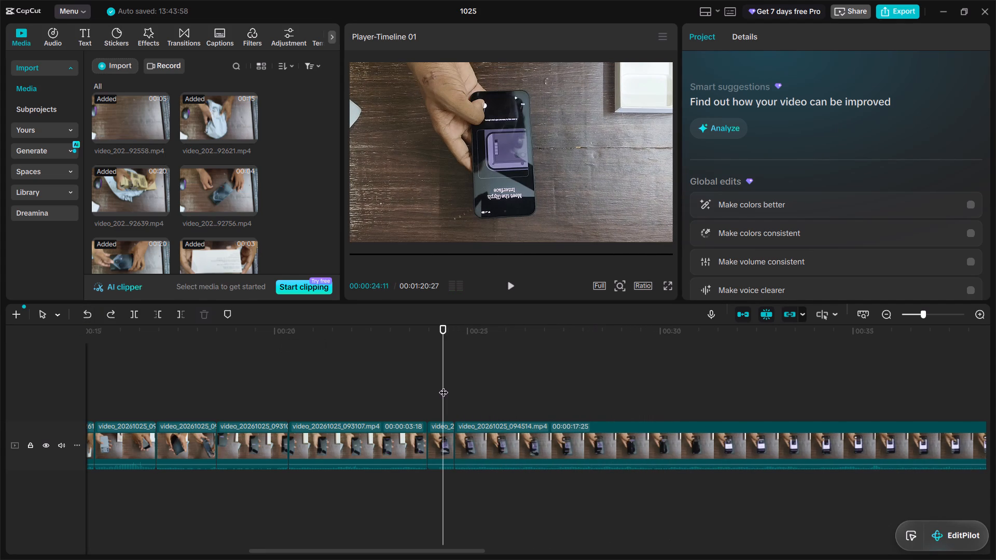
click(509, 286)
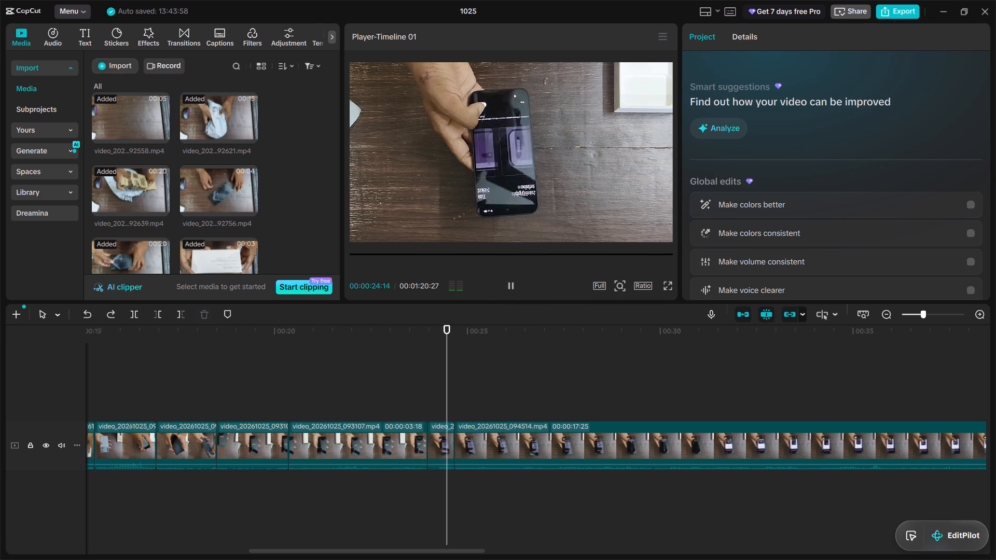
click(509, 286)
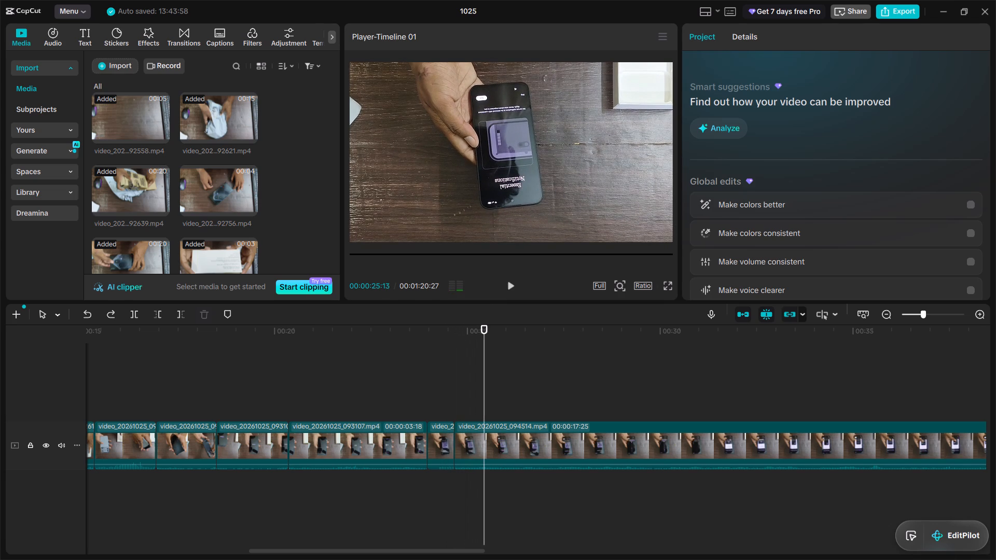
click(509, 286)
click(509, 286)
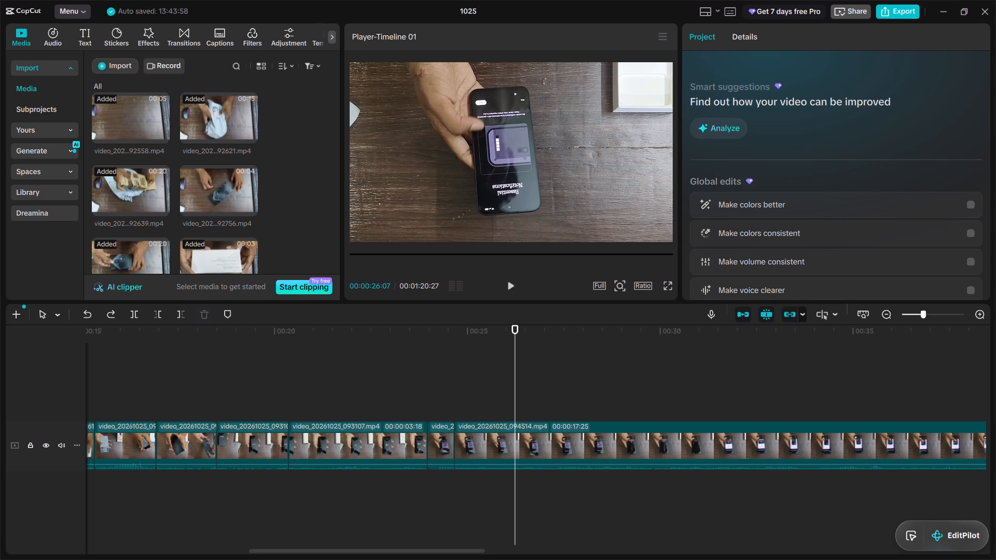
click(488, 393)
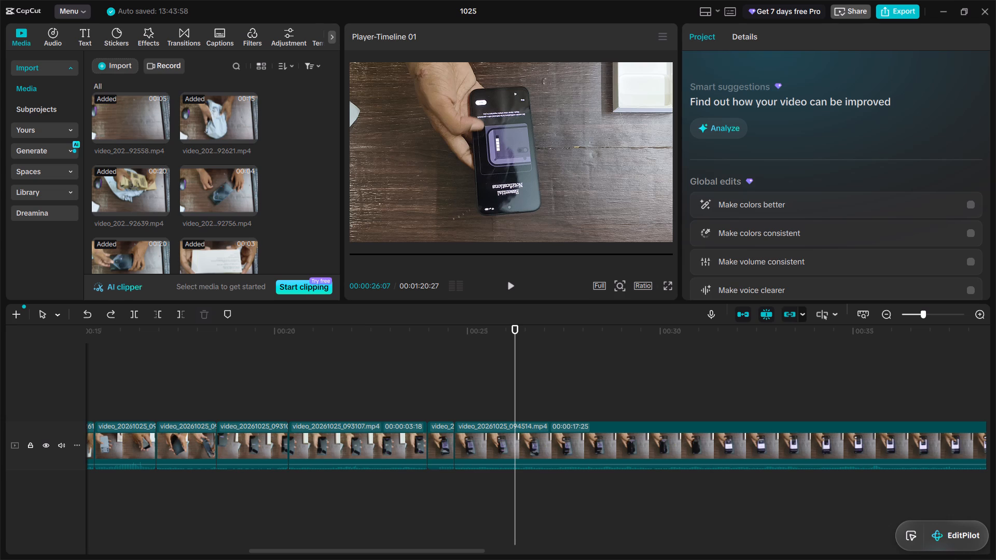
click(480, 398)
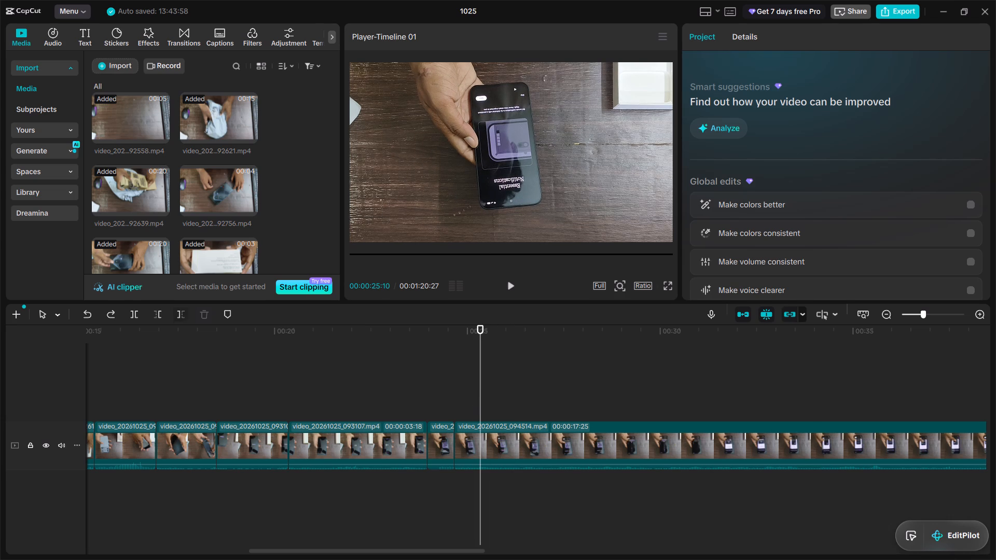
click(155, 314)
Play back the new join into the 00:00:17:05 section of video_20261025_094514.mp4, through to the What's new in OS 4.0 screen.
click(409, 394)
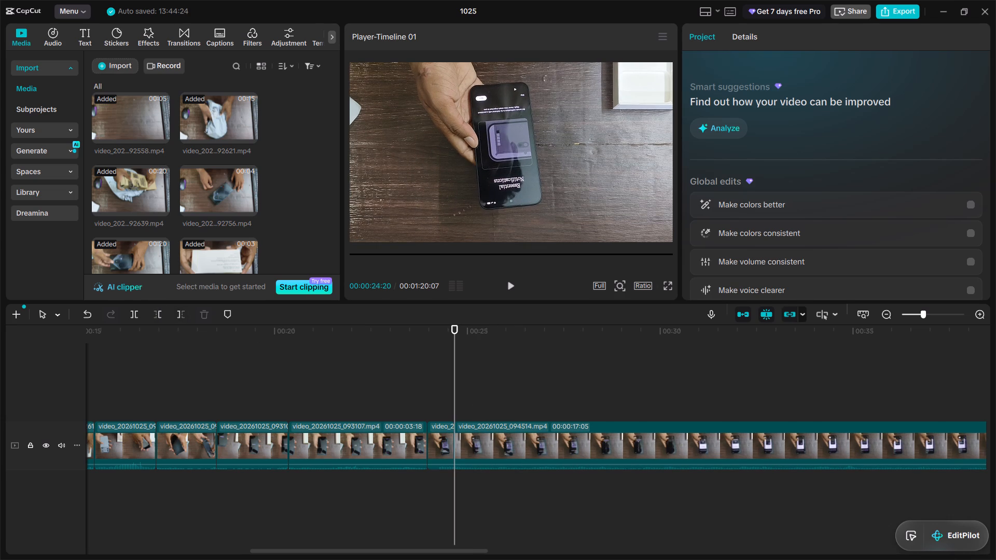
click(509, 283)
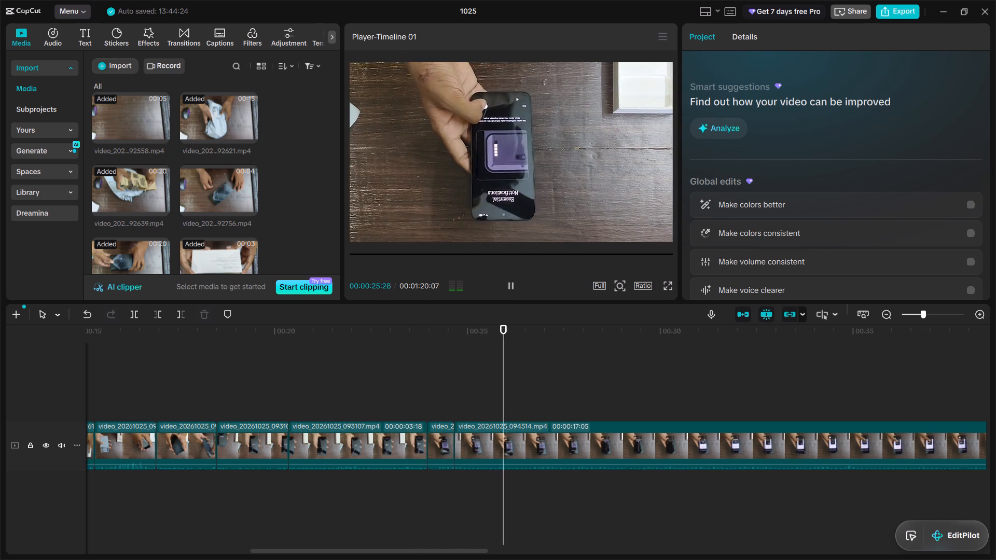
click(509, 283)
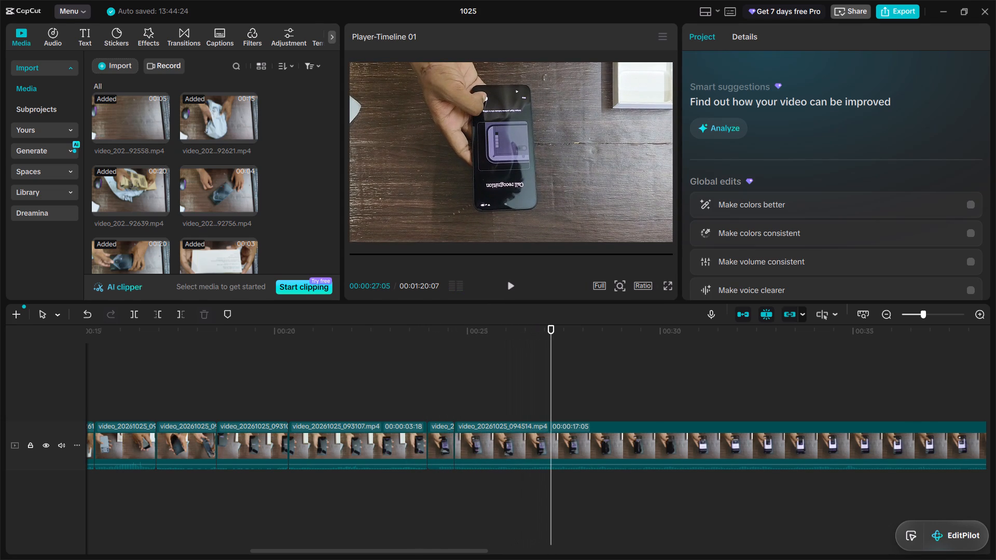
click(509, 283)
click(509, 283)
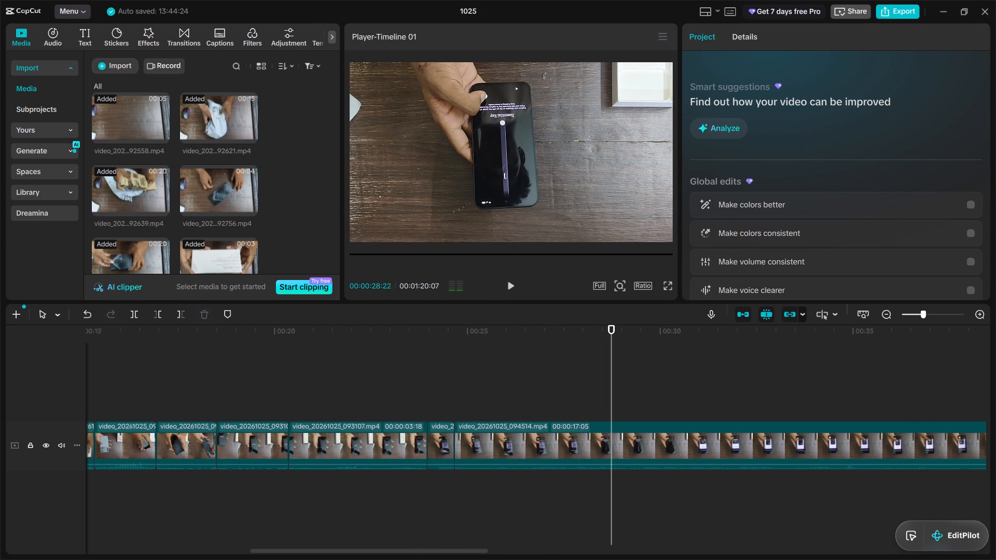
click(509, 283)
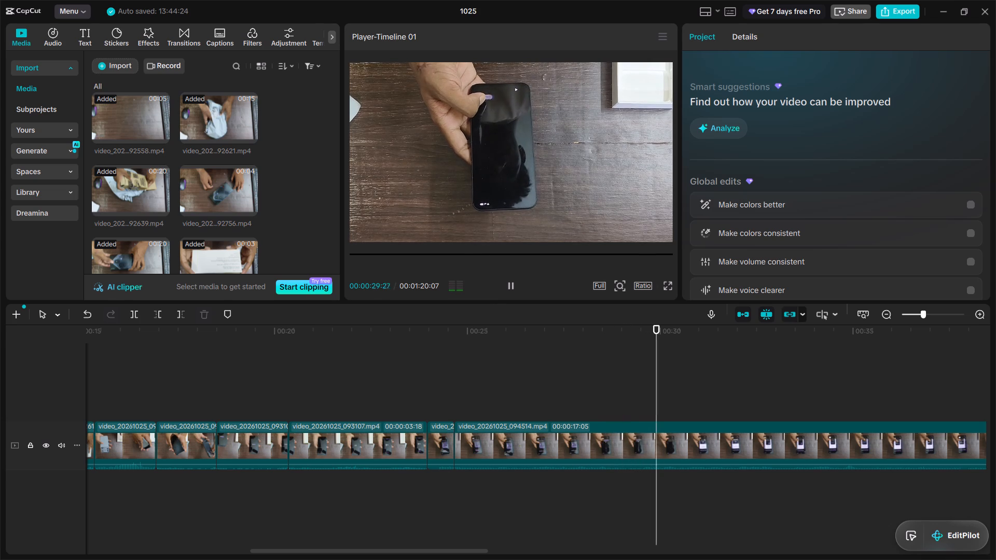
Replay the change from the Call recognition screen to the Essential Key screen, stopping near 00:00:27:13 to locate the next cut point.
click(565, 388)
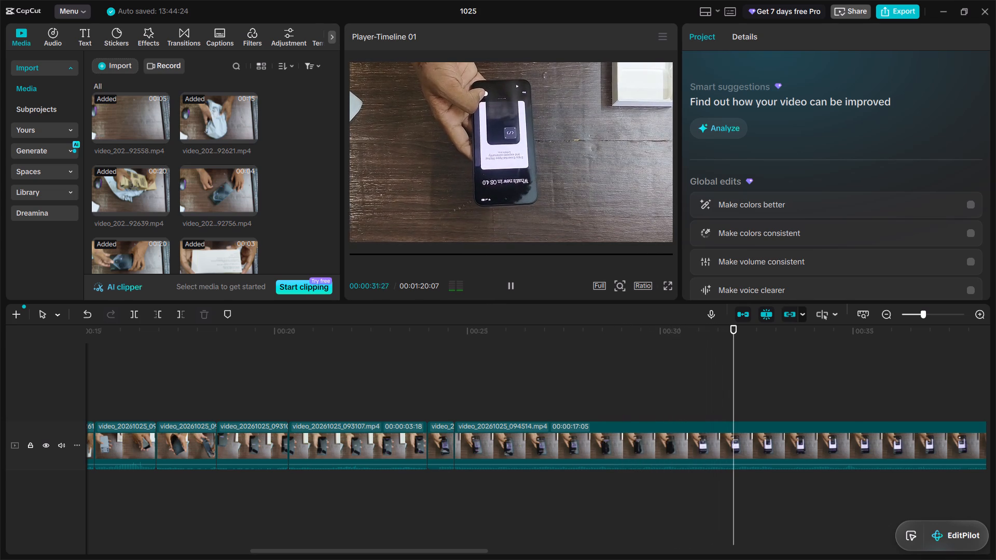
click(510, 281)
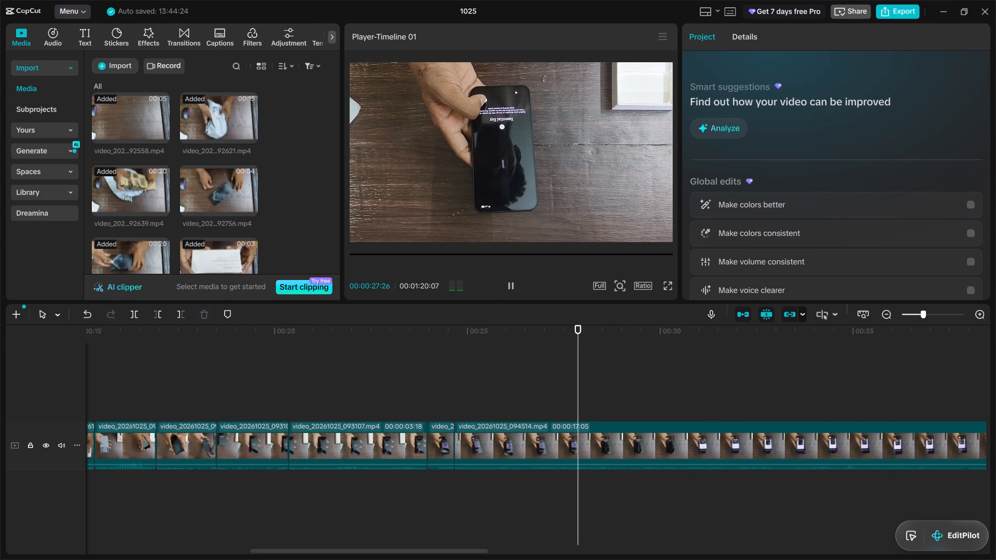
click(510, 281)
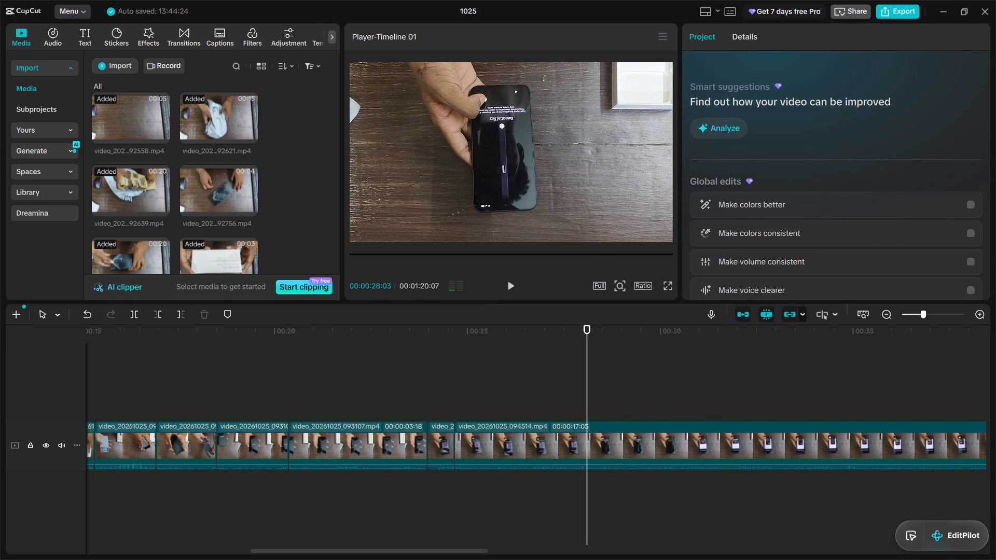
double_click(510, 281)
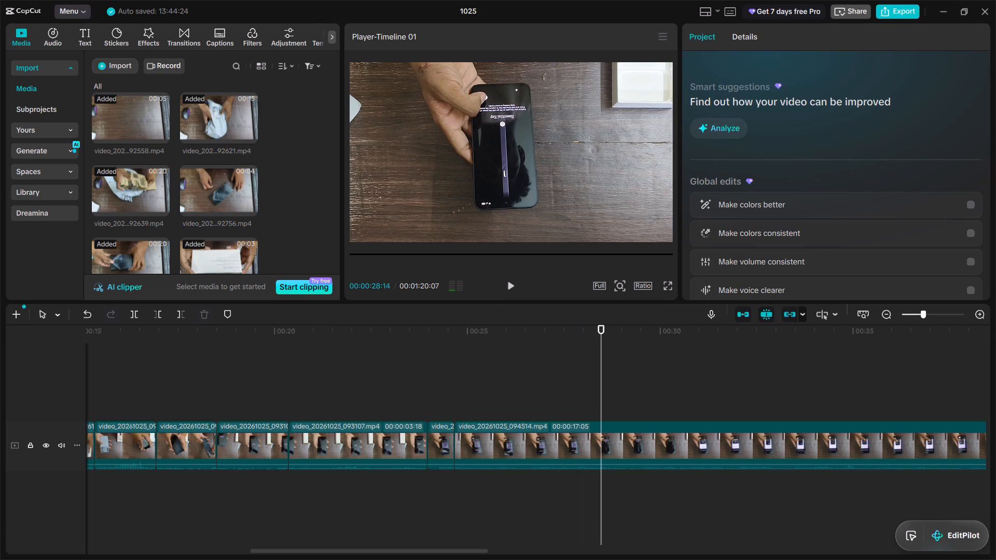
click(515, 400)
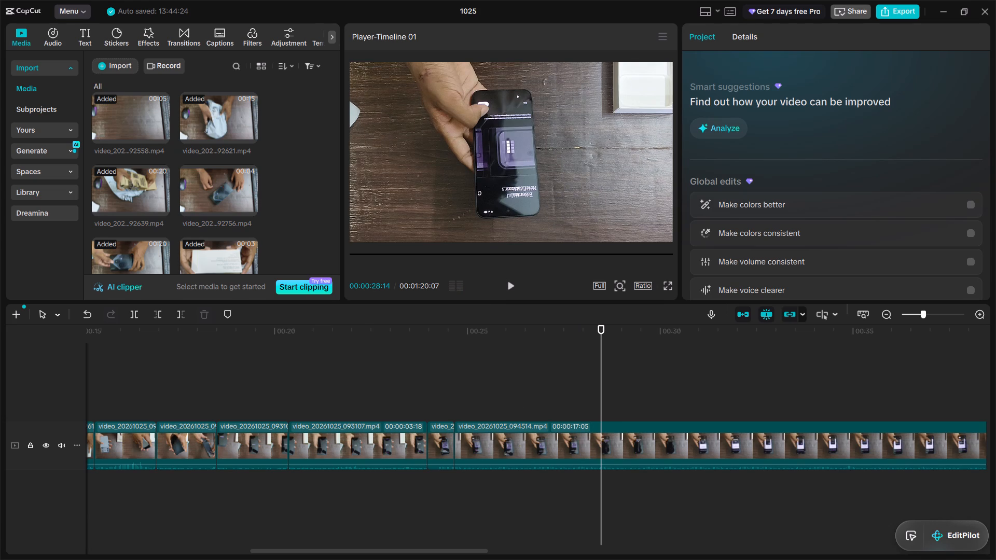
click(507, 283)
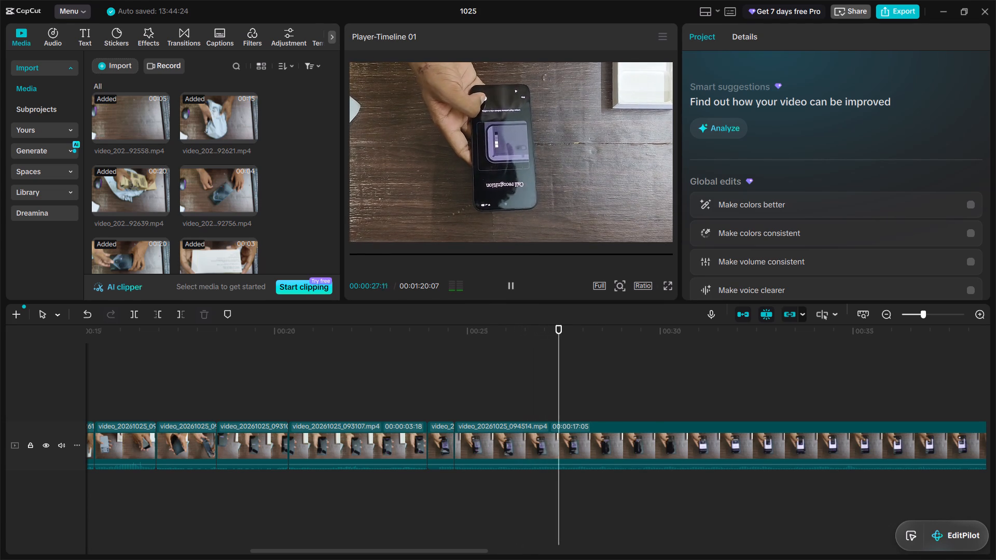
click(507, 283)
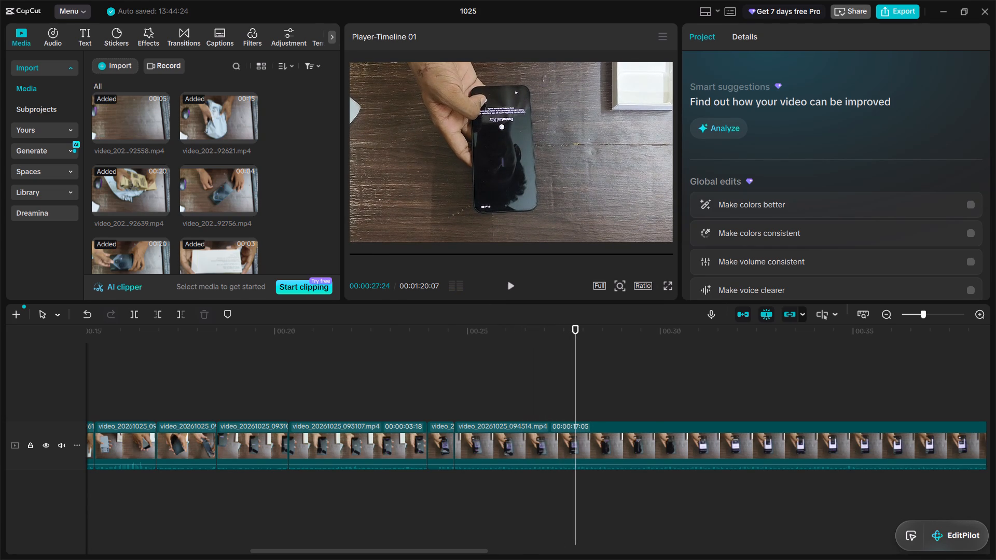
click(540, 387)
click(508, 281)
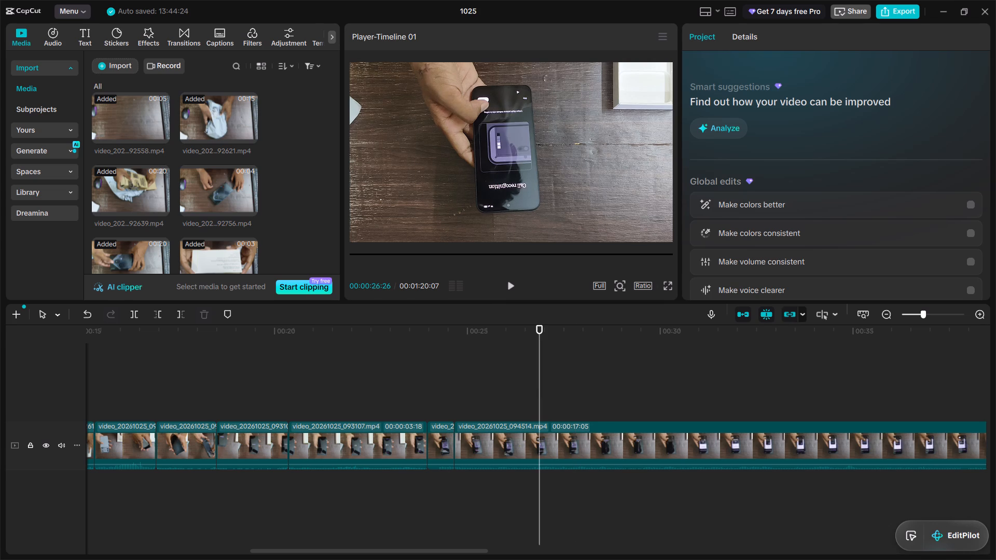
click(508, 281)
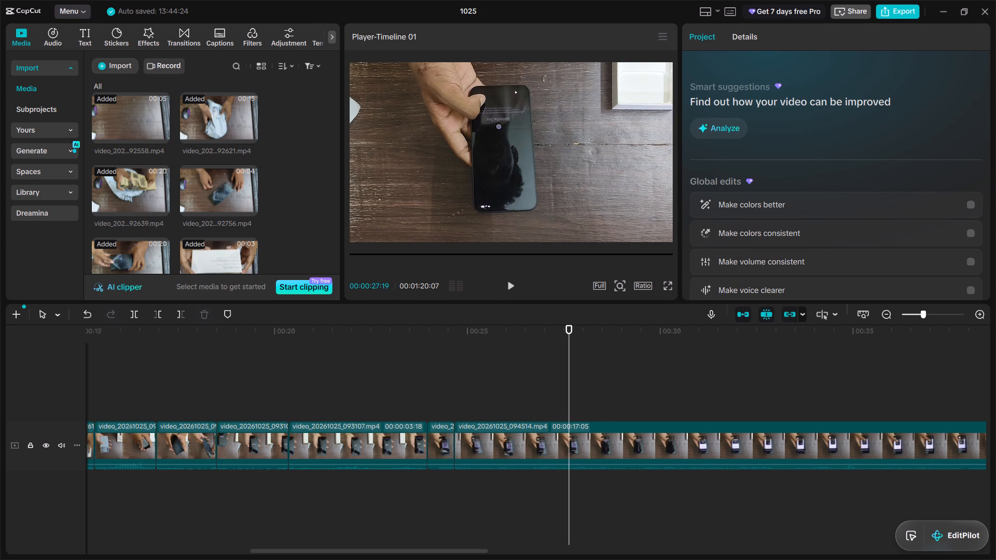
click(533, 399)
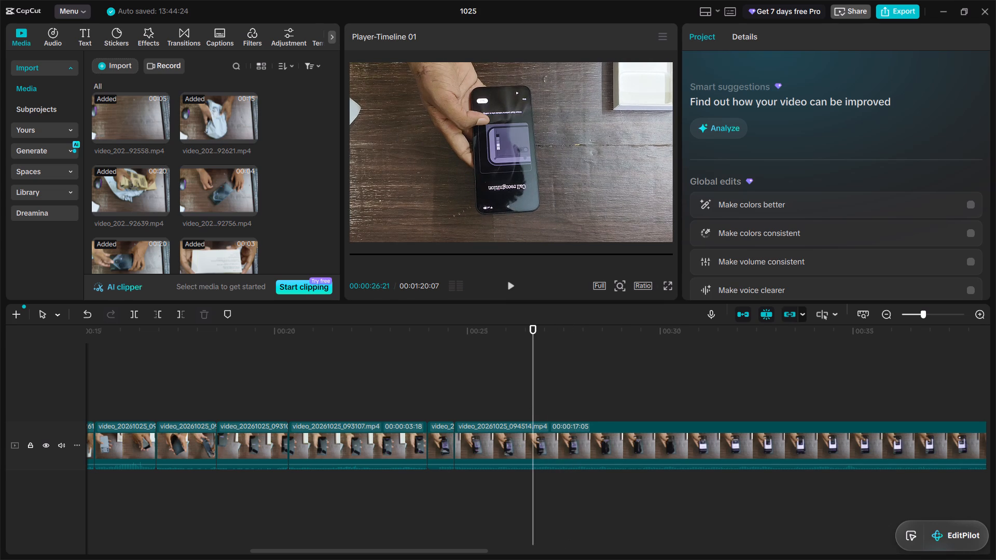
click(508, 282)
click(508, 282)
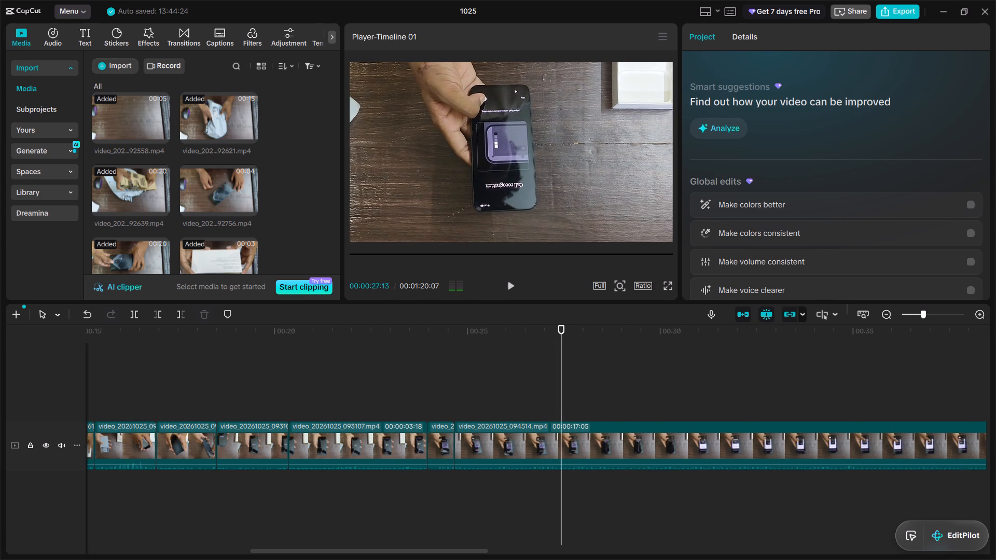
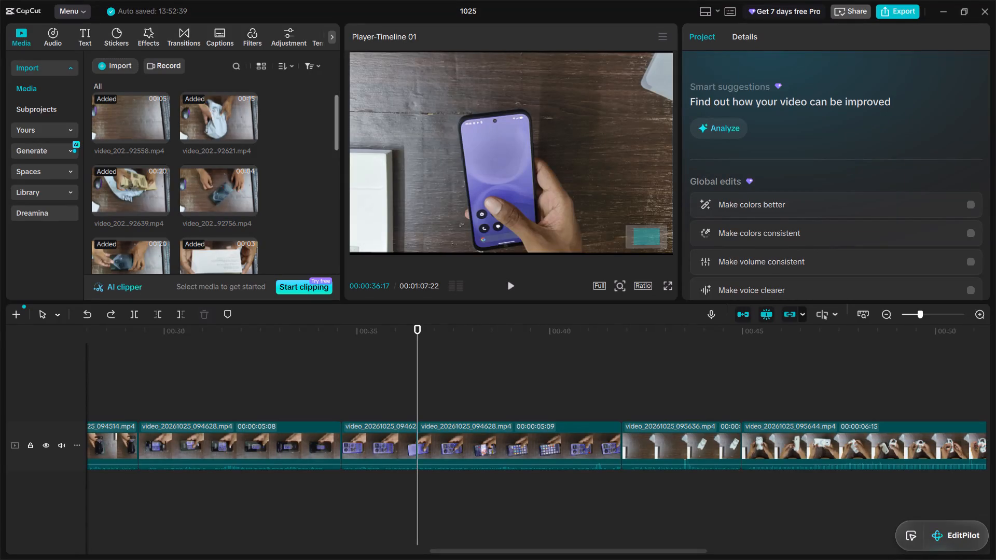
Play back the join from the Essential Key screen into the 00:00:05:08 section of video_20261025_094628.mp4.
click(331, 357)
middle_drag(143, 388, 267, 410)
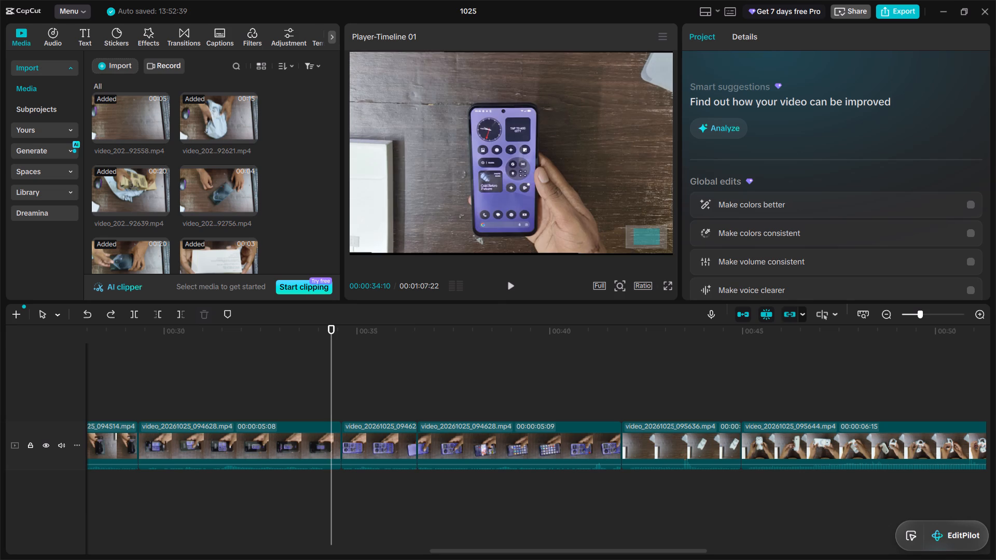
click(120, 369)
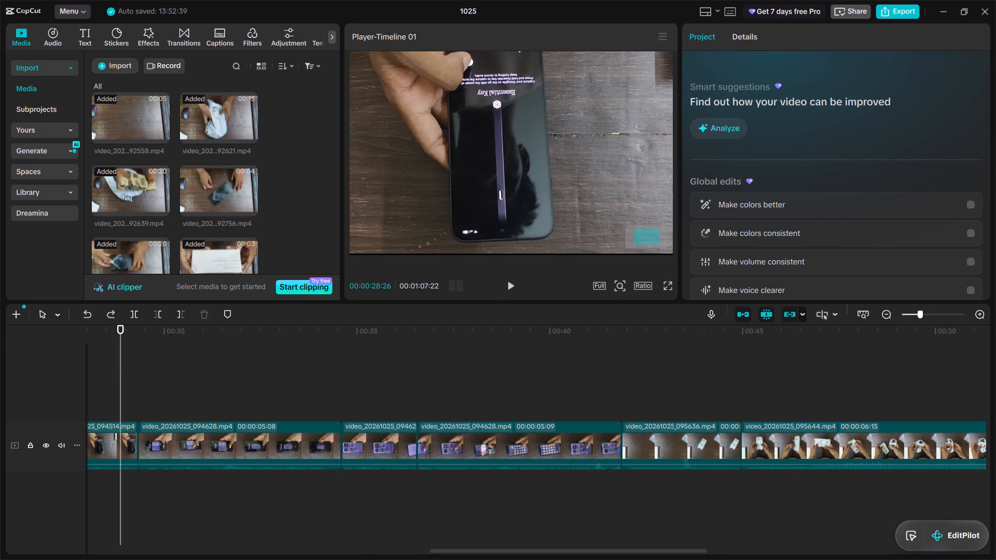
scroll(255, 403, right, 2)
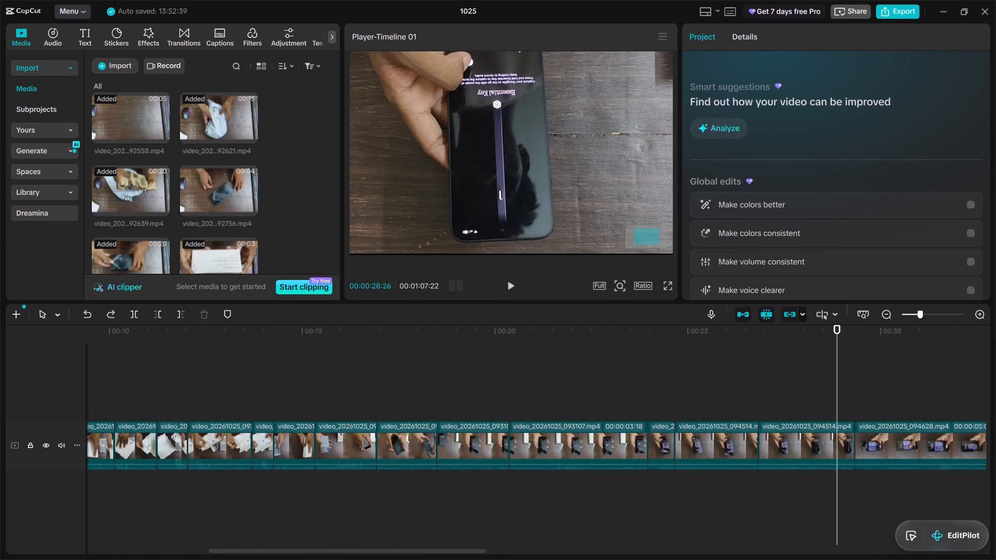
click(511, 288)
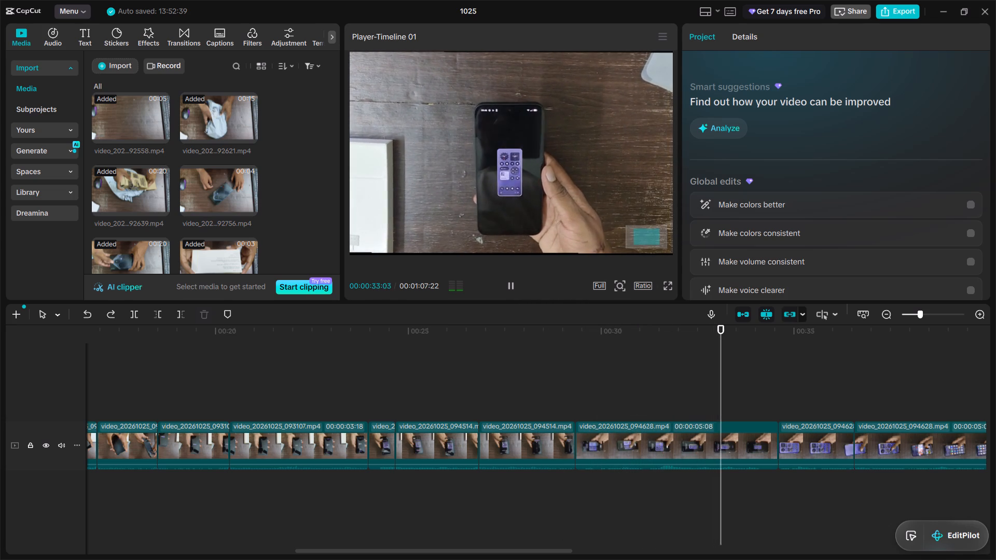
click(511, 288)
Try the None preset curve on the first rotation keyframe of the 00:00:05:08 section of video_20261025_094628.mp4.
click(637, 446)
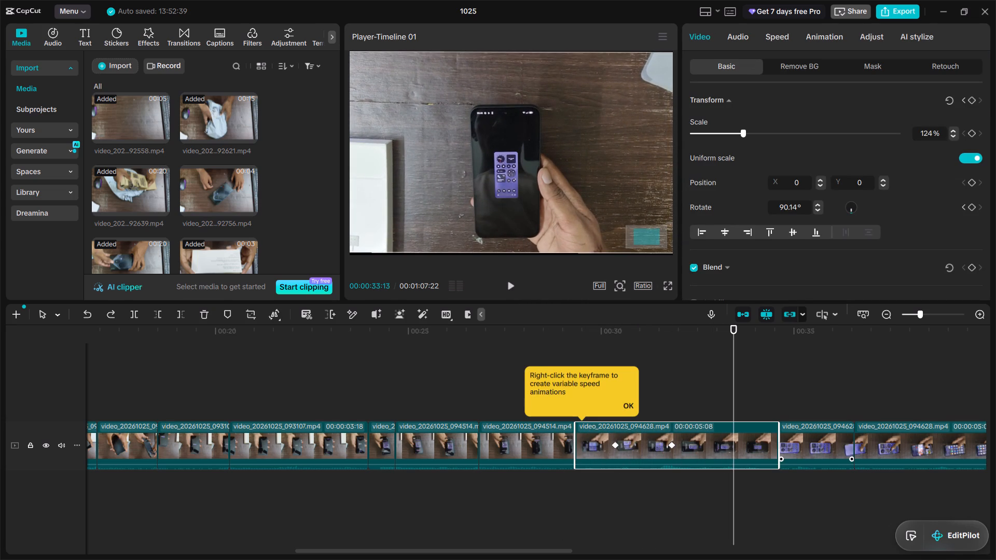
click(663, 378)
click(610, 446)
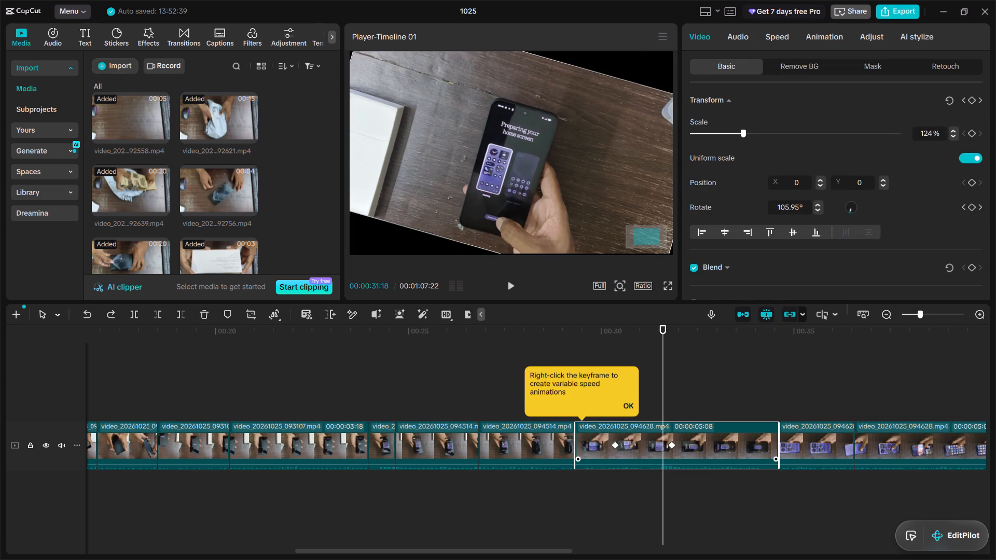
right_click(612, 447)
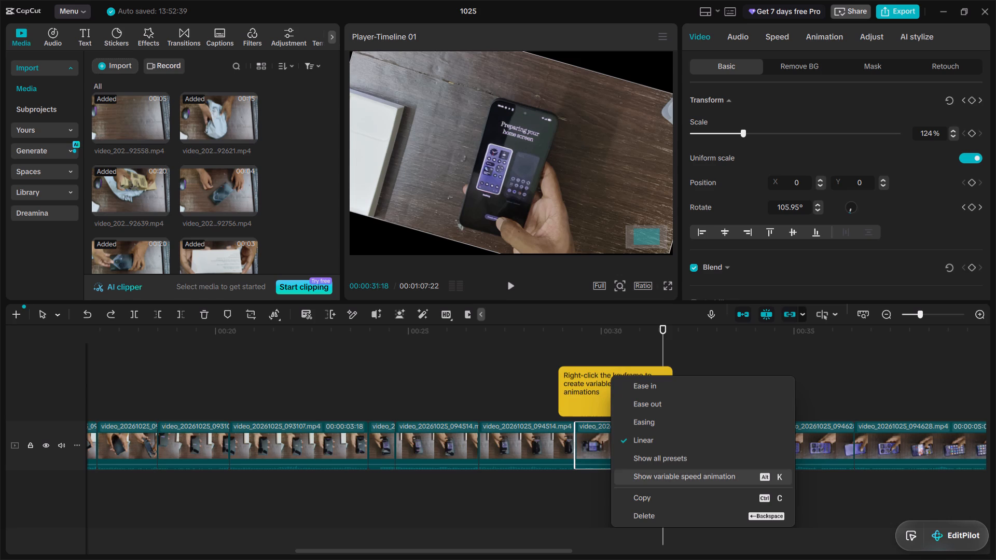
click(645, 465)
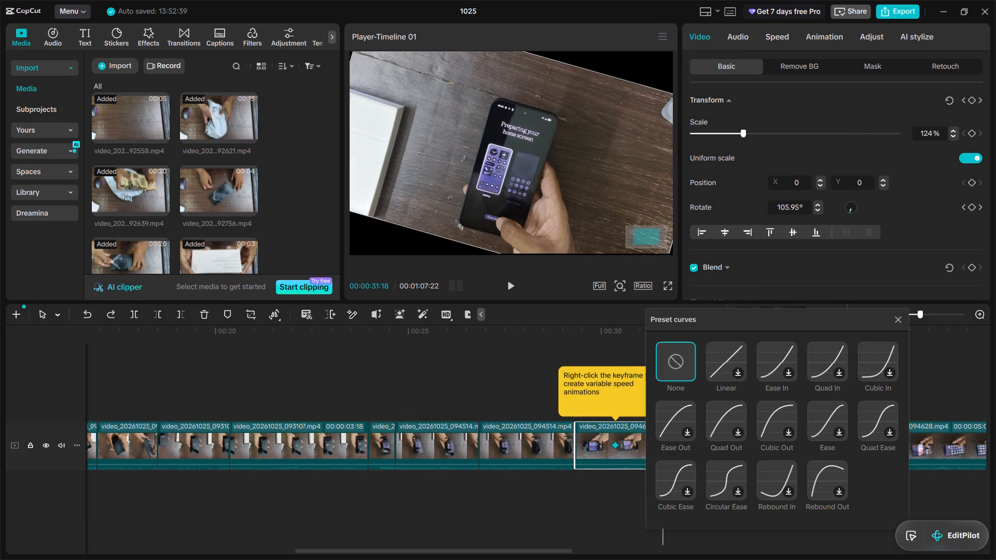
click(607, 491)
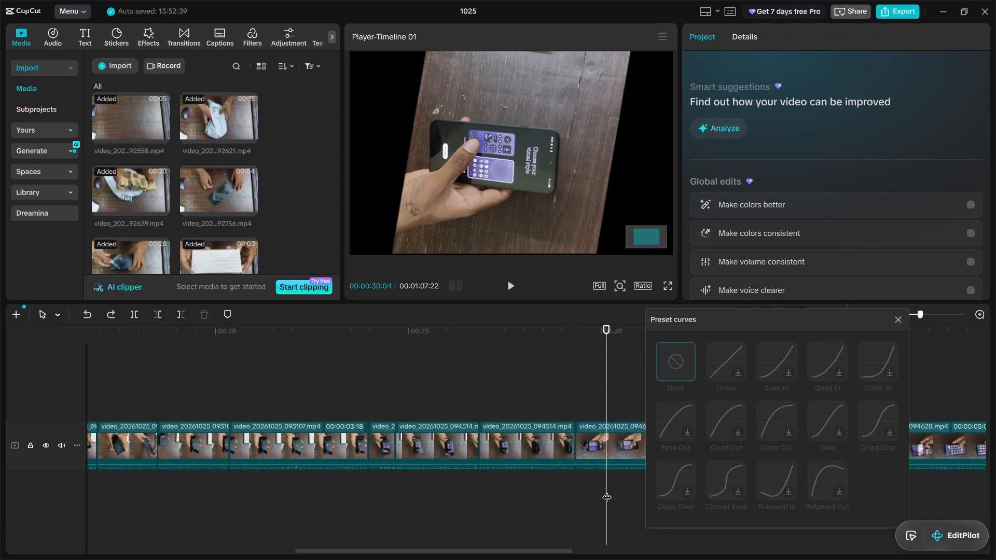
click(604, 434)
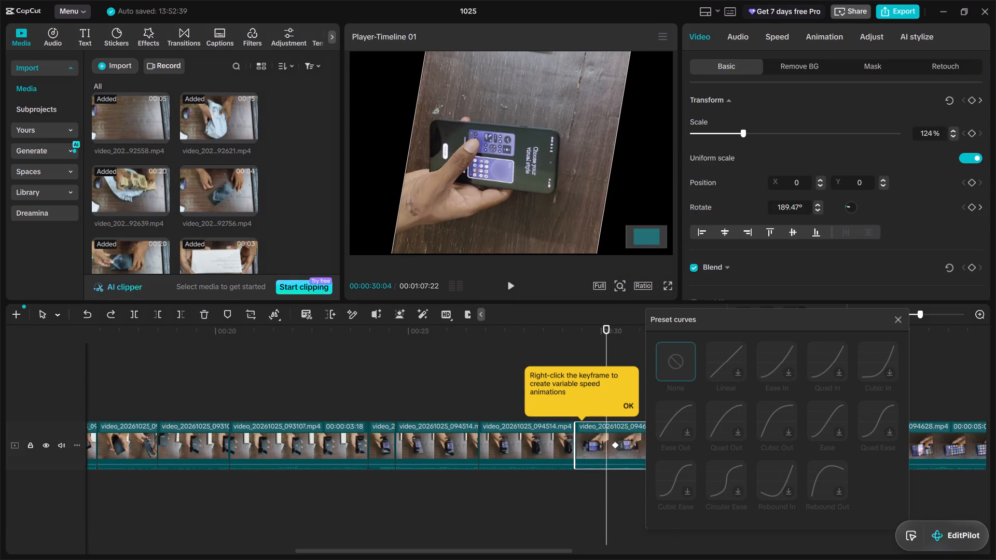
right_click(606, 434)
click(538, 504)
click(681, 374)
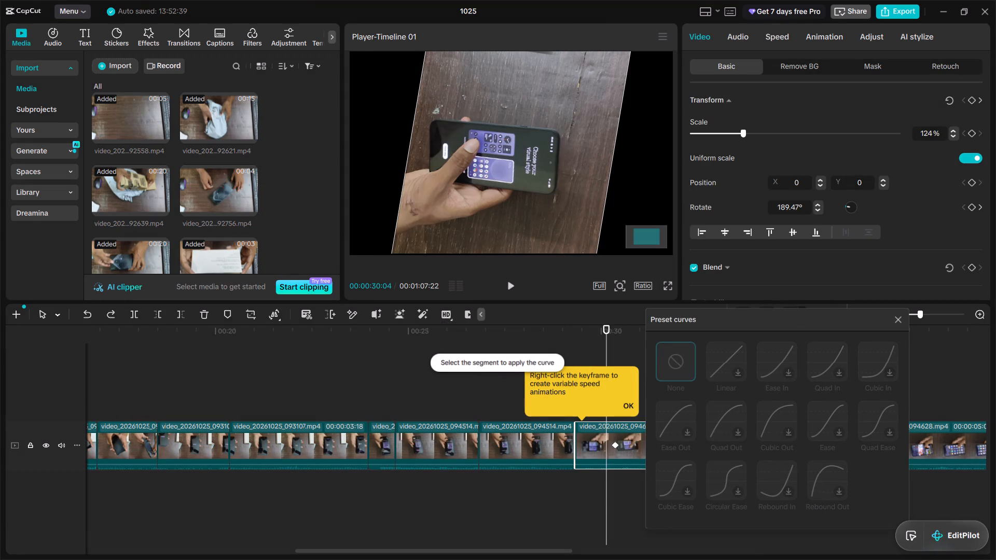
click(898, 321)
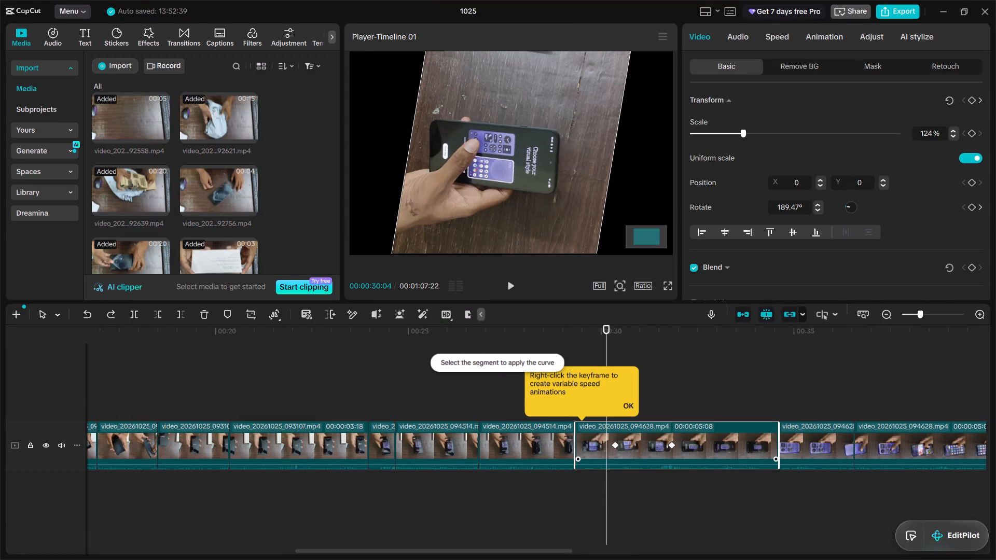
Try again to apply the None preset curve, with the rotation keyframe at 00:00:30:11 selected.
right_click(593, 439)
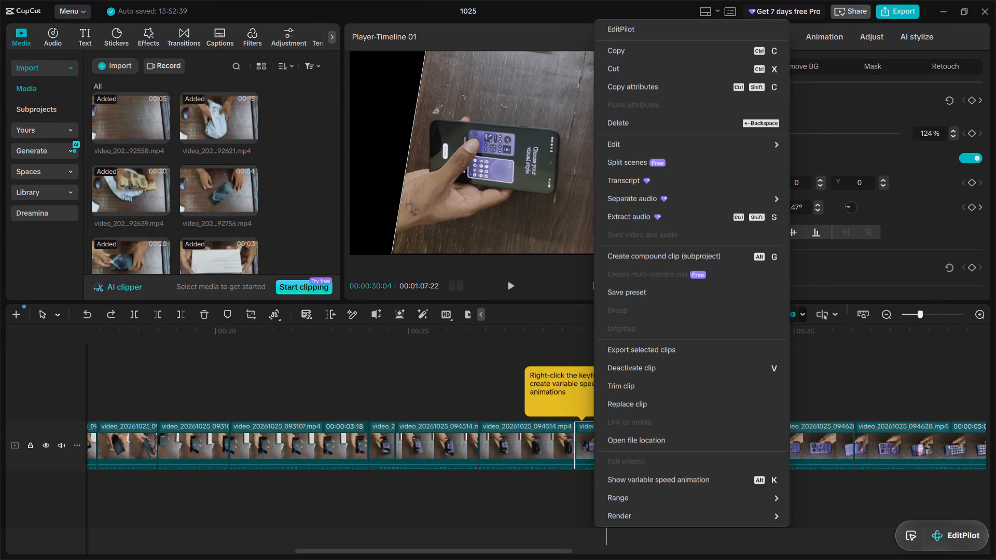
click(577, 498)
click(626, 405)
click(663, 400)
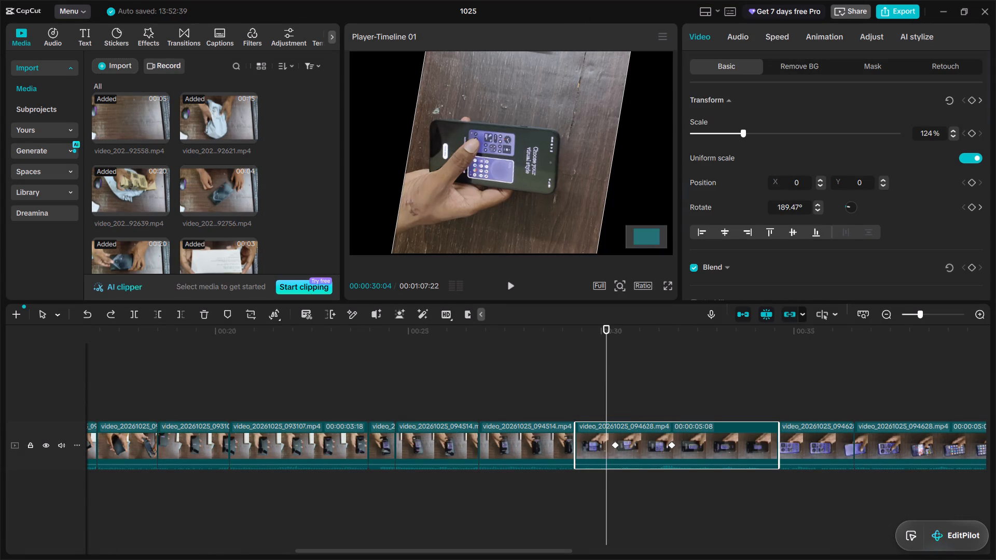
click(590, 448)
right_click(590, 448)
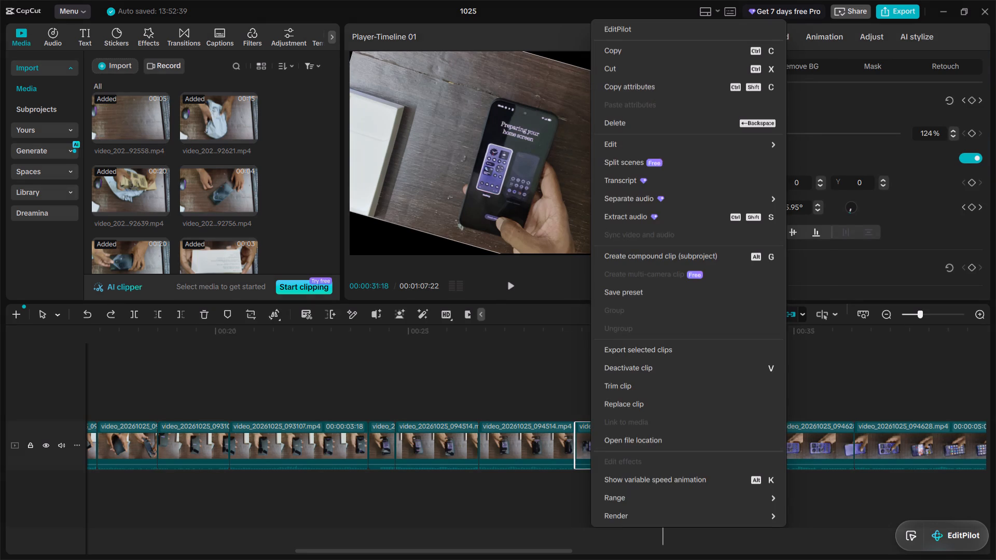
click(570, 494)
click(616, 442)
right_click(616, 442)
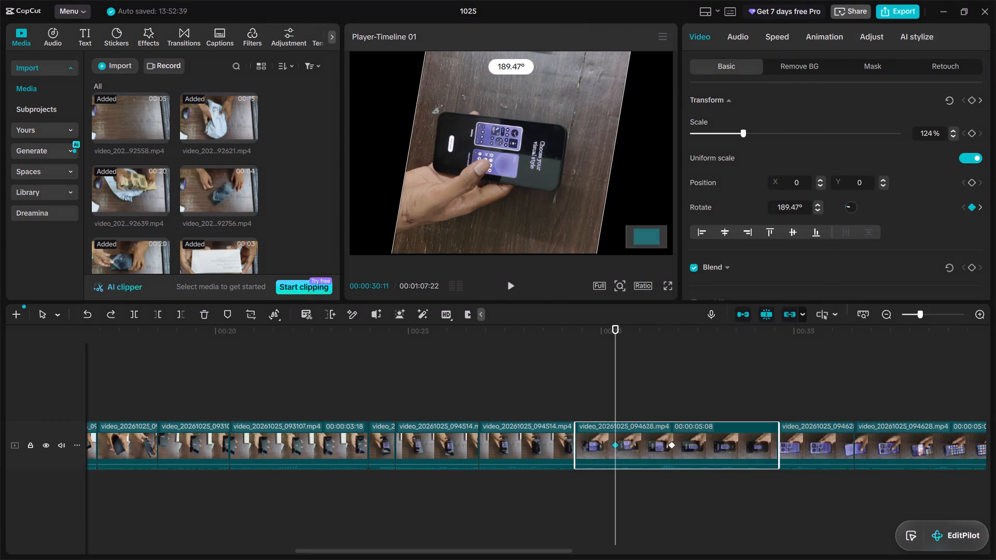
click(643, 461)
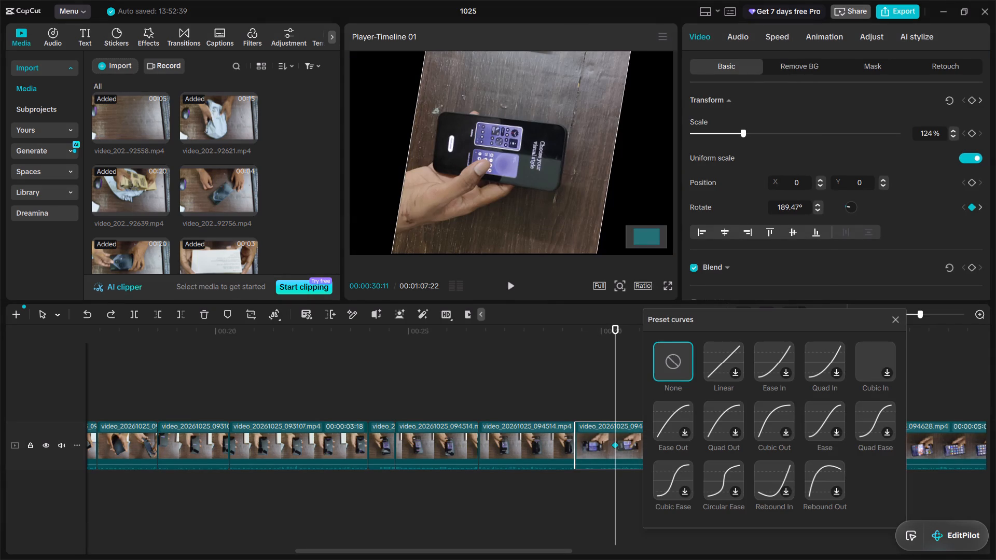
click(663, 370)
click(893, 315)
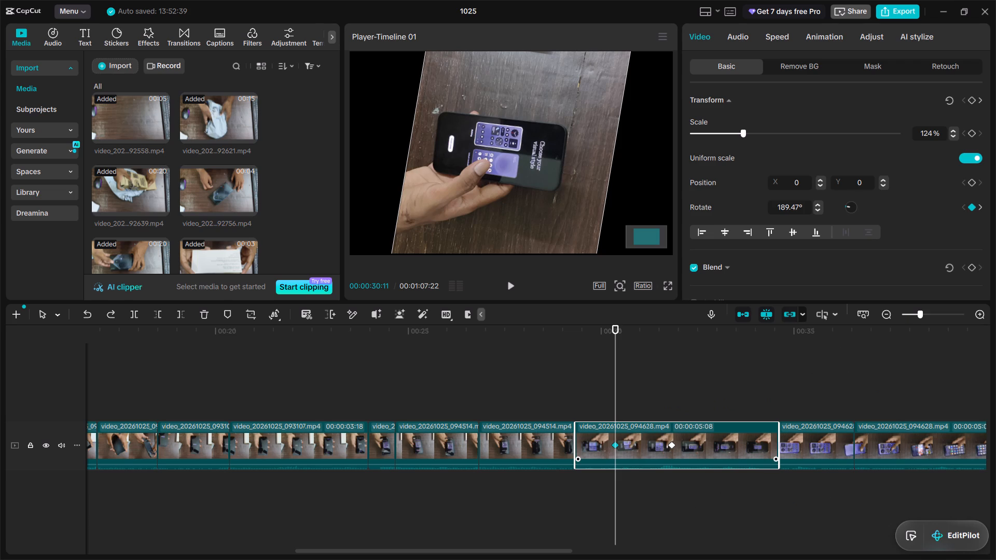
Delete both rotation keyframes, at 00:00:31:25 and 00:00:30:11, from the 00:00:05:08 section of video_20261025_094628.mp4.
click(670, 443)
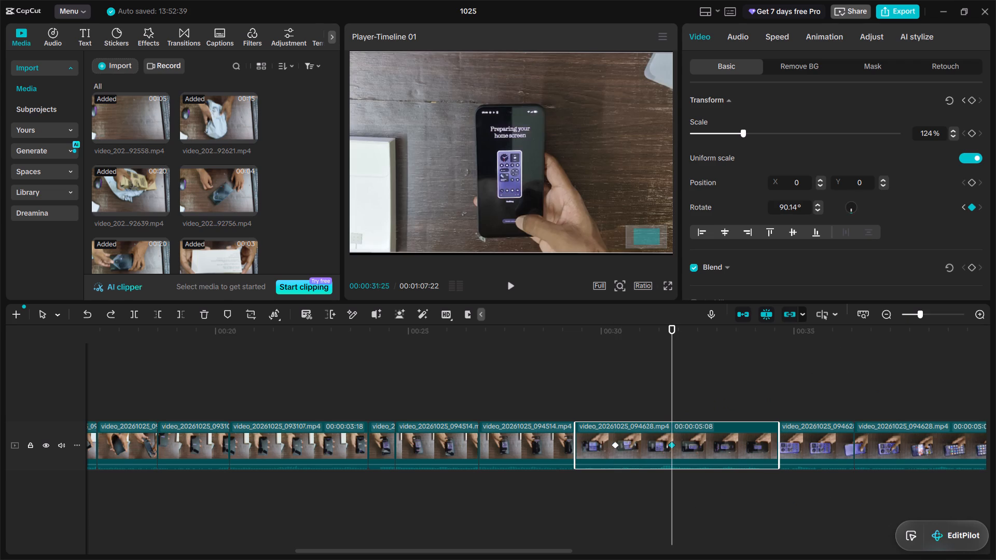
right_click(670, 443)
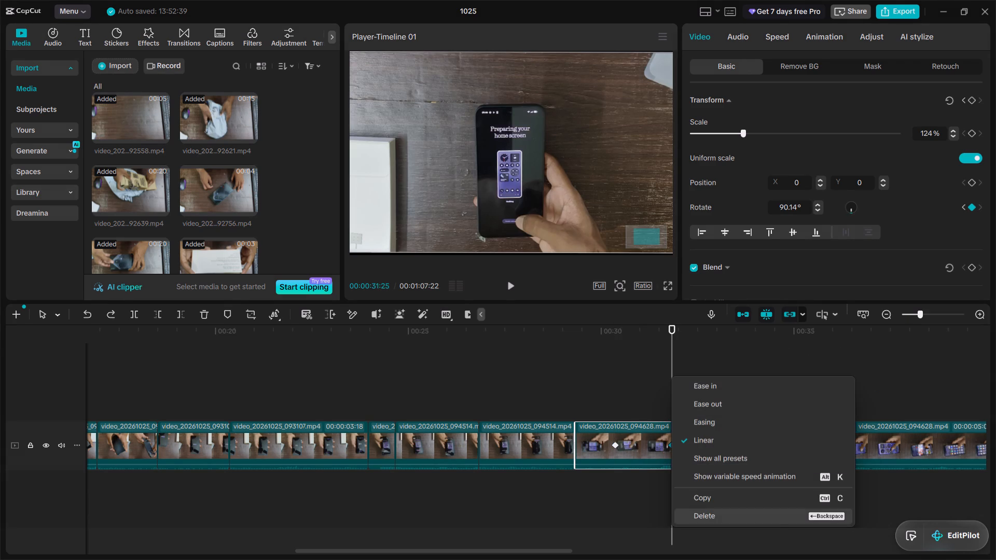
click(706, 514)
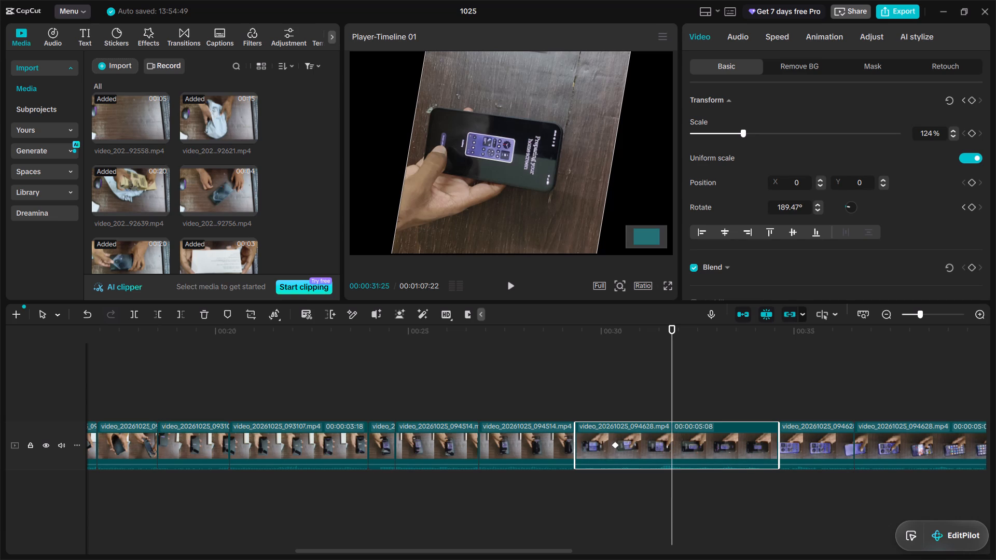
click(615, 445)
right_click(615, 445)
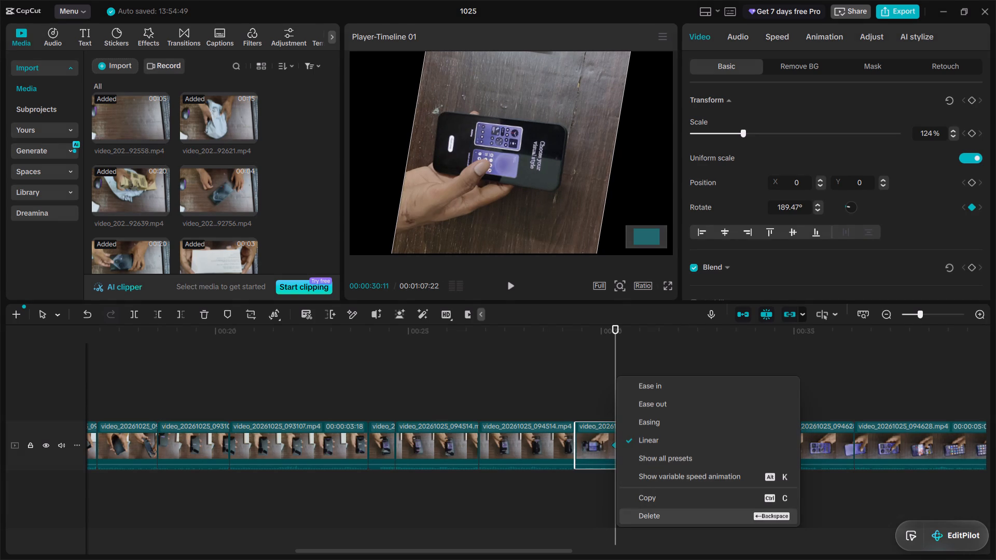
click(651, 517)
click(636, 489)
Play back from 00:00:29:03 through the 00:00:05:08 section and spot-check its frames for the phone's orientation.
click(567, 393)
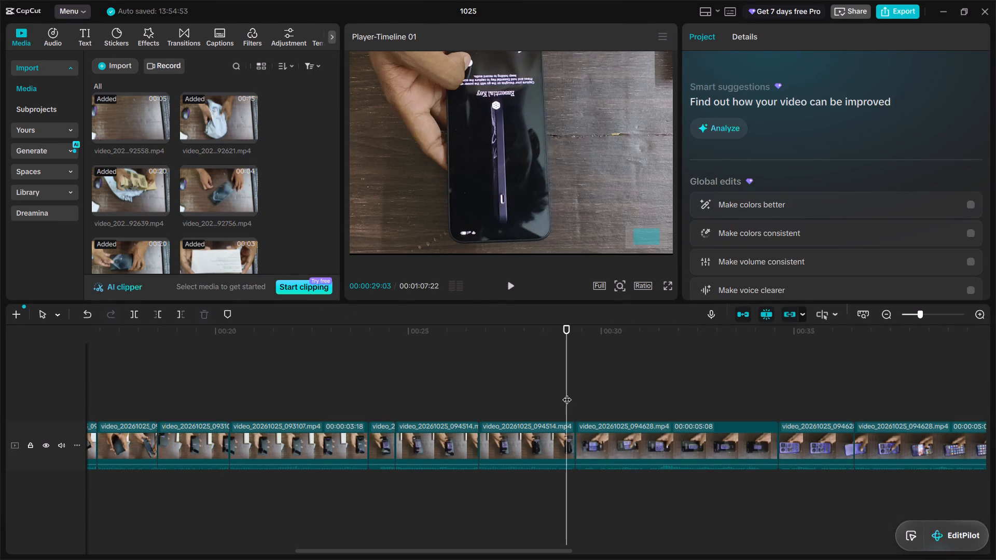
click(508, 286)
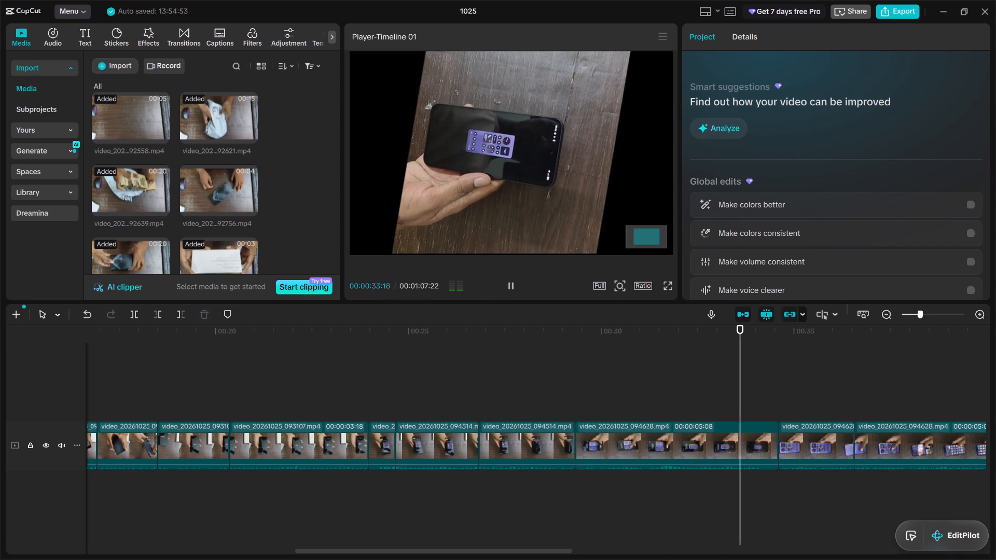
click(508, 286)
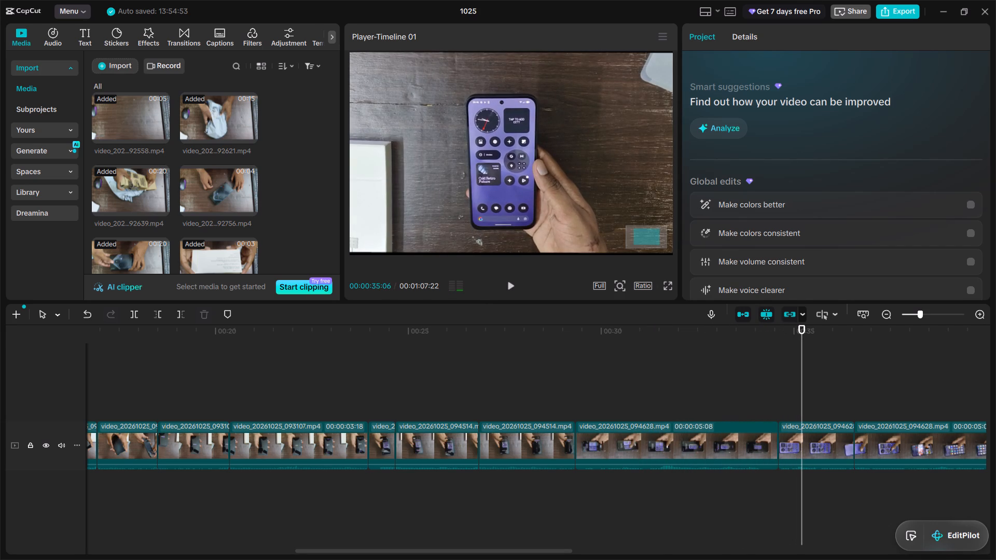
click(630, 436)
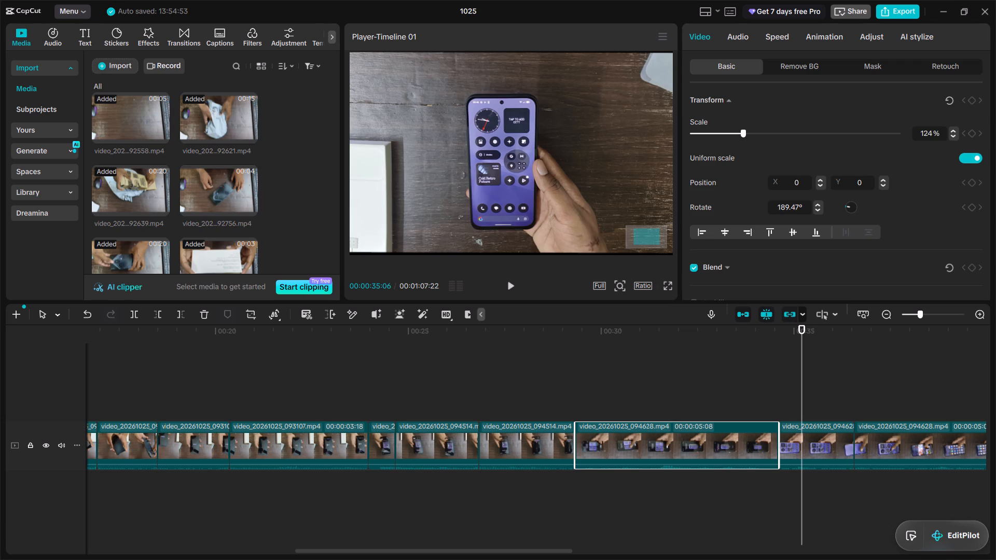
click(602, 379)
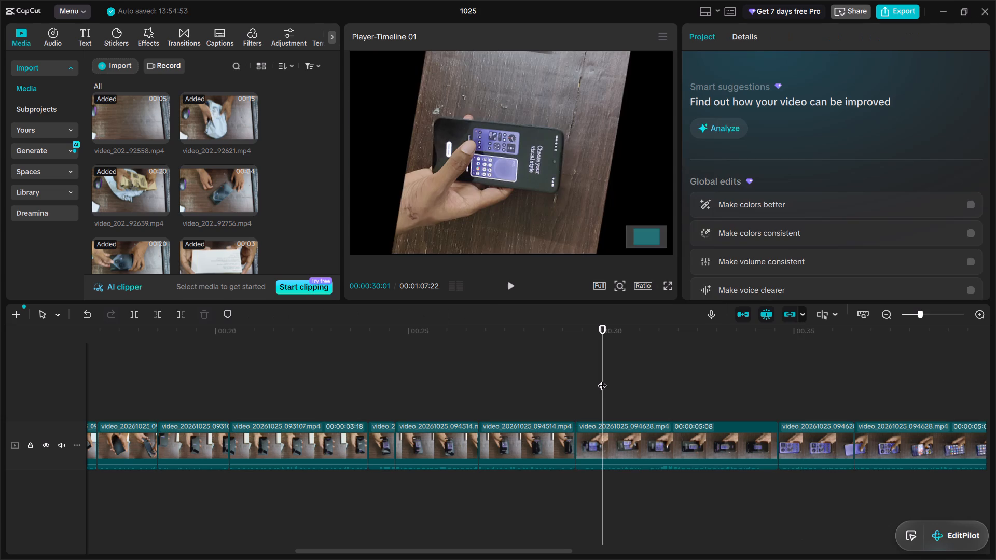
click(738, 385)
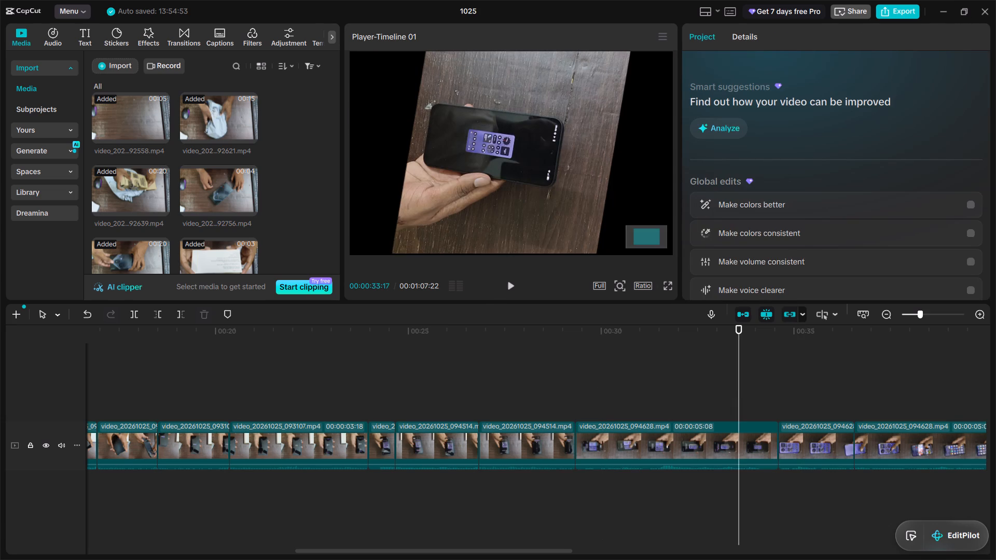
click(789, 385)
Adjust the rotation of the 00:00:05:08 section of video_20261025_094628.mp4 to 90.47° so the phone stands upright.
click(582, 385)
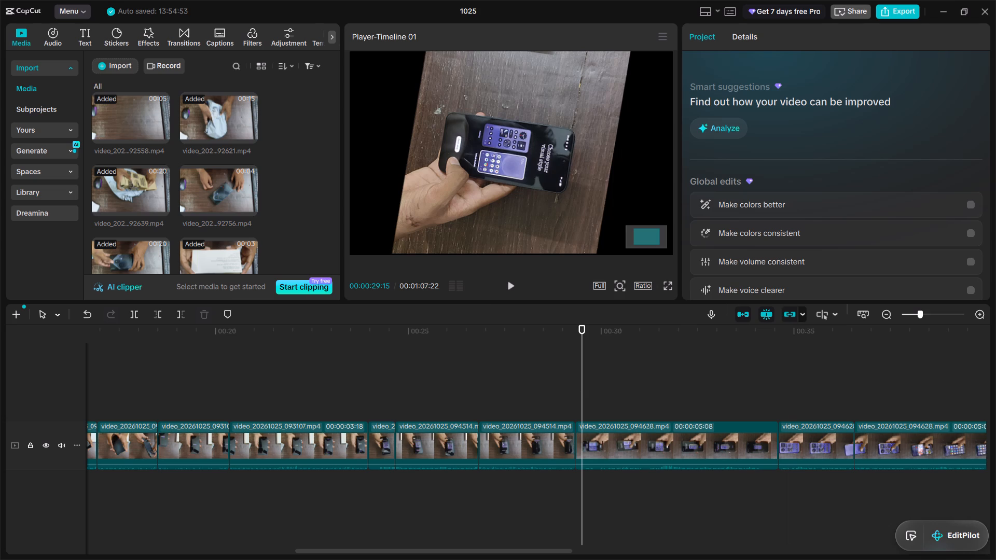
click(674, 437)
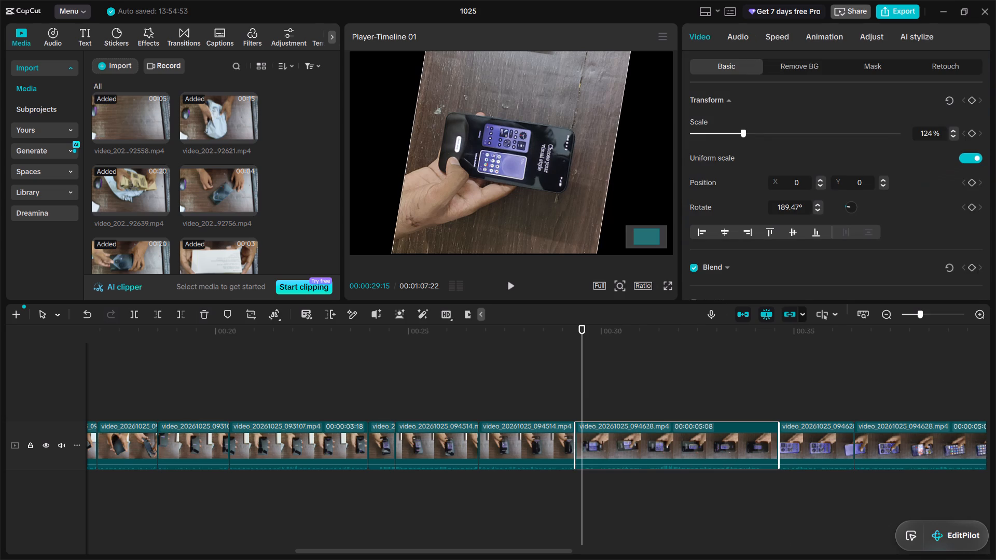
click(820, 209)
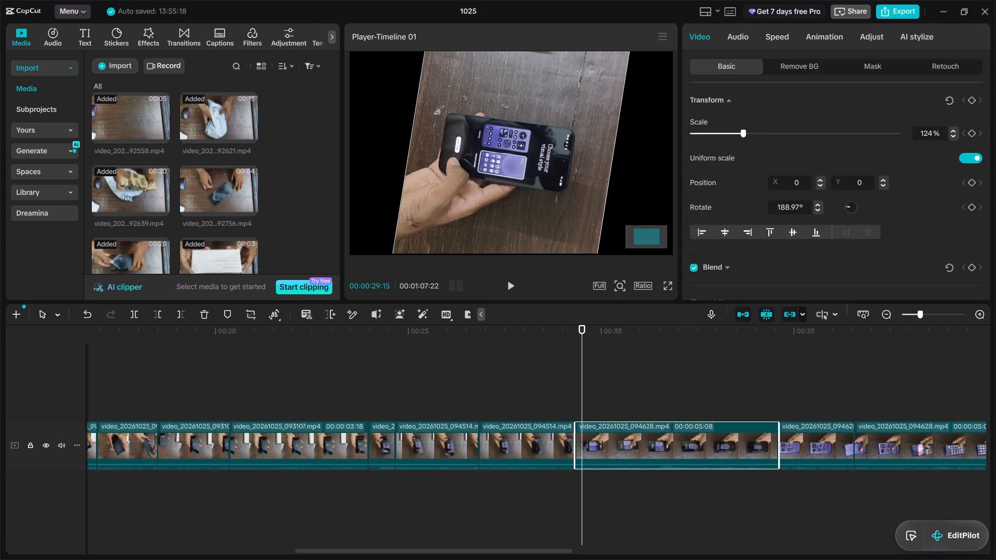
triple_click(820, 209)
triple_click(820, 209)
triple_click(820, 209)
click(820, 209)
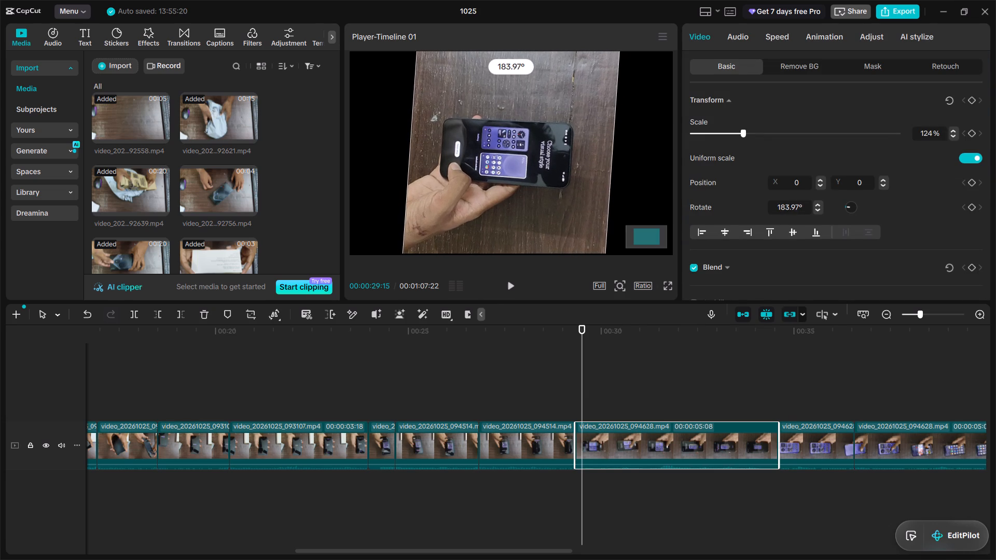
click(820, 209)
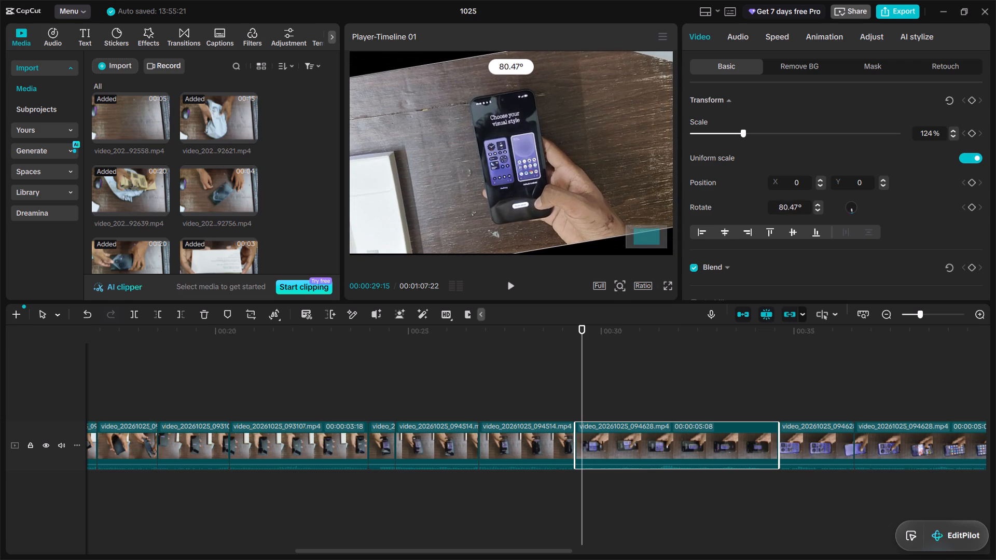
click(817, 203)
click(817, 203)
triple_click(817, 203)
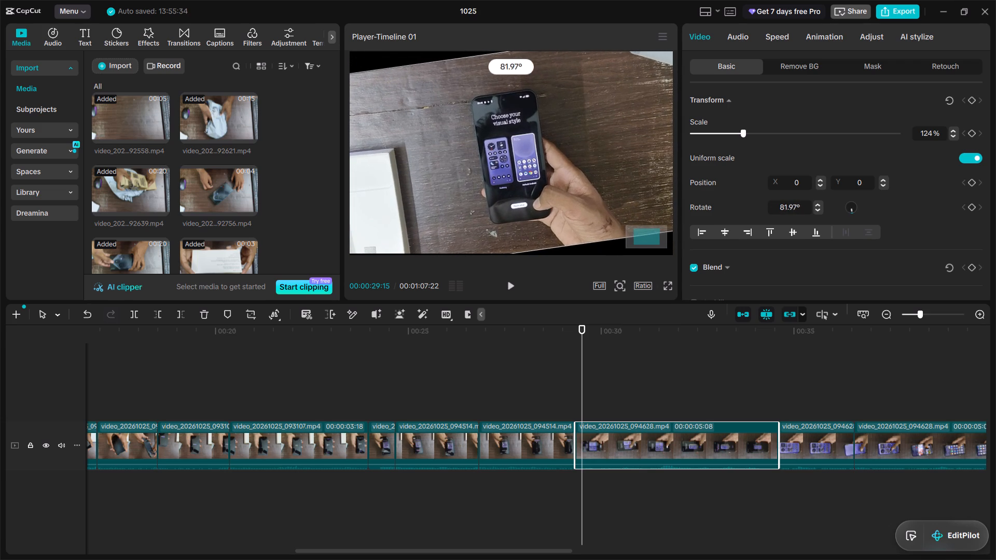
triple_click(817, 203)
triple_click(817, 203)
double_click(817, 203)
click(817, 203)
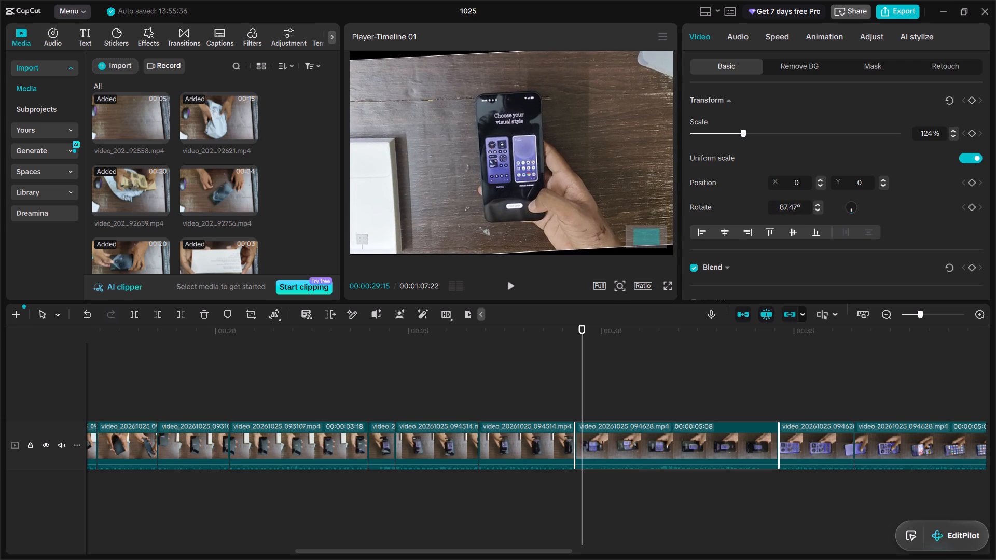
click(817, 203)
double_click(817, 203)
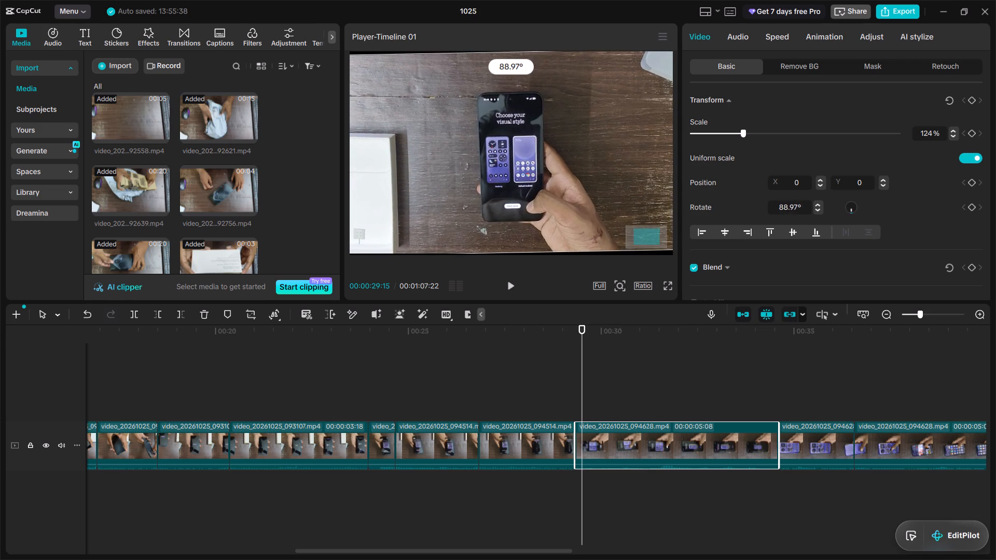
double_click(817, 203)
click(817, 203)
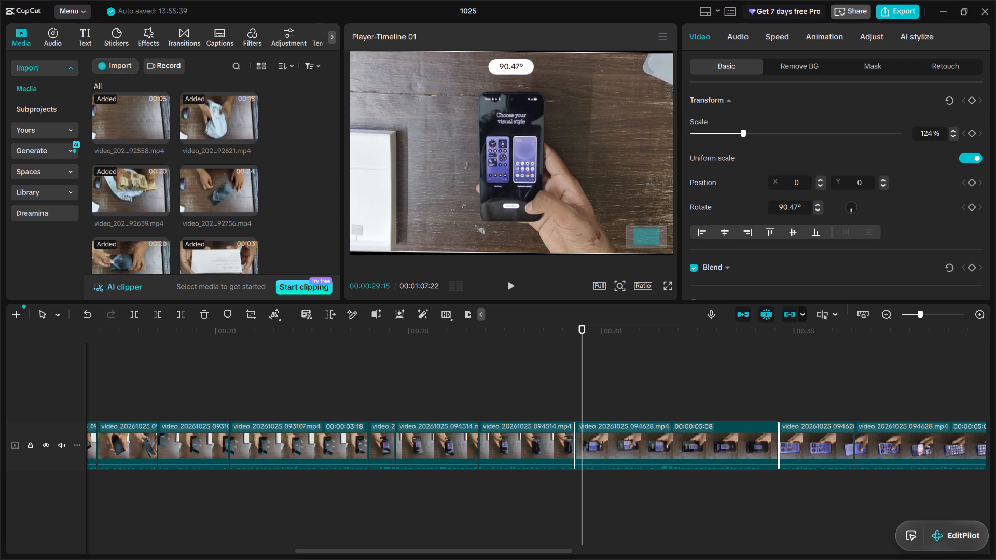
Set the same section's rotation to exactly 90.00°.
click(797, 206)
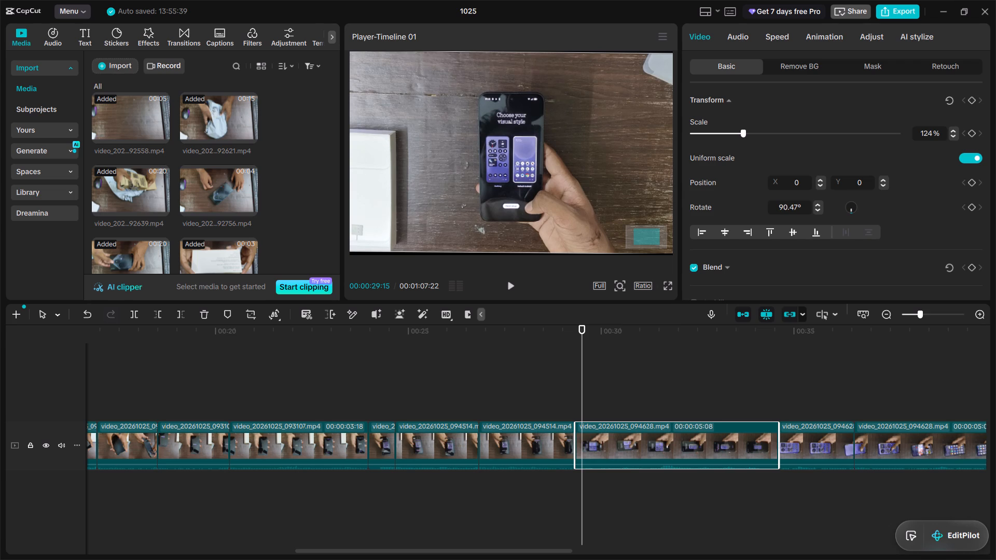
key(BackSpace)
key(BackSpace)
text(00)
key(Return)
click(623, 368)
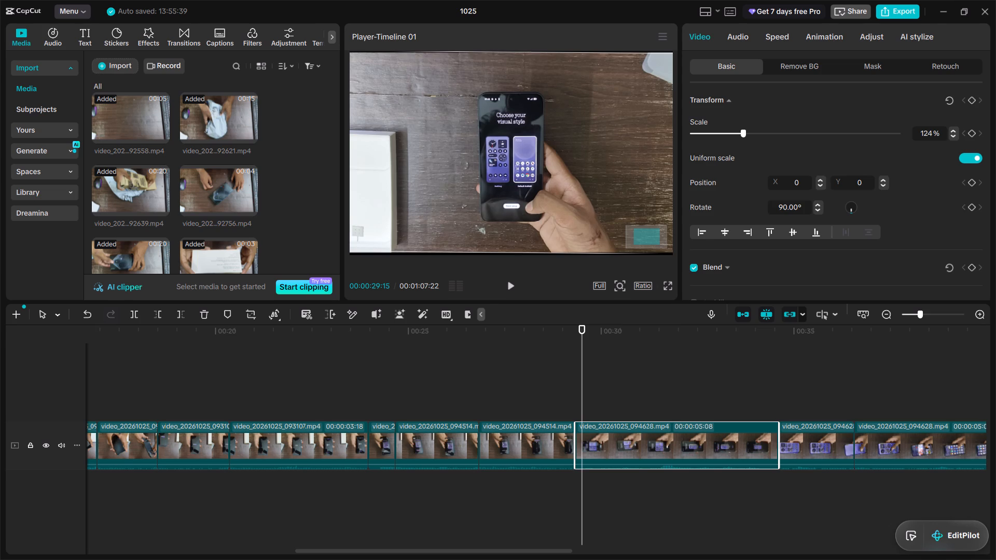
Play back from 00:00:28:12 through the rotated section and compare the phone's orientation at 00:00:24:23 and 00:00:23:16.
click(540, 398)
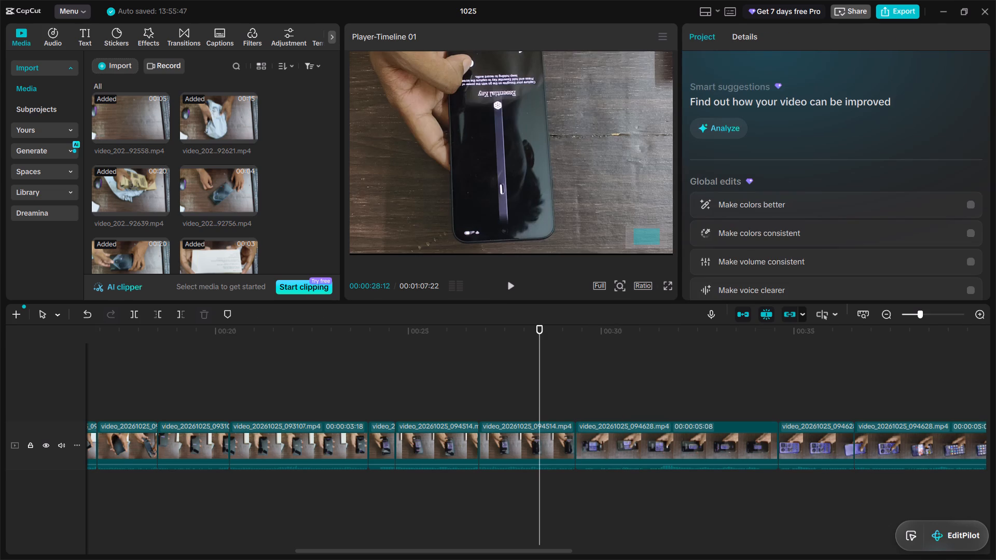
click(506, 283)
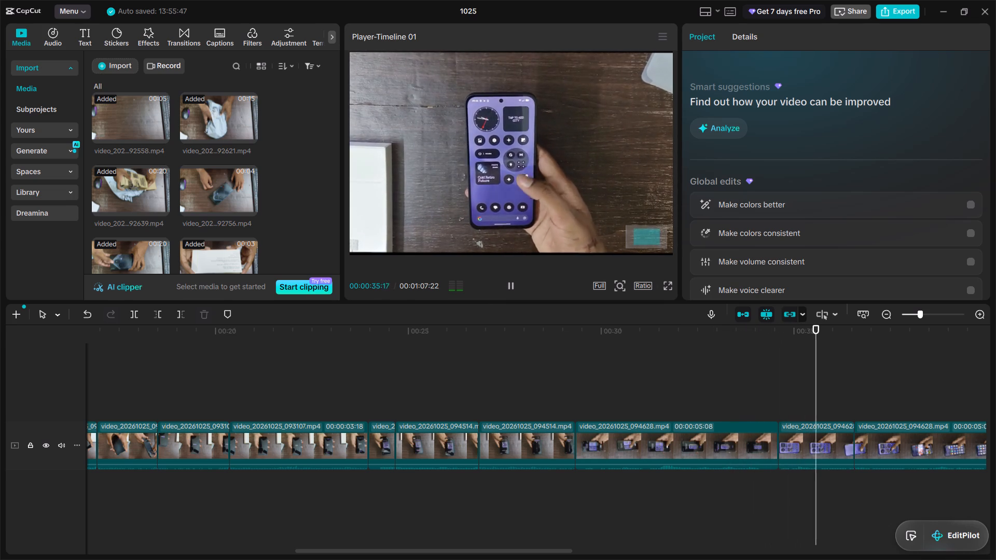
click(399, 396)
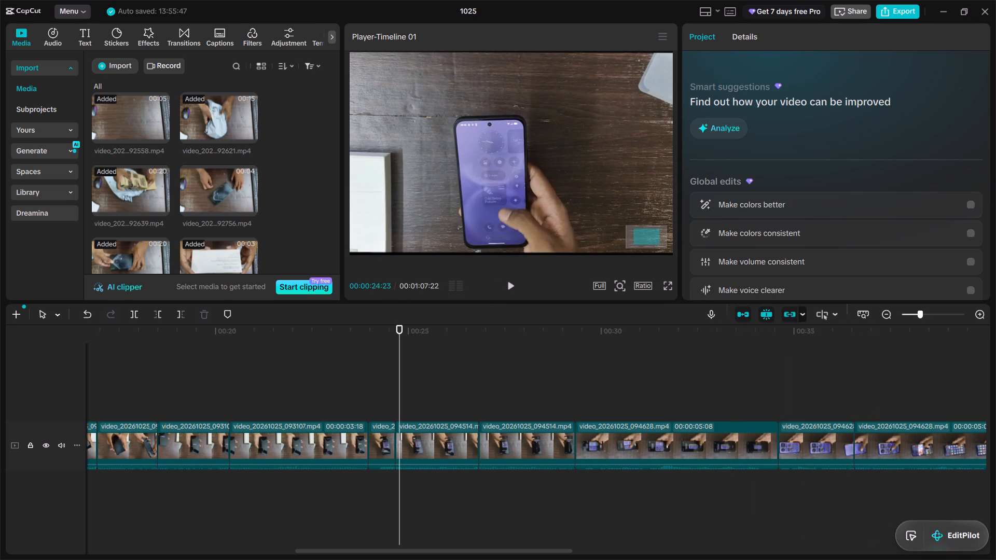
click(352, 395)
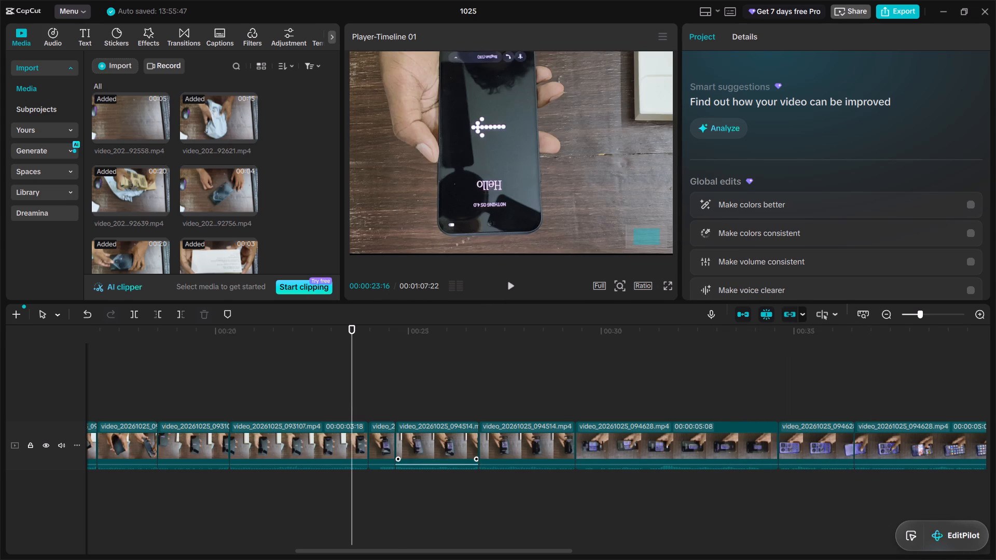
Set the rotation of all clips from the timeline's start through the last video_20261025_094514.mp4 clip to 180.00°.
scroll(233, 386, up, 1)
scroll(275, 381, right, 20)
scroll(275, 381, right, 11)
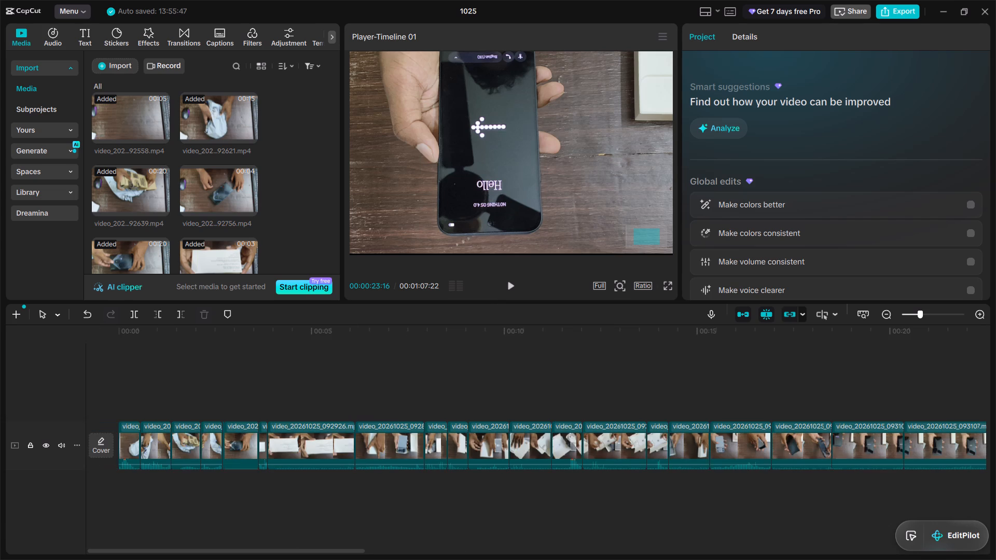
scroll(275, 381, right, 13)
click(126, 447)
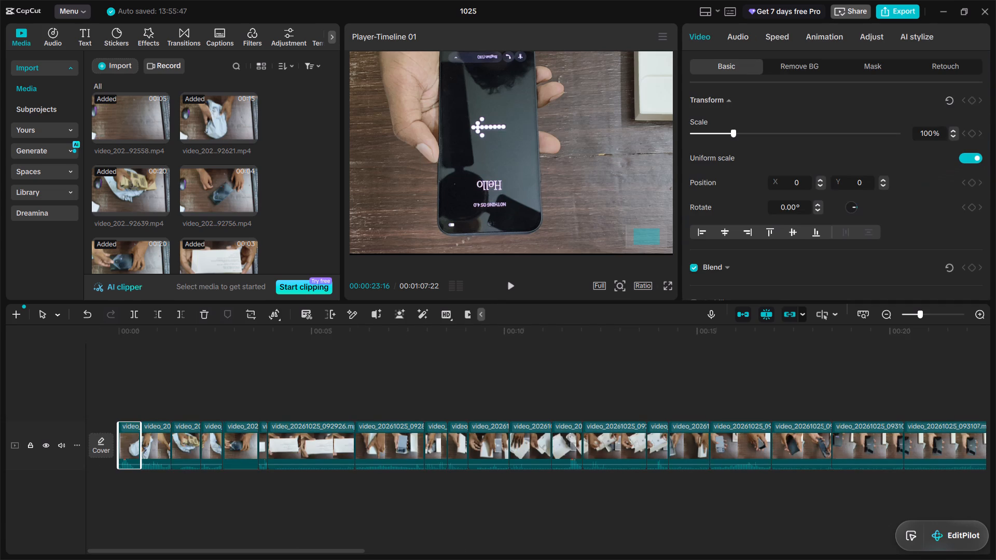
drag(109, 405, 421, 476)
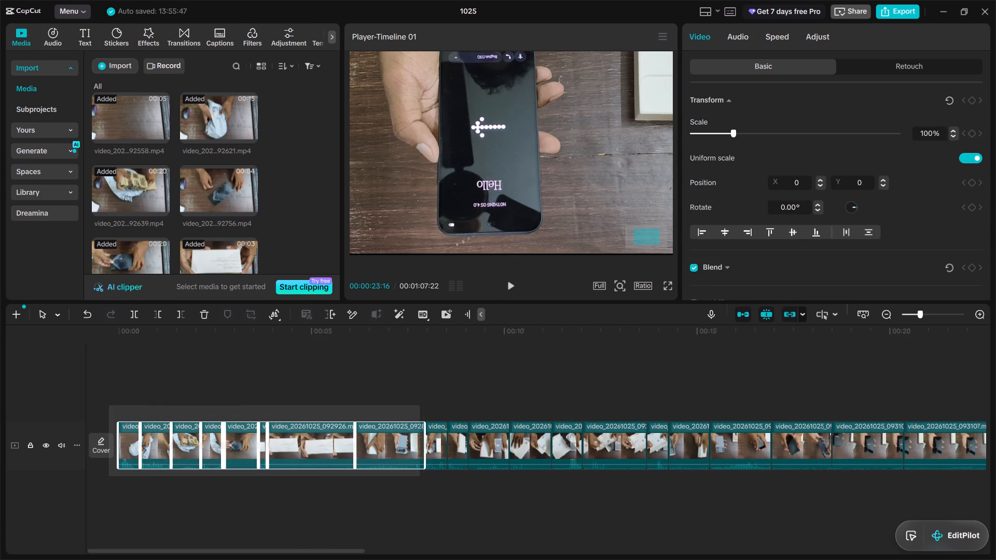
drag(421, 476, 872, 466)
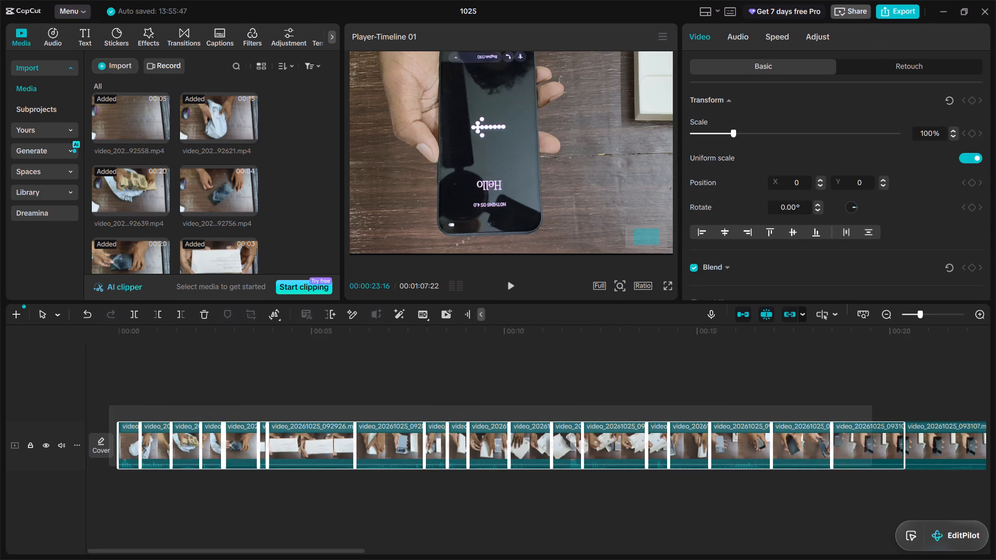
drag(872, 466, 923, 463)
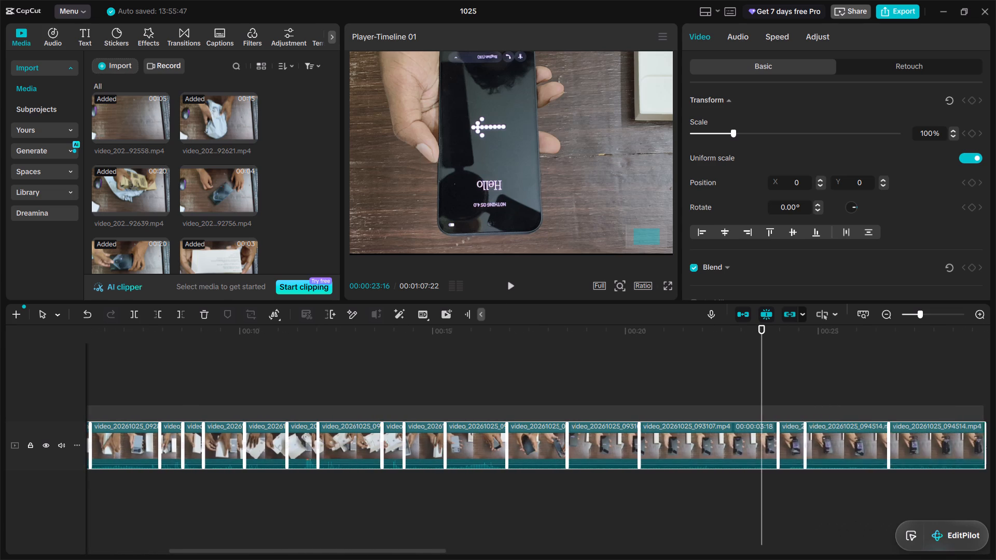
drag(923, 463, 760, 463)
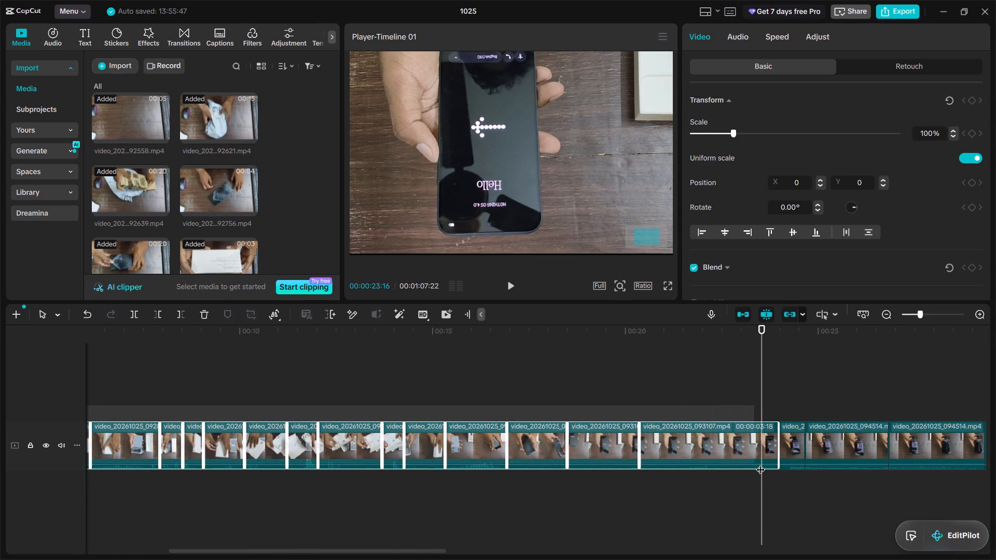
drag(760, 463, 897, 480)
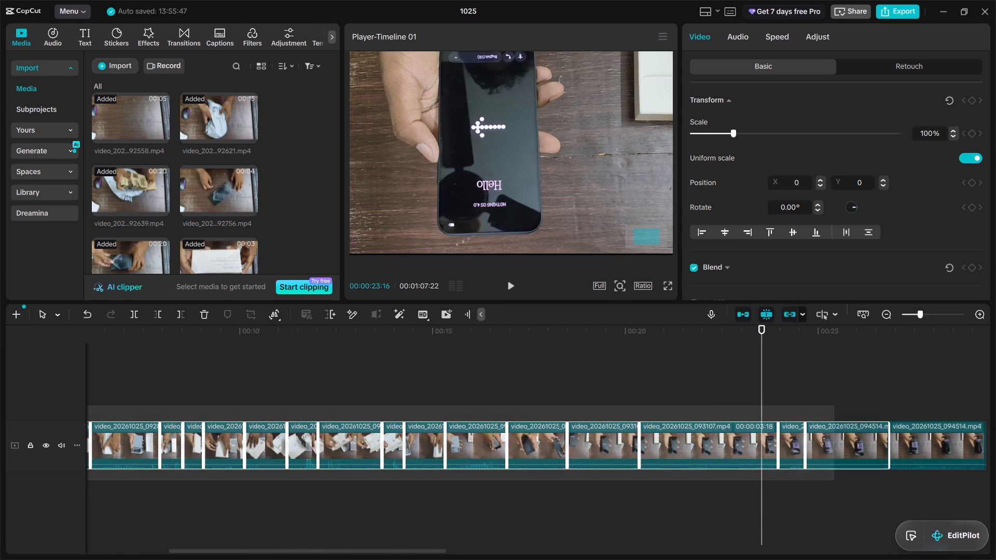
drag(897, 480, 778, 491)
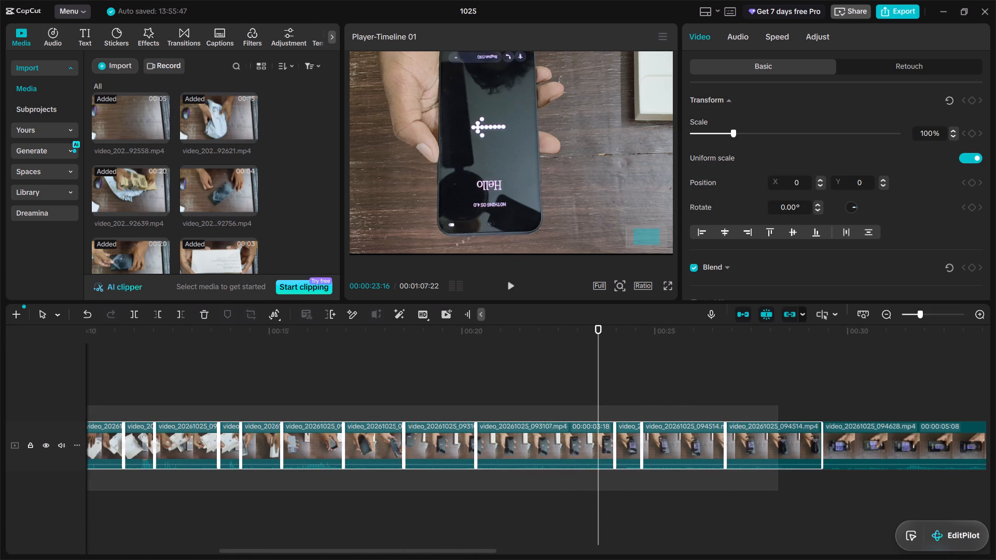
drag(778, 491, 821, 486)
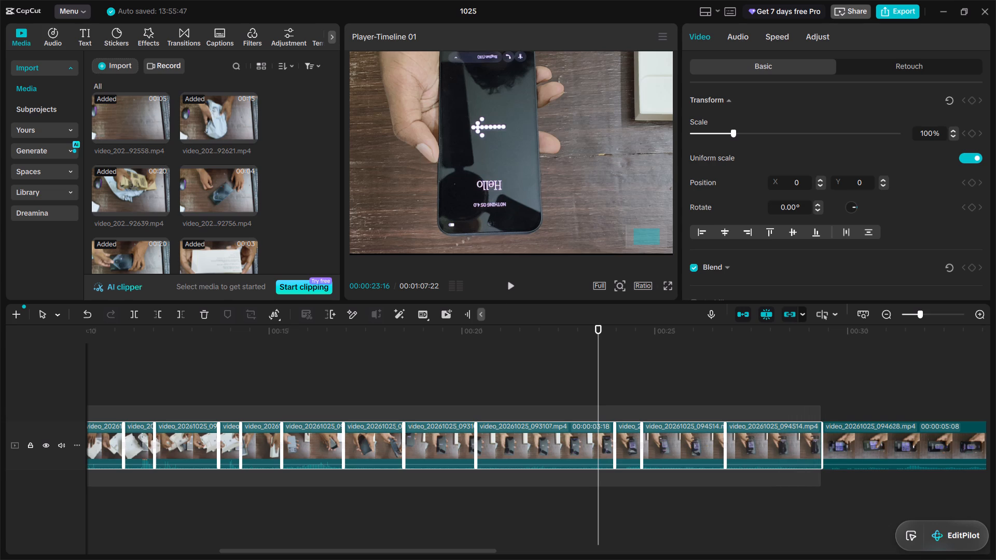
drag(821, 486, 819, 484)
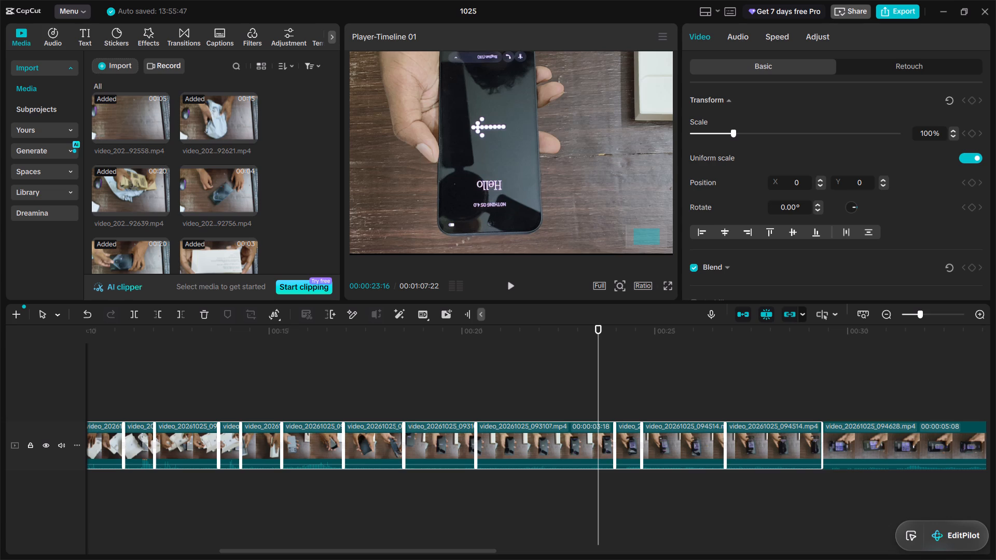
drag(795, 208, 771, 213)
key(1)
text(80)
text(.00)
key(Return)
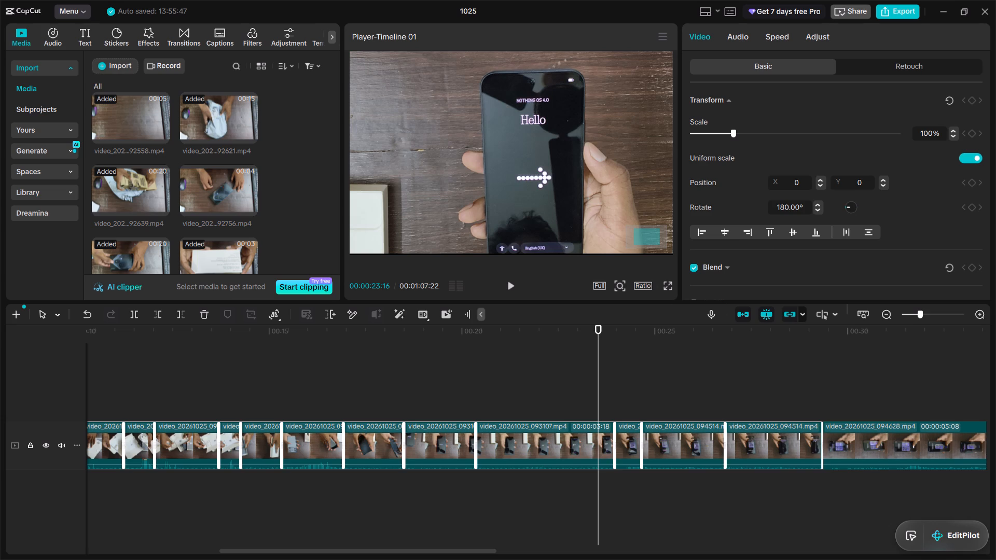
Play the timeline from 00:00:00:00 and check how the clips rotated to 180.00° look.
click(642, 373)
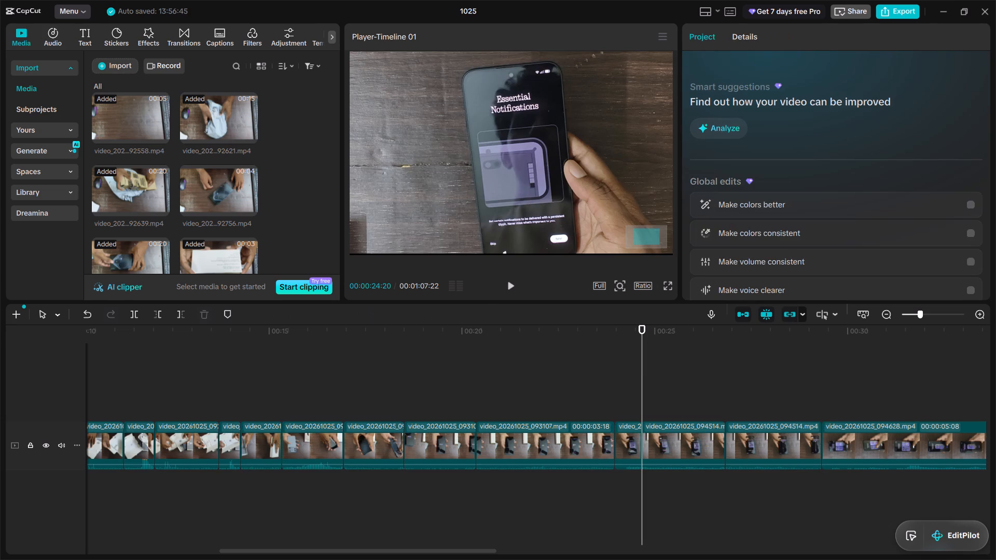
drag(433, 364, 312, 369)
drag(312, 369, 145, 374)
click(154, 375)
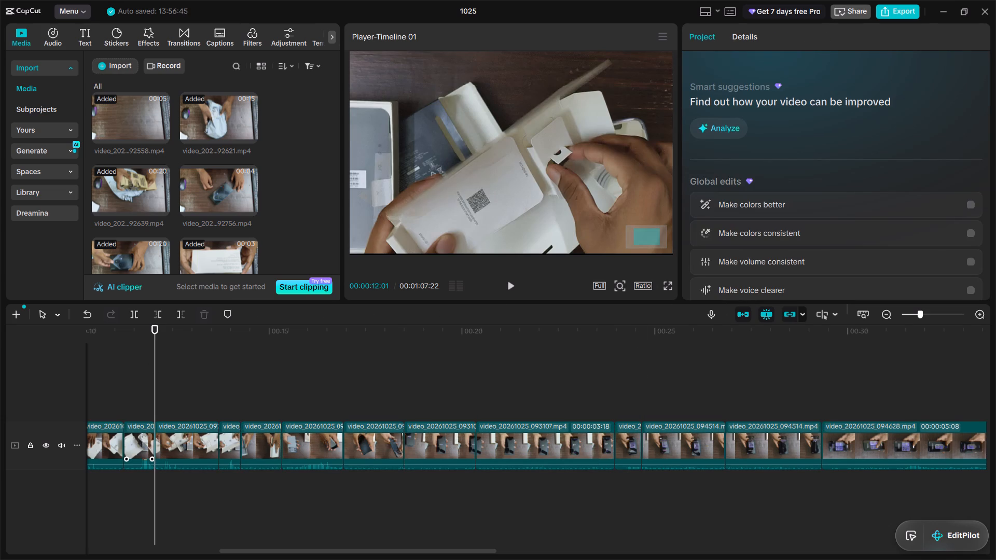
drag(155, 328, 80, 327)
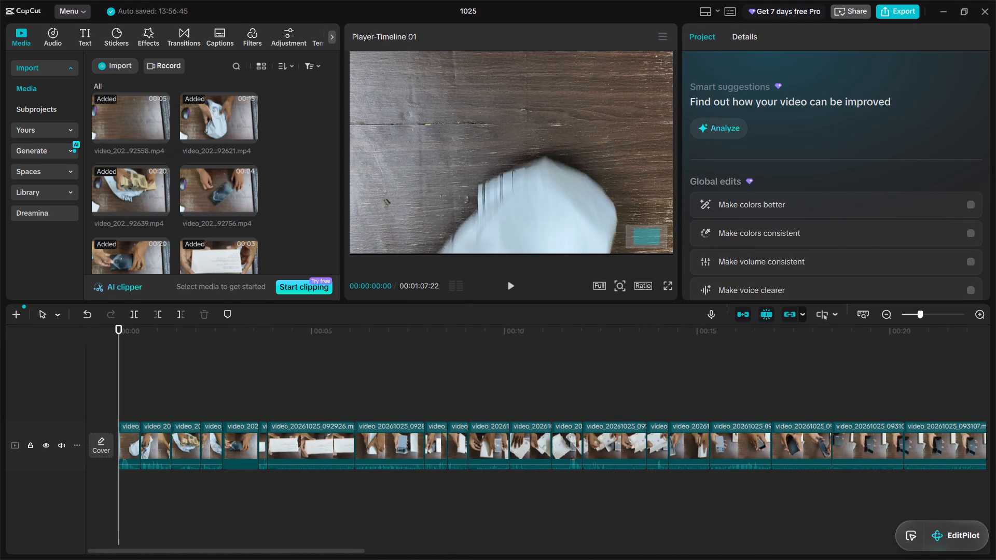
click(512, 282)
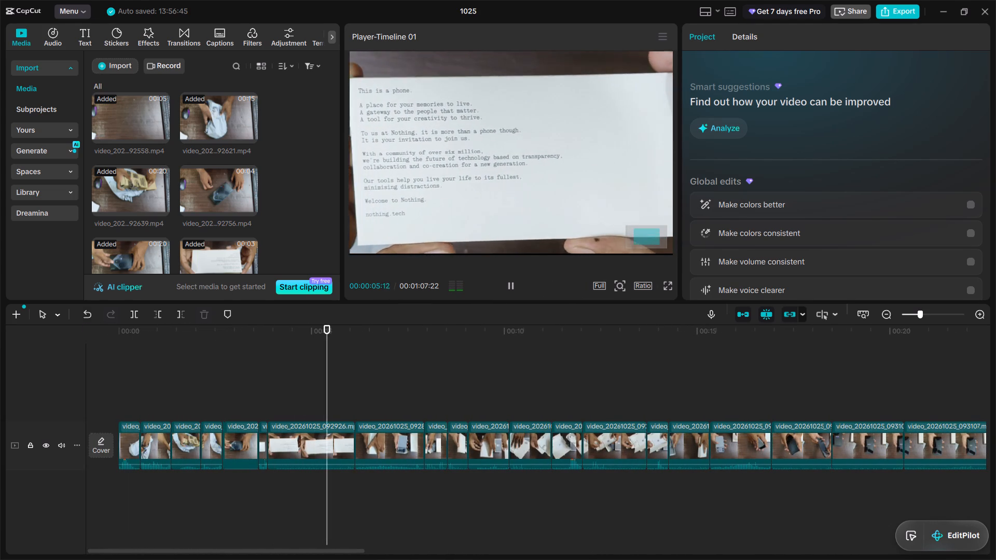
Undo the 180.00° rotation applied to the clips from the timeline's start through the last video_20261025_094514.mp4 clip.
click(84, 310)
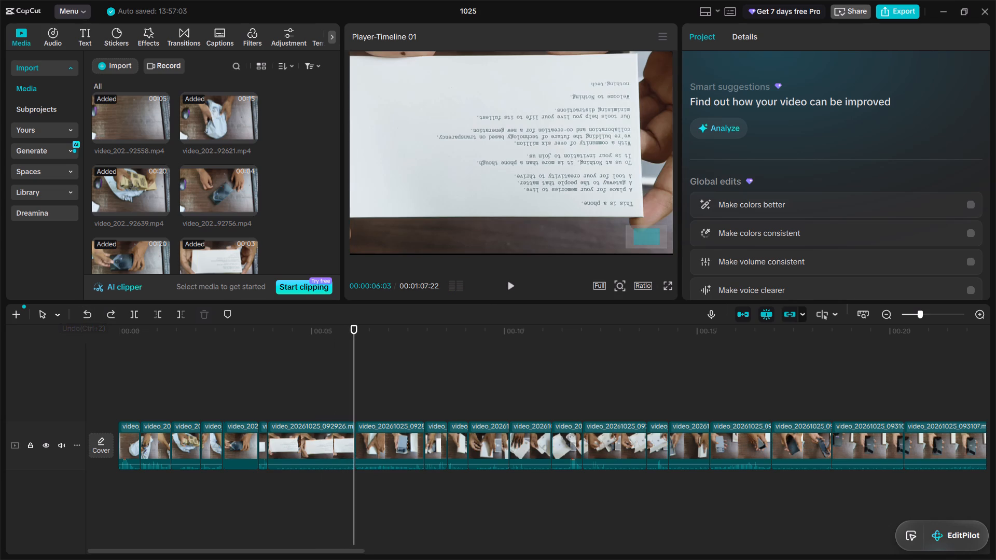
click(428, 402)
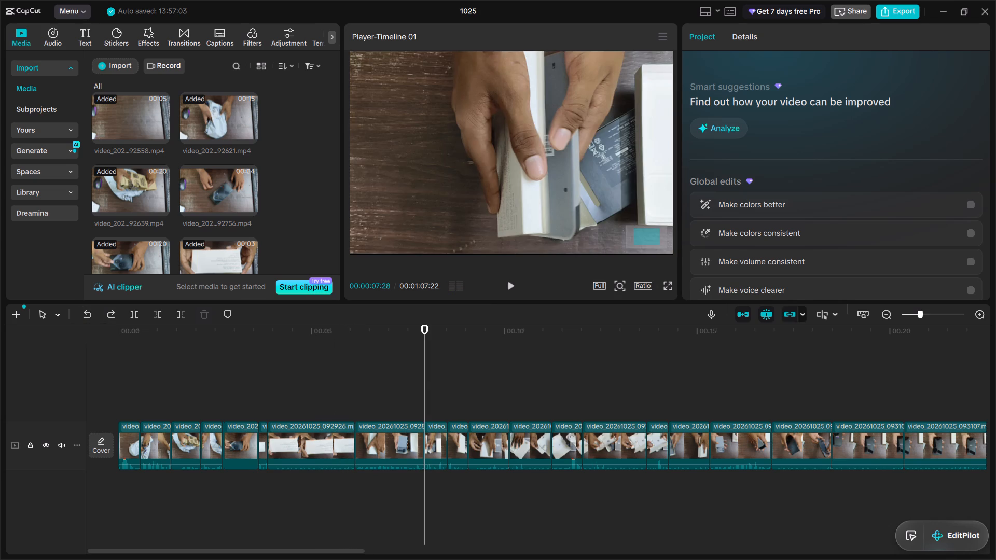
click(92, 316)
click(92, 316)
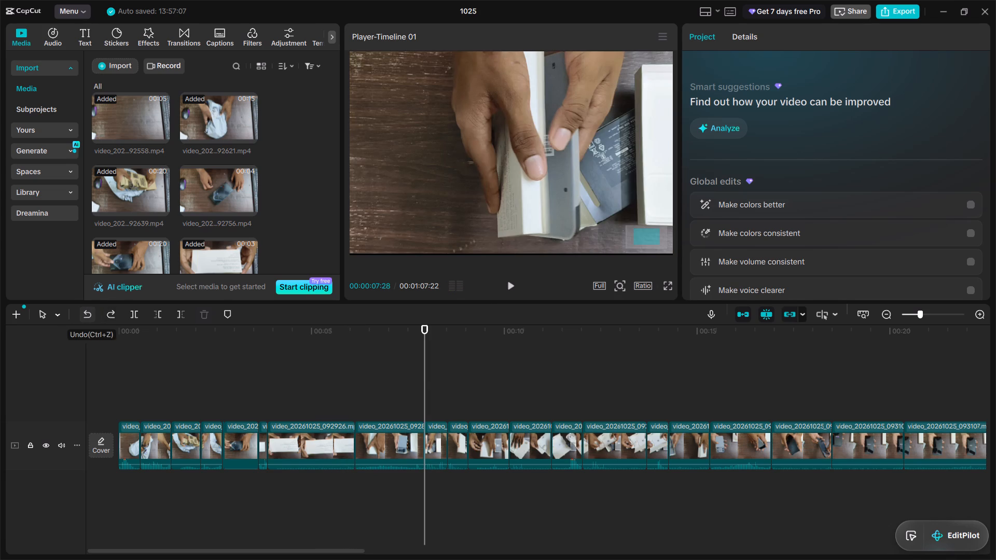
click(92, 316)
Check the earlier clips' orientation at 00:00:19:00 and 00:00:20:29, and play back from 00:00:03:15 to 00:00:13:27.
drag(579, 375, 744, 376)
click(851, 354)
click(928, 355)
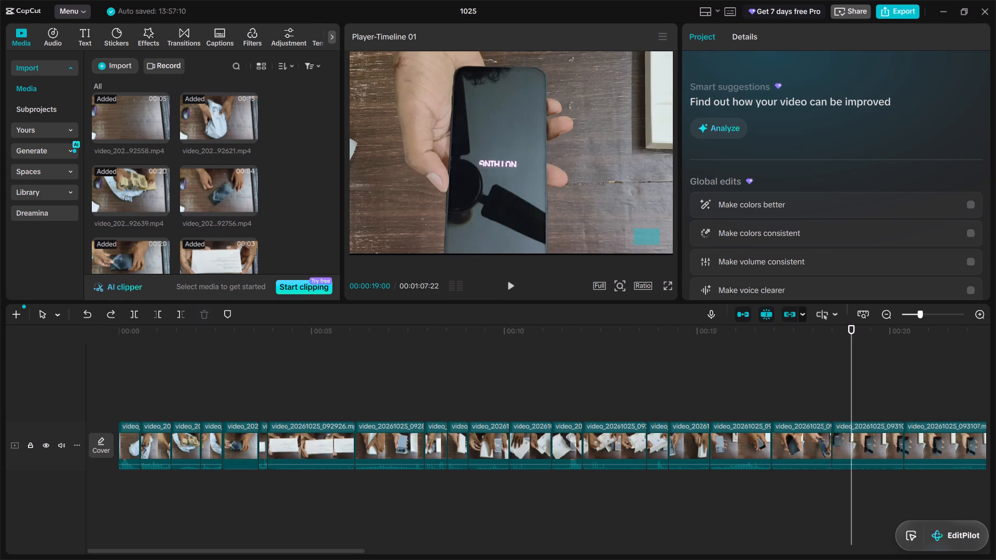
scroll(728, 454, up, 2)
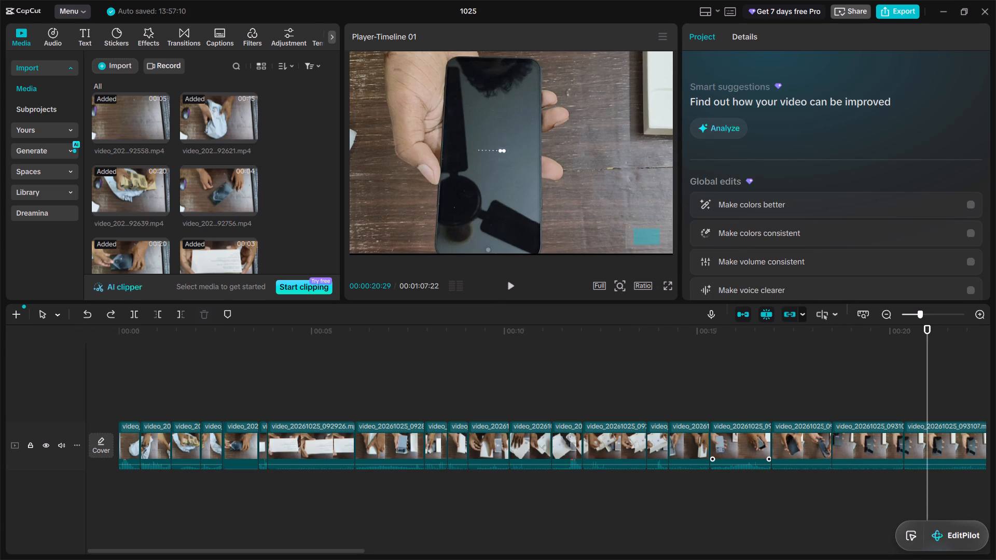
scroll(728, 454, down, 1)
click(253, 376)
scroll(364, 369, left, 8)
scroll(364, 369, right, 4)
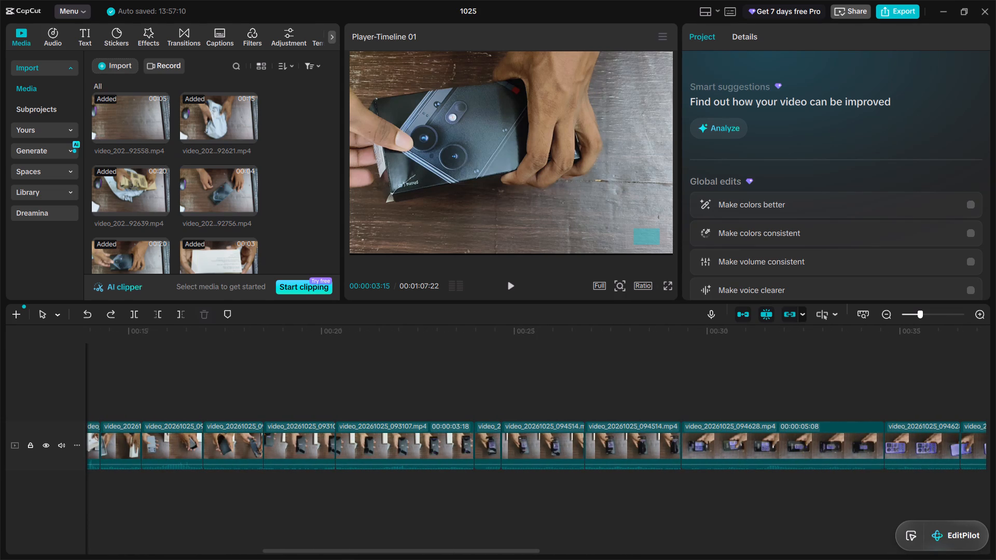
scroll(563, 385, left, 1)
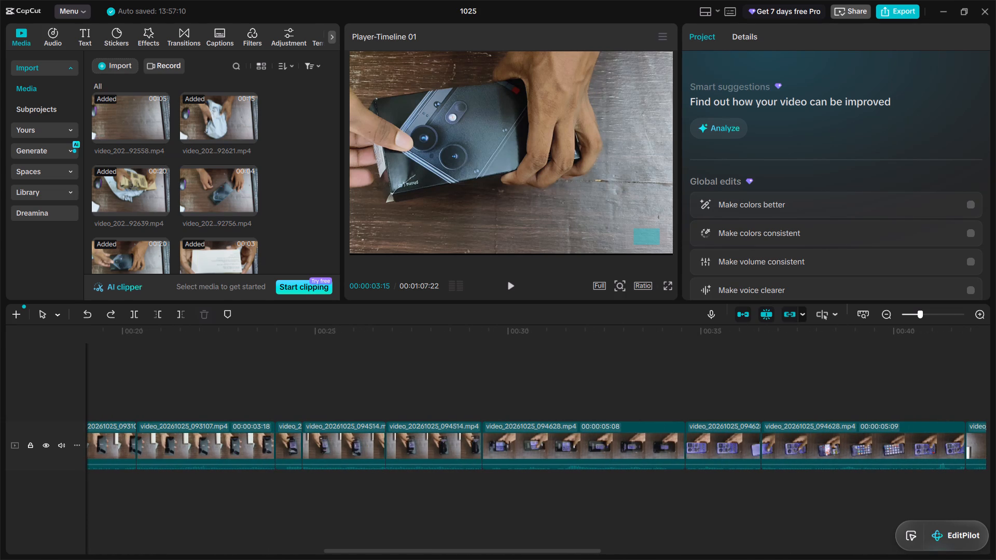
scroll(563, 385, left, 1)
click(515, 290)
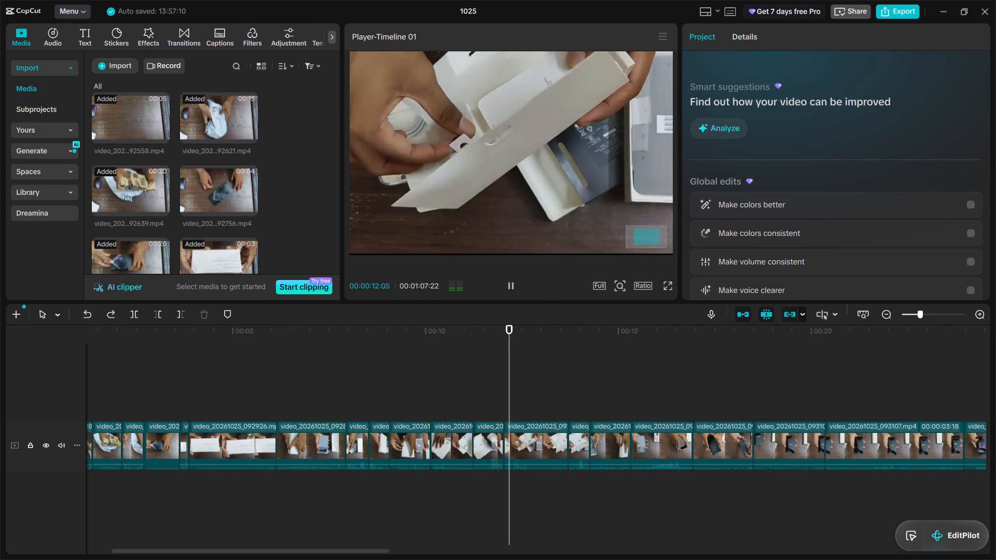
click(511, 283)
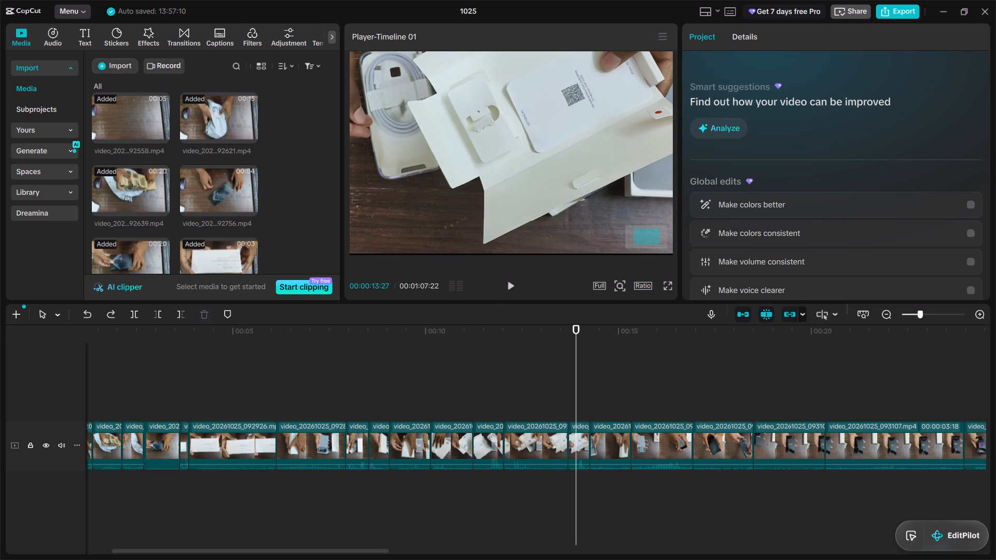
Compare the phone's orientation at 00:00:25:14, 00:00:29:10 and 00:00:28:03, on both sides of the cut to video_20261025_094628.mp4.
scroll(718, 506, left, 1)
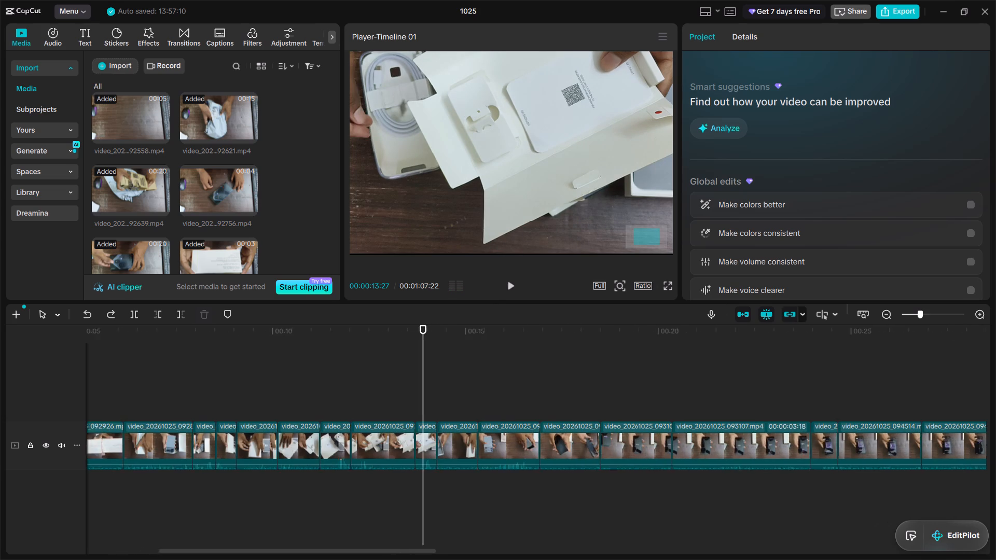
scroll(718, 506, left, 1)
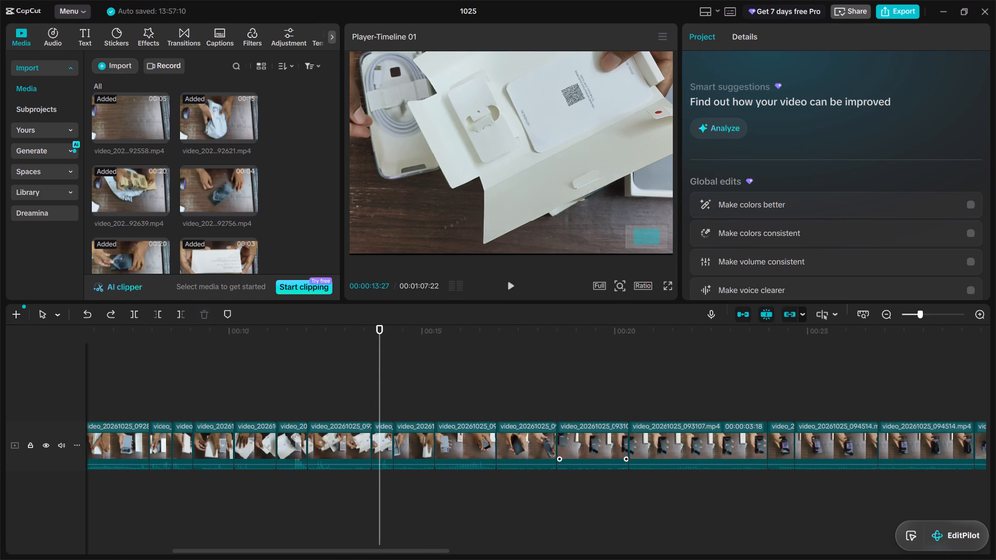
scroll(625, 518, left, 1)
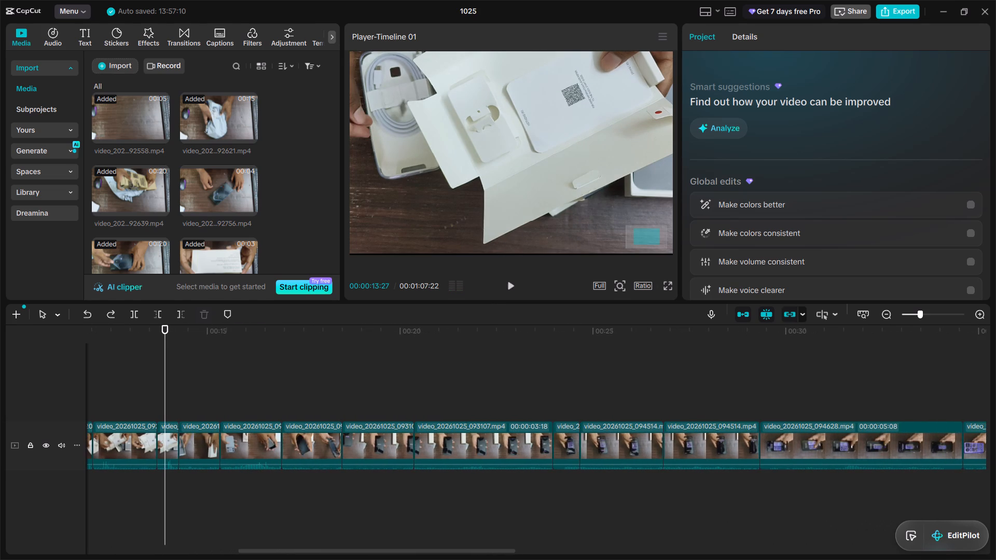
click(612, 401)
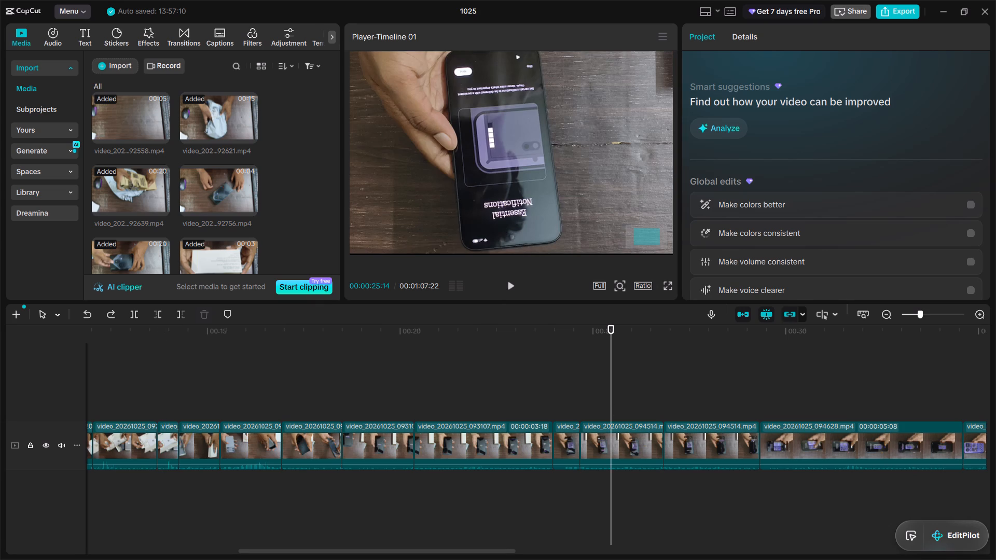
click(762, 398)
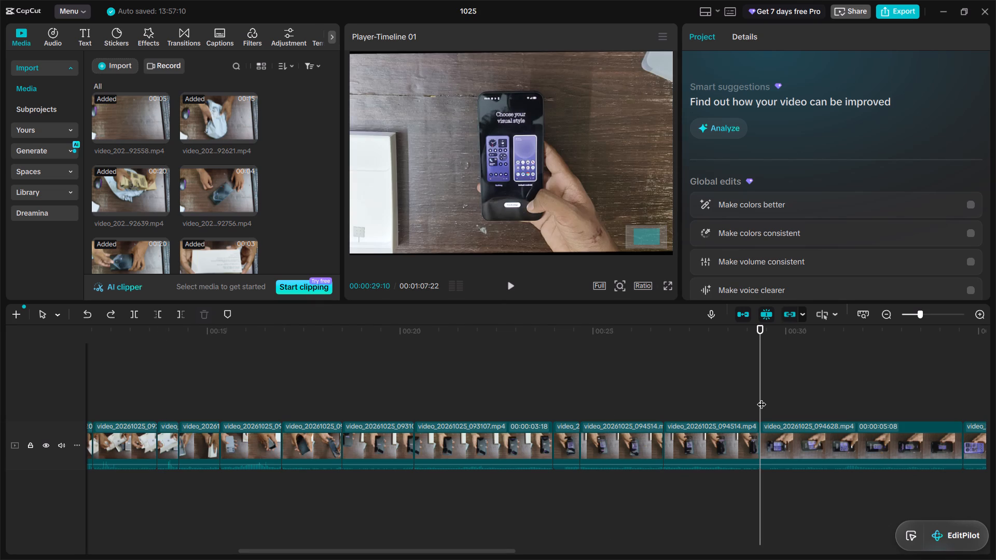
click(716, 459)
click(713, 491)
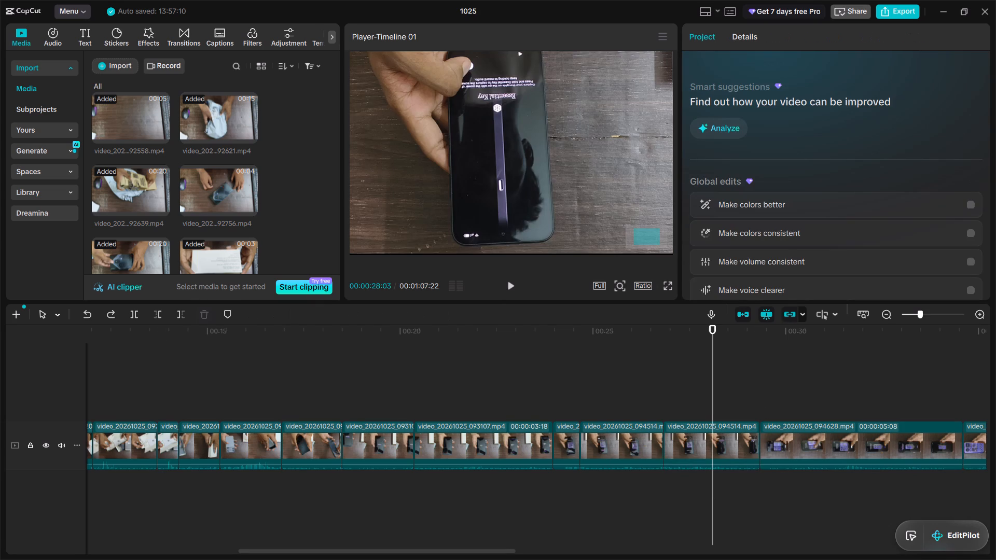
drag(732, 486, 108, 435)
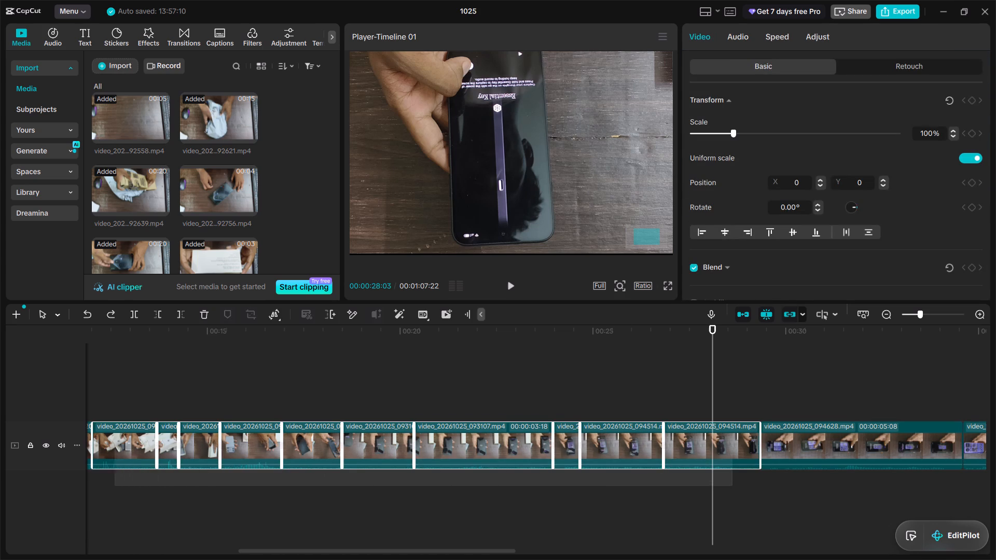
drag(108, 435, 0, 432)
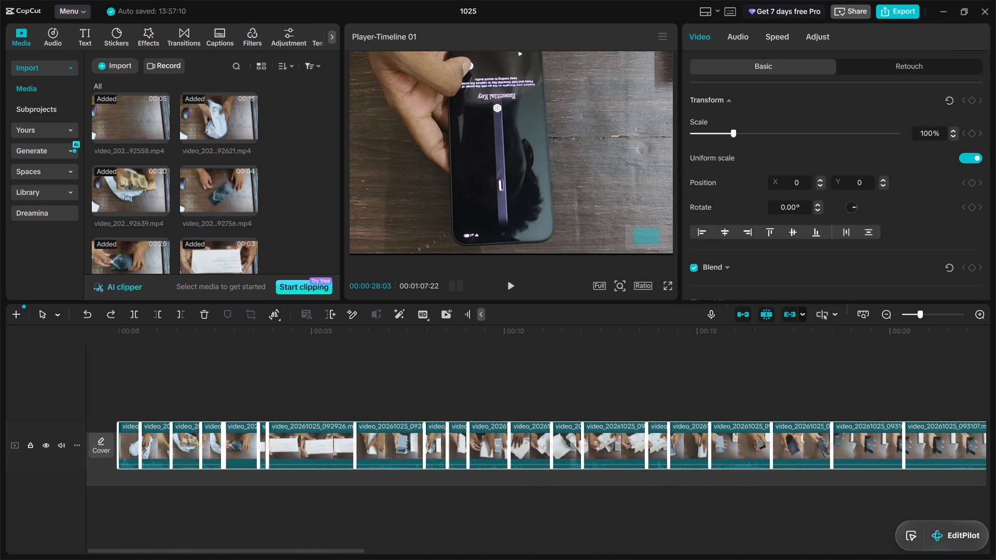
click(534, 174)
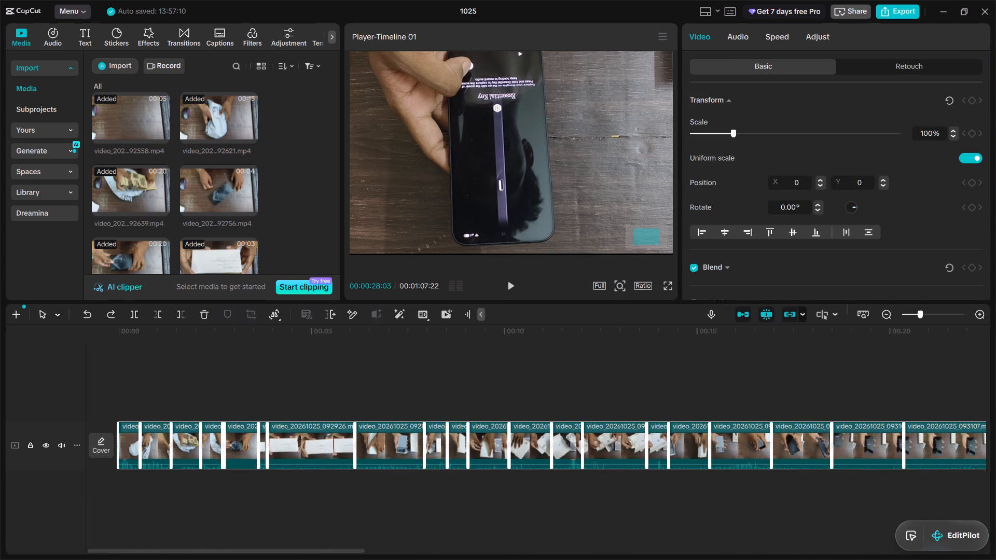
Examine the whole frame of the video_20261025_094514.mp4 clip at 00:00:28:03 in a zoomed-out preview.
ctrl+scroll(524, 225, down, 2)
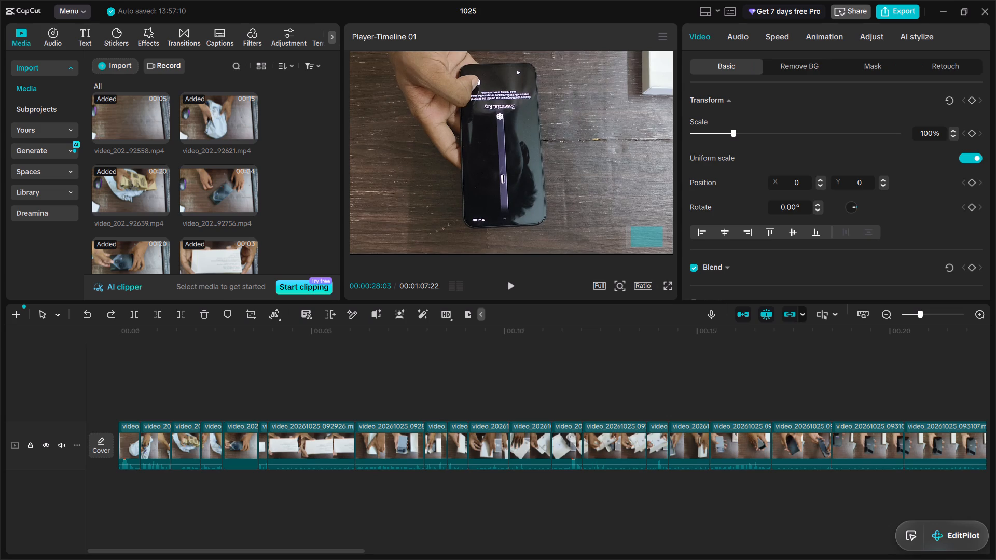
ctrl+scroll(525, 232, down, 3)
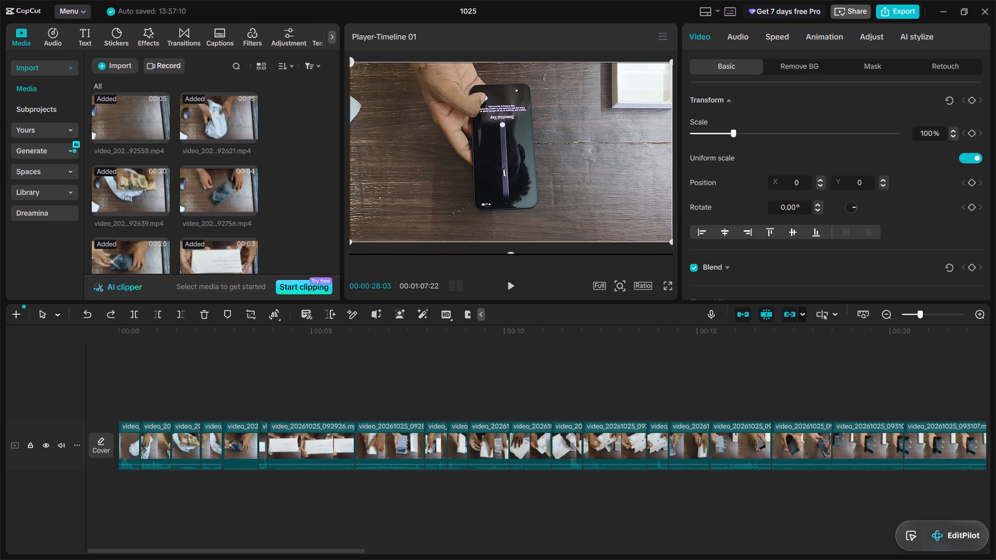
ctrl+scroll(525, 232, down, 4)
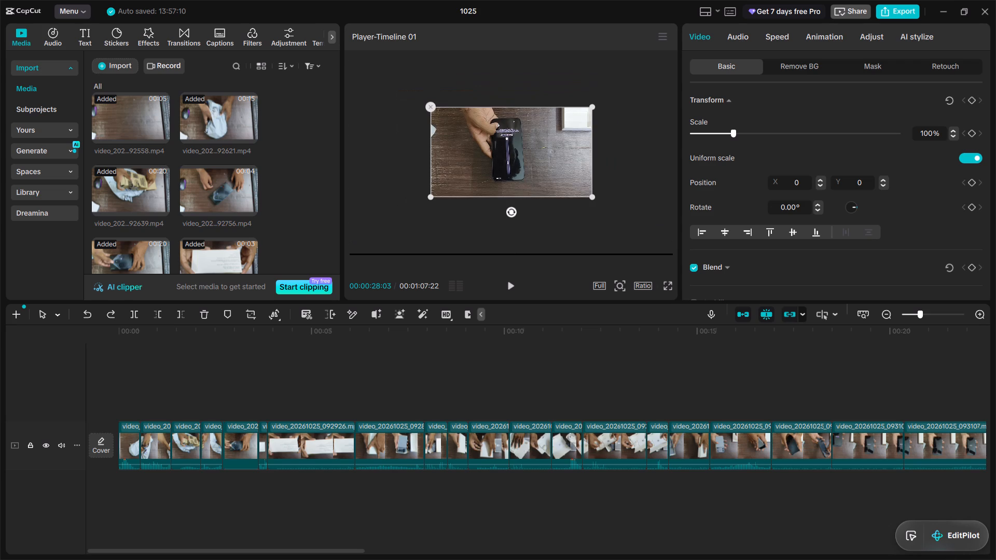
ctrl+scroll(532, 214, up, 9)
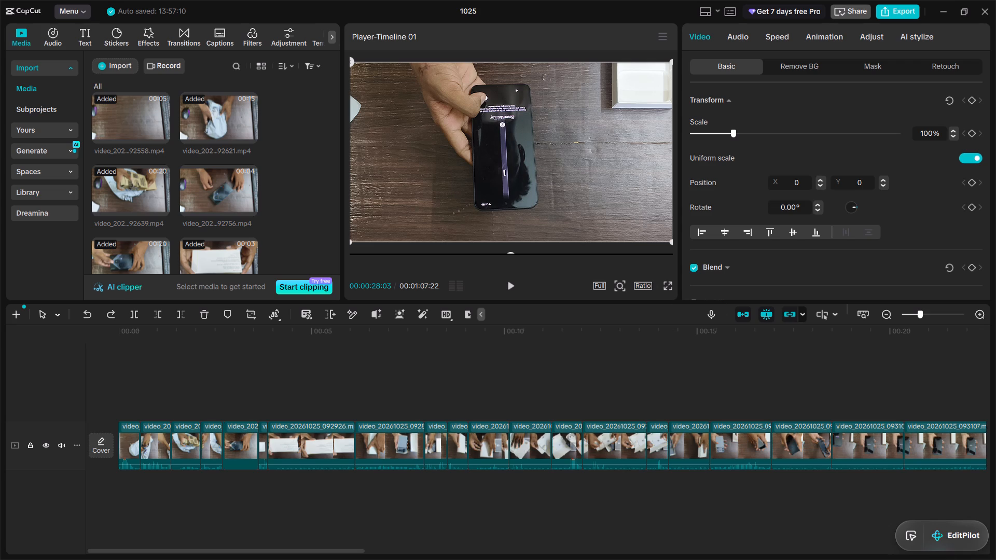
Check the full-frame preview at 00:00:10:20 and return the playhead to the timeline's start.
click(530, 373)
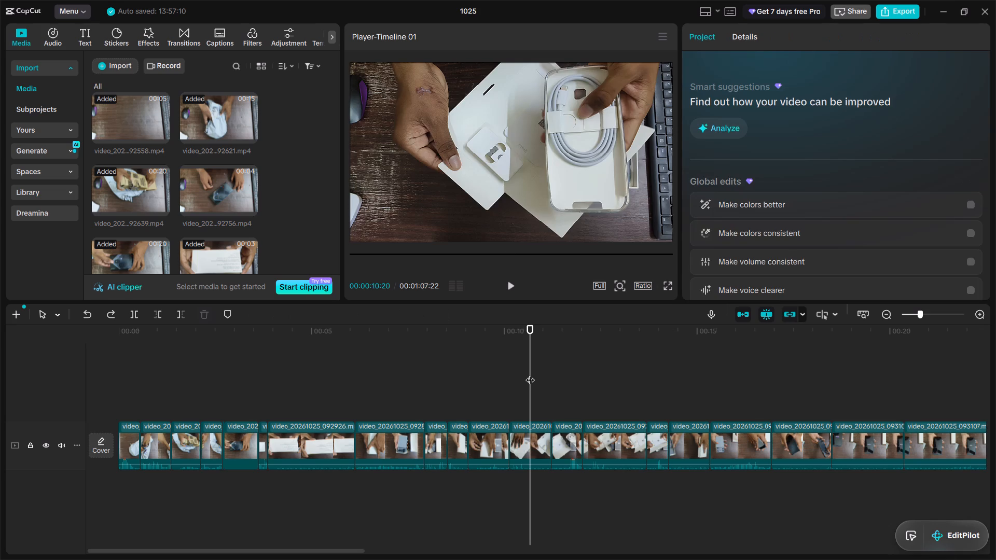
drag(530, 373, 220, 398)
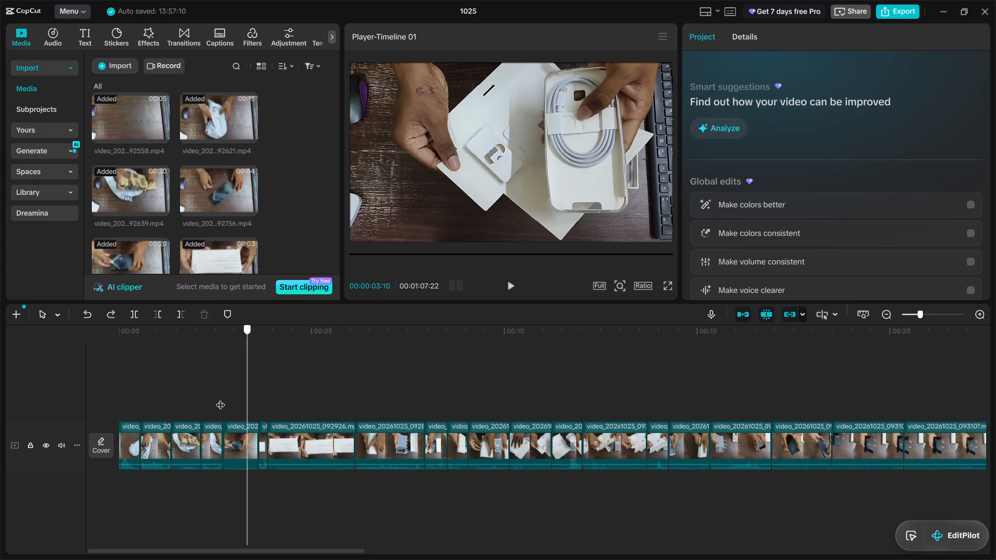
drag(220, 398, 97, 355)
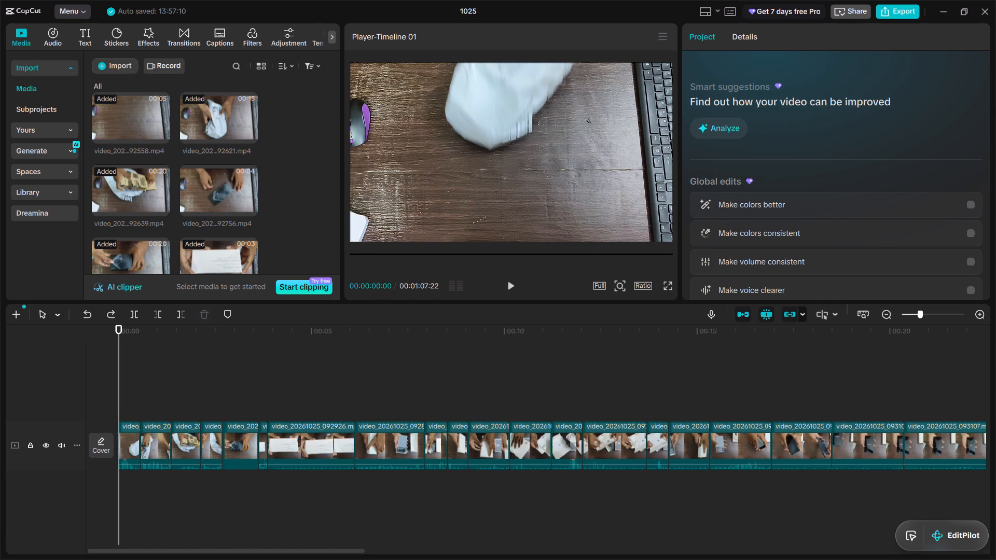
Play the opening clips from the timeline's start to 00:00:05:10 to check their orientation.
click(511, 286)
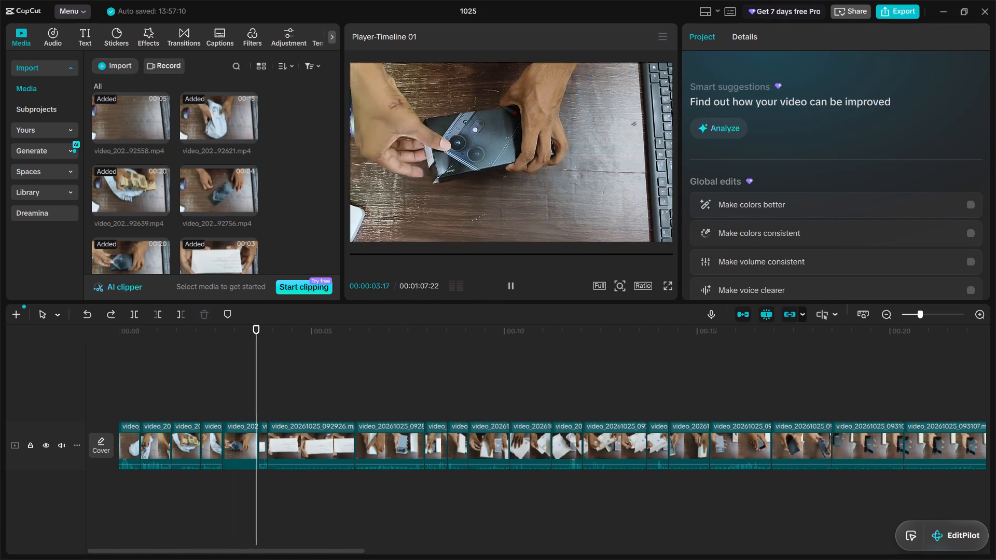
click(511, 286)
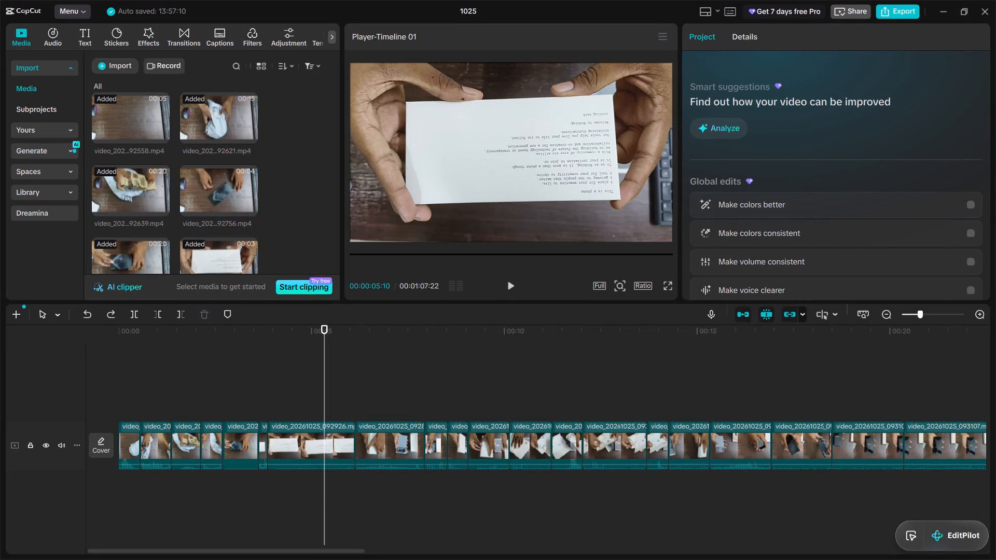
Rotate all clips from the timeline's start through the 00:00:03:18 video_20261025_093107.mp4 clip to 180.00°.
drag(111, 407, 621, 512)
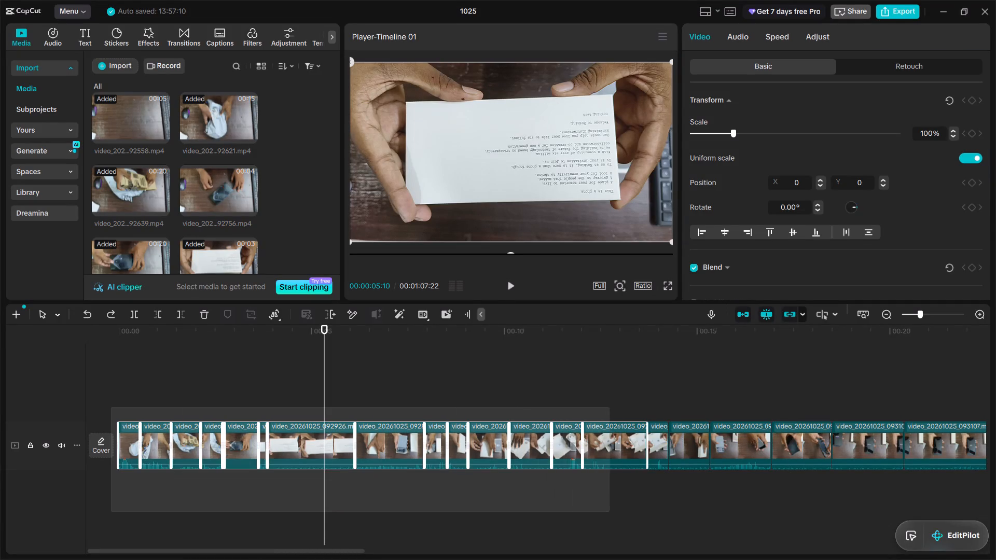
drag(621, 512, 799, 509)
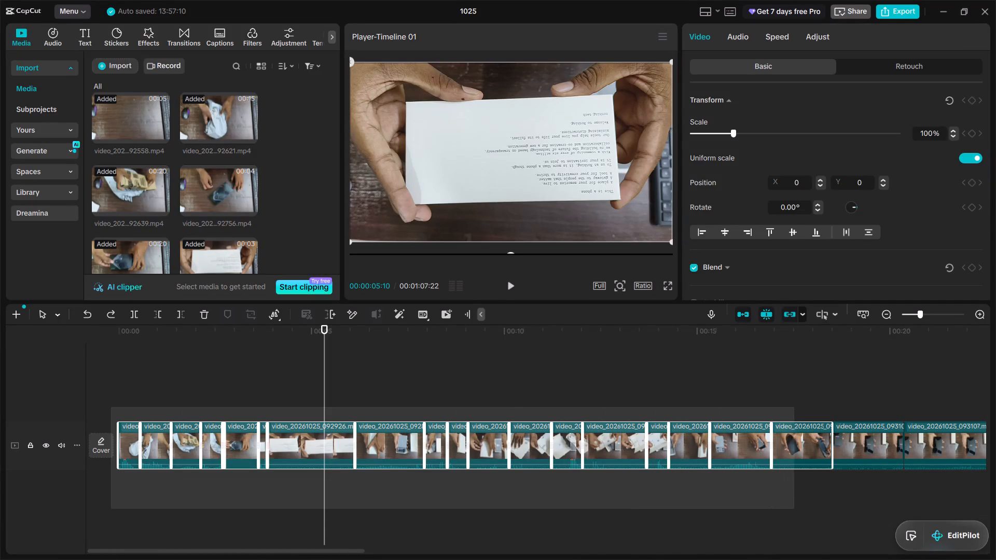
drag(799, 509, 977, 509)
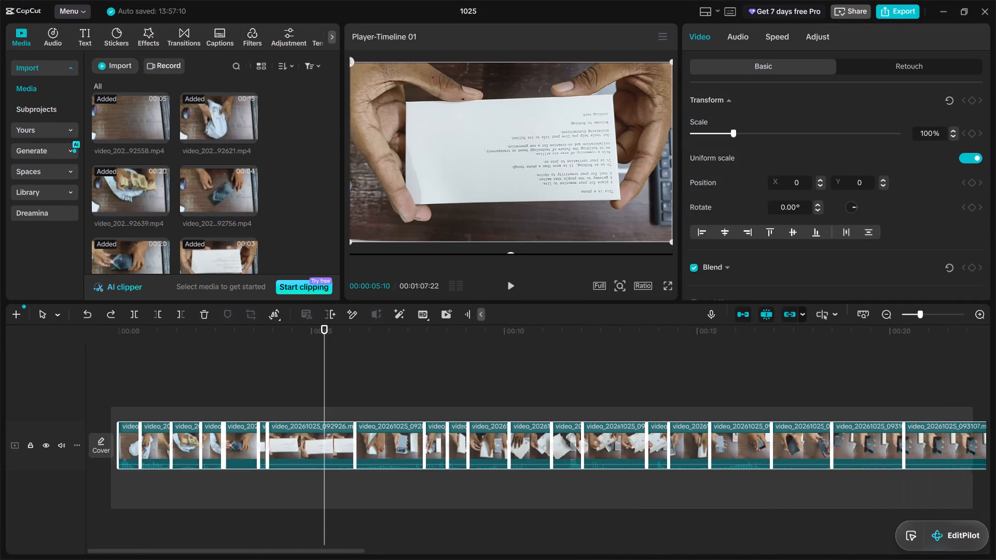
drag(977, 509, 618, 486)
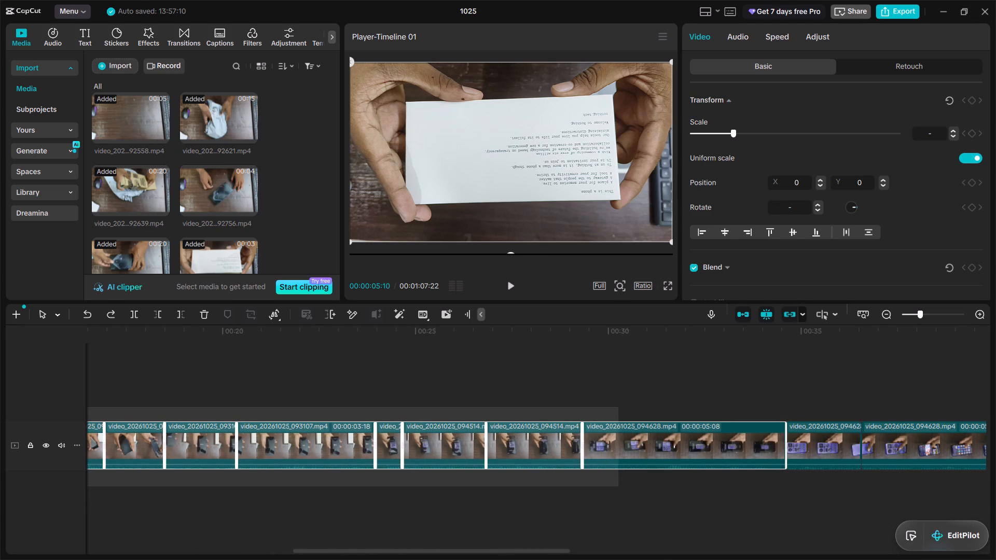
drag(618, 486, 376, 487)
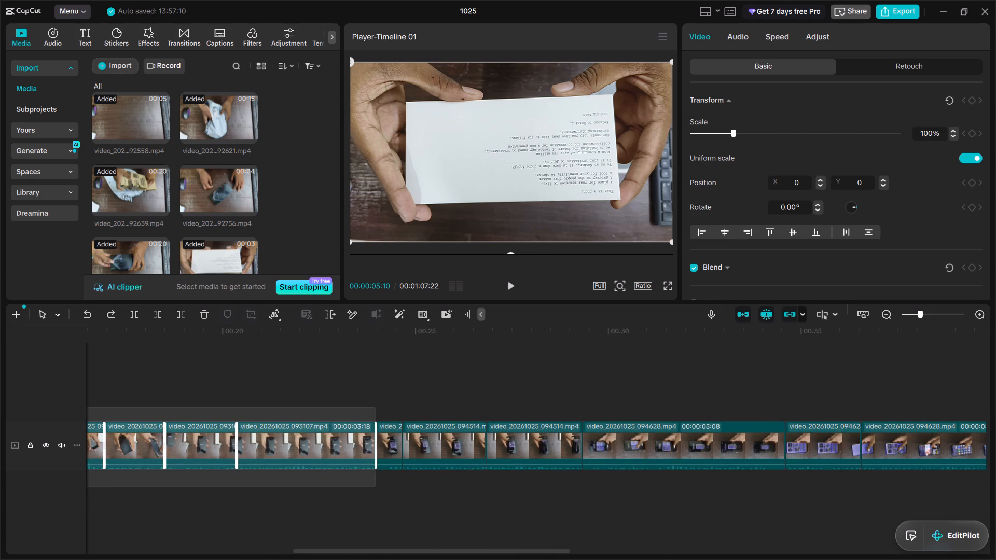
drag(376, 487, 372, 487)
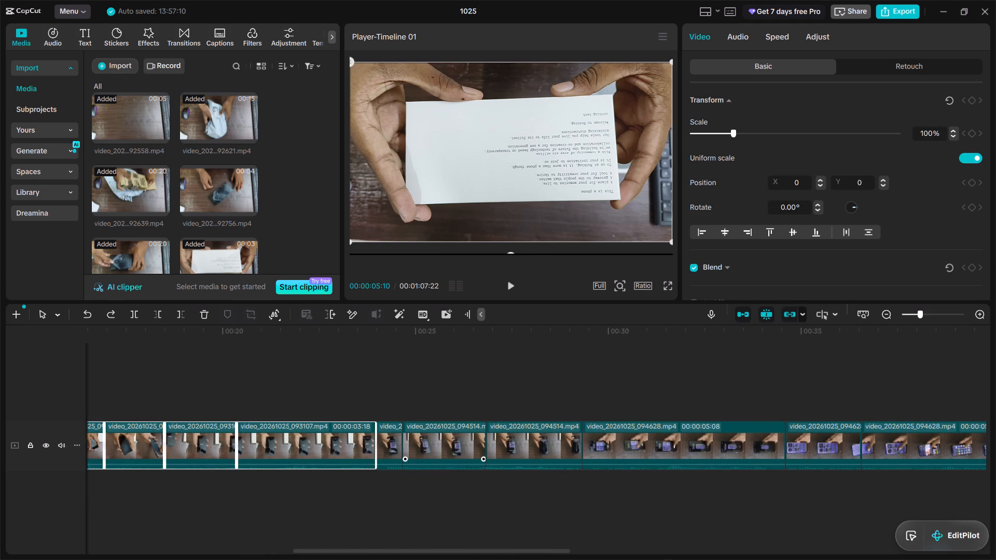
scroll(785, 234, down, 1)
scroll(785, 234, up, 4)
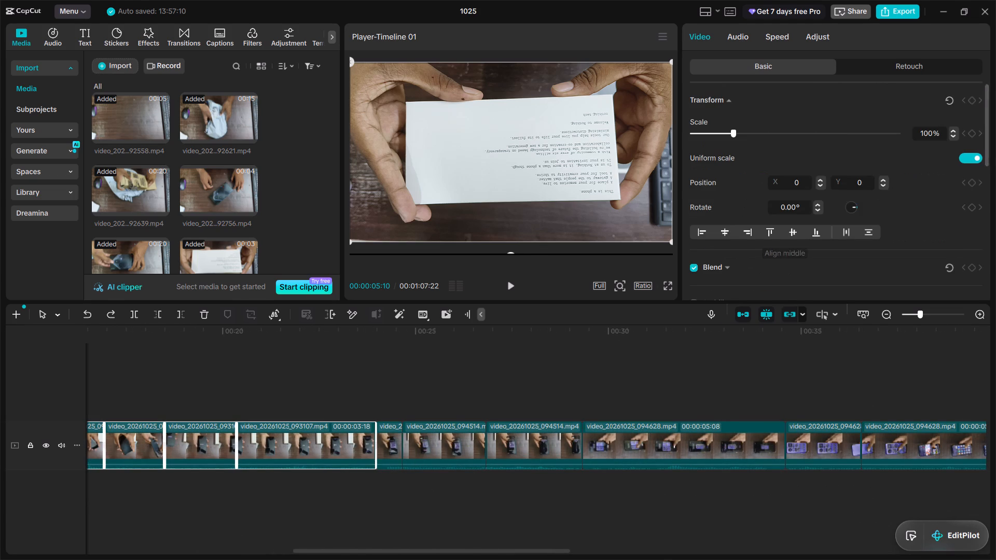
click(729, 100)
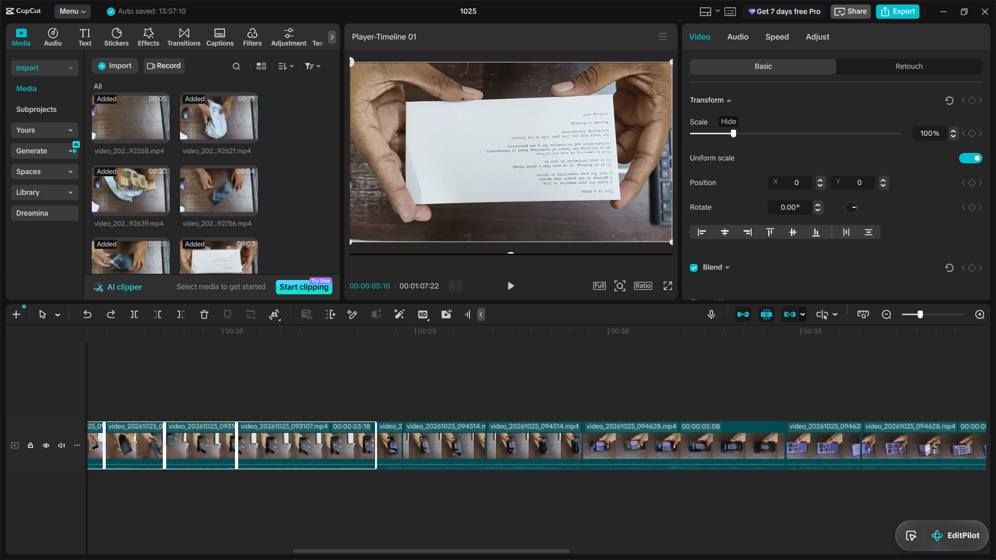
click(729, 100)
drag(795, 208, 765, 211)
key(1)
text(80)
text(.00)
key(Return)
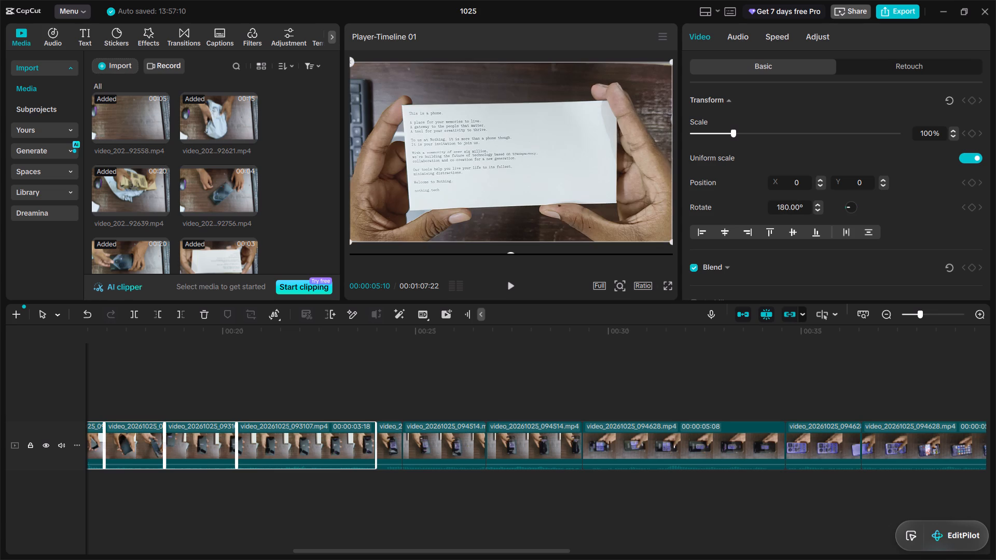
View the frame at 00:00:31:08 in full screen and play the video from its beginning to review the orientation.
click(658, 334)
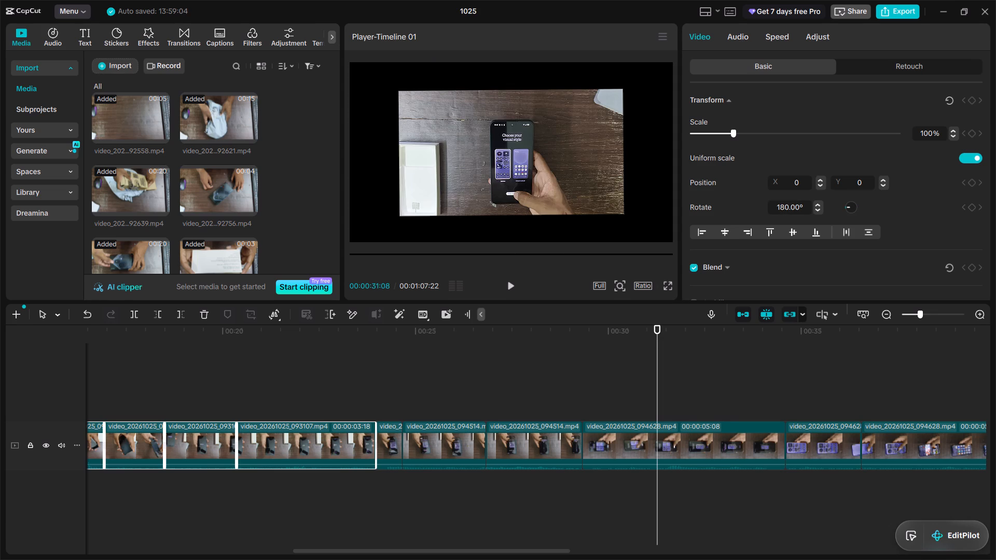
click(666, 283)
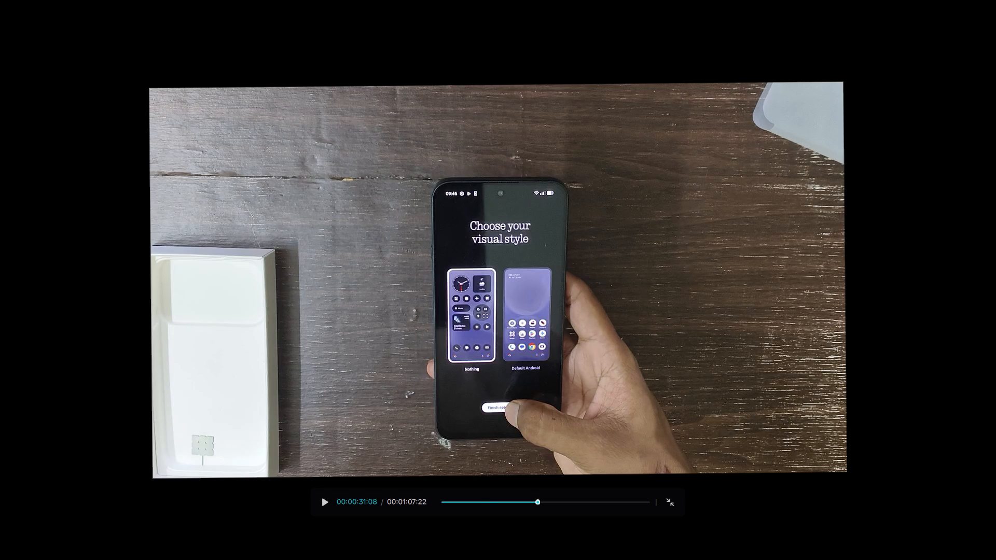
drag(494, 500, 426, 501)
click(321, 501)
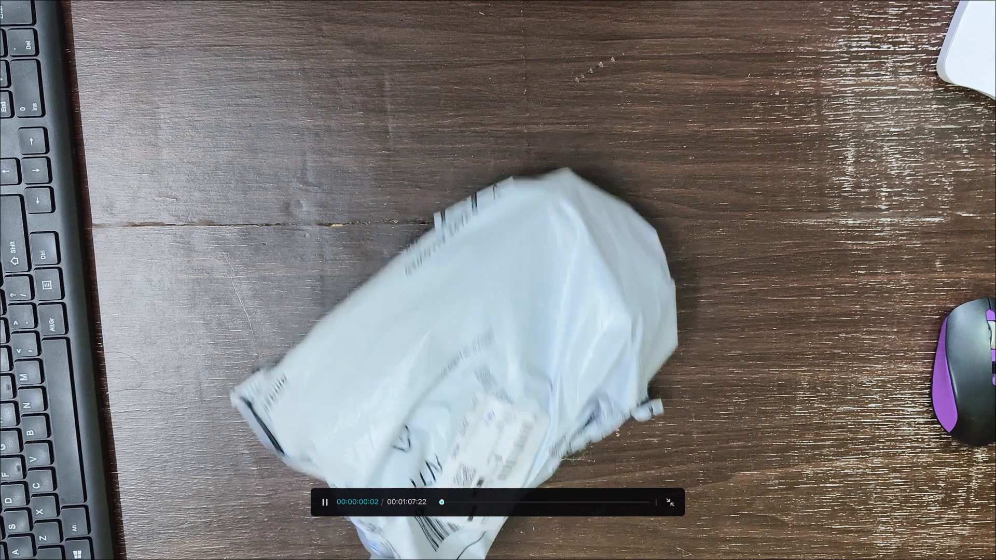
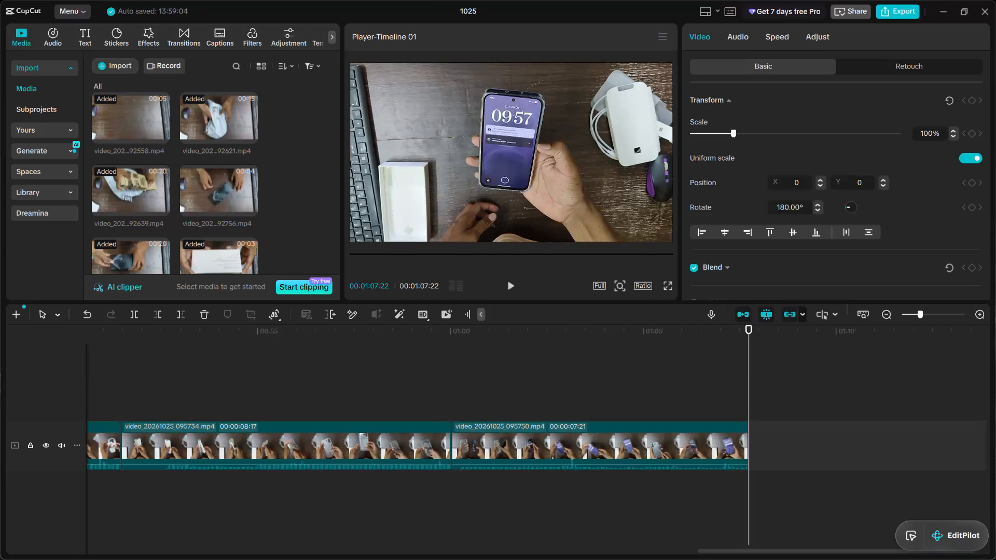
Check the orientation of the clips at several points between 00:00:18:21 and 00:00:37:12.
click(671, 290)
key(Escape)
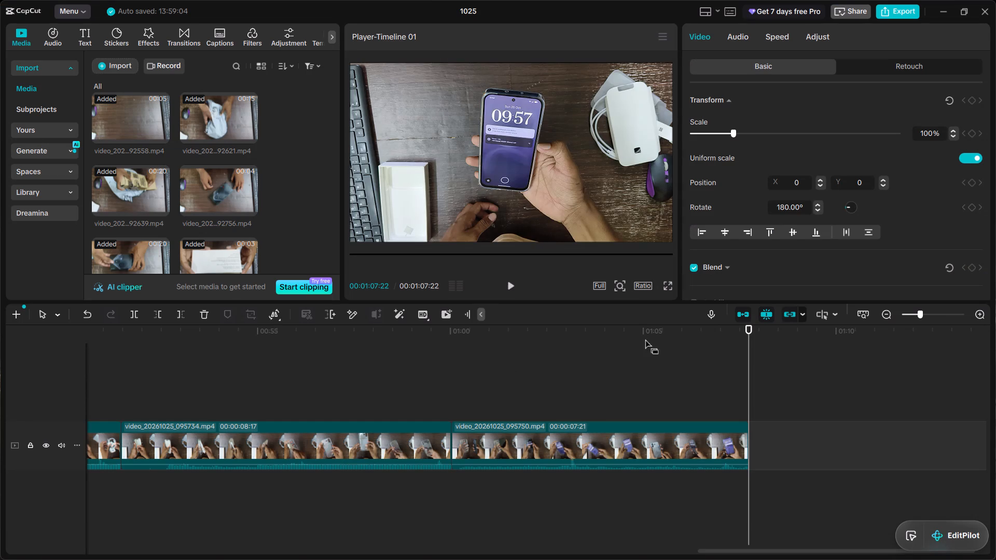
click(358, 439)
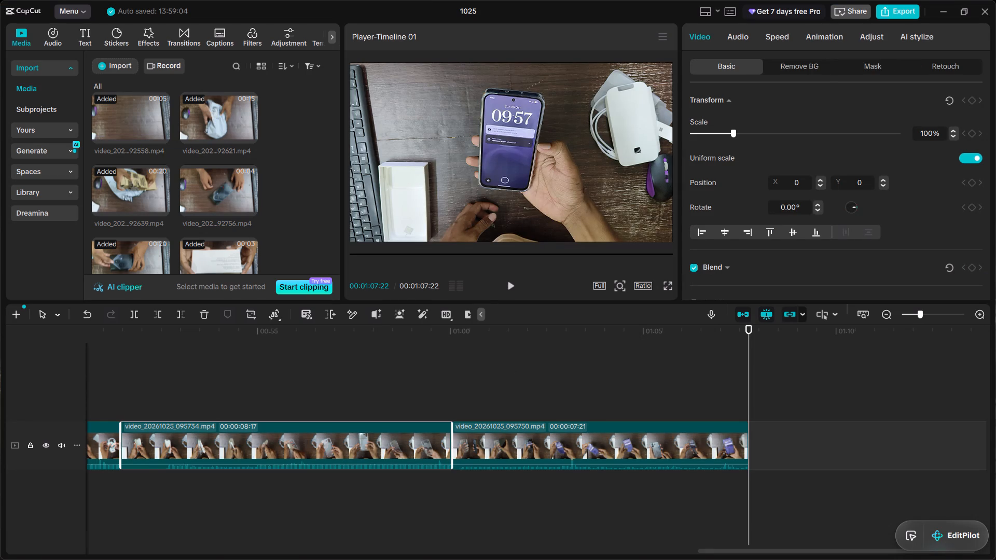
click(348, 377)
scroll(348, 377, right, 3)
double_click(348, 377)
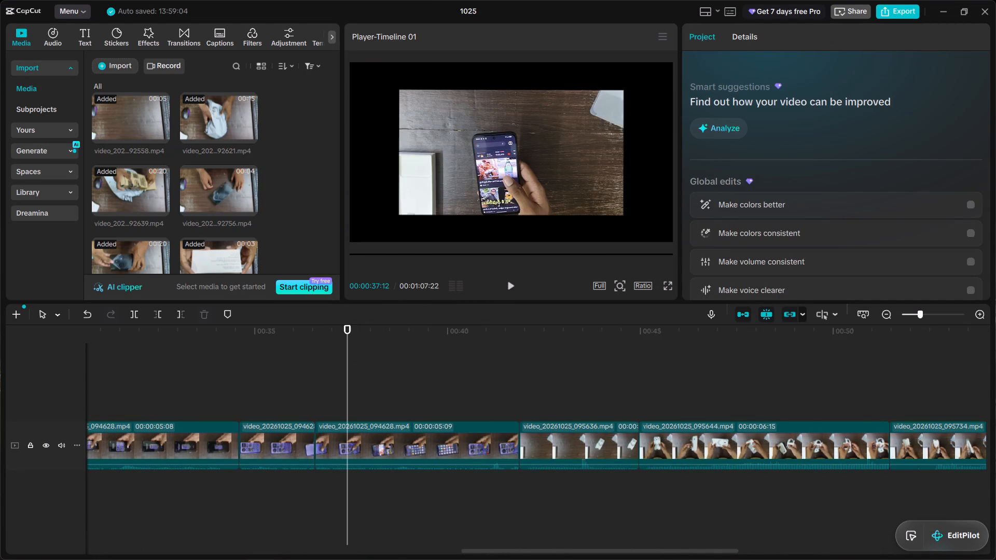
scroll(331, 374, right, 1)
click(329, 374)
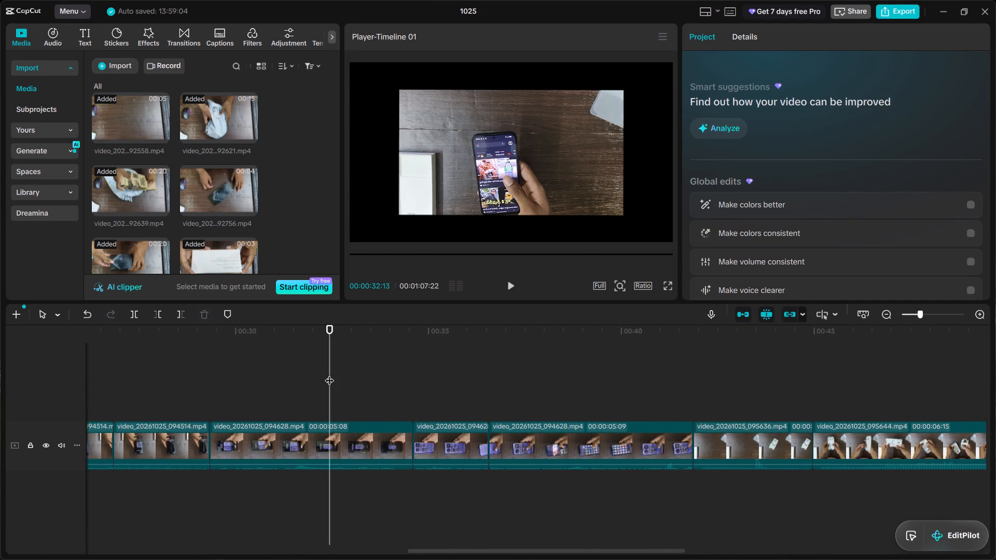
click(182, 401)
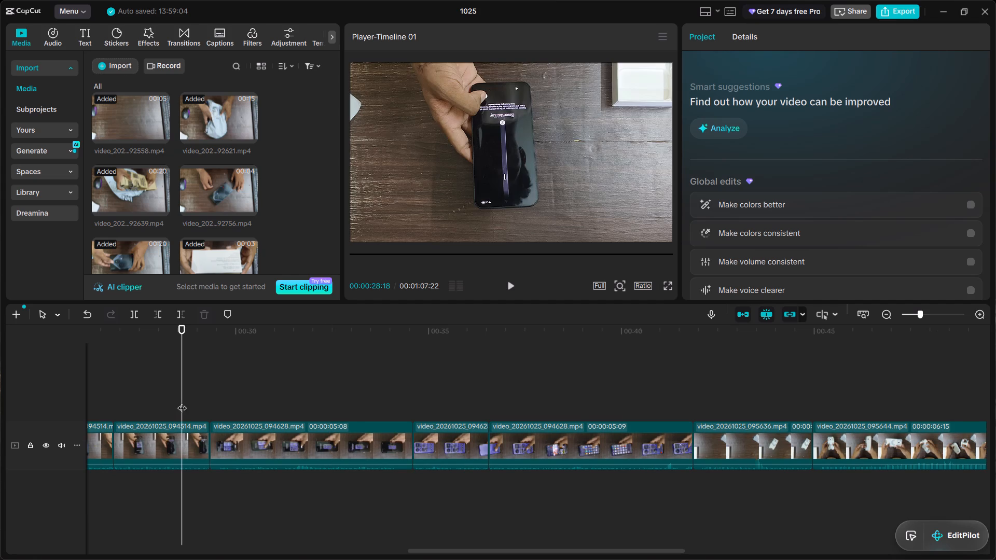
scroll(208, 406, right, 1)
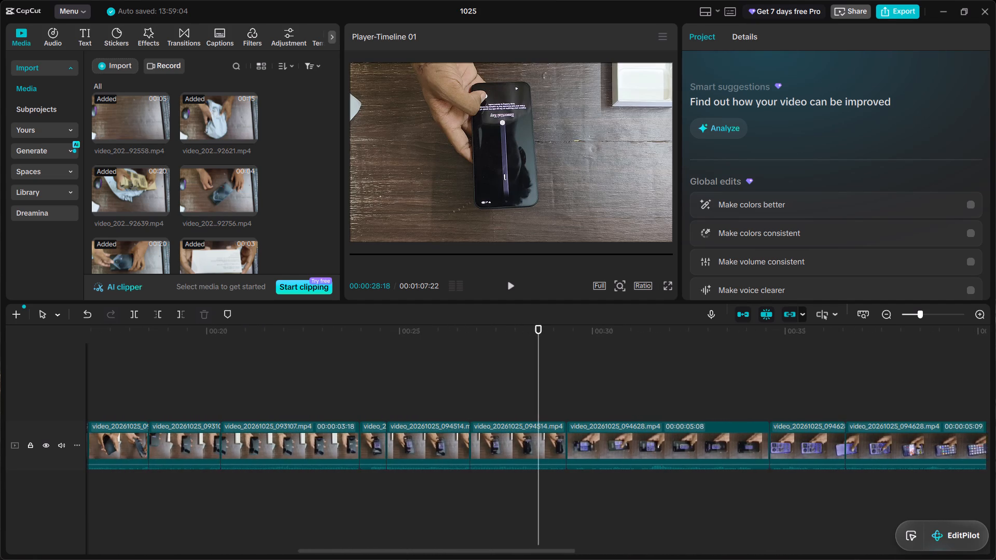
scroll(208, 406, right, 2)
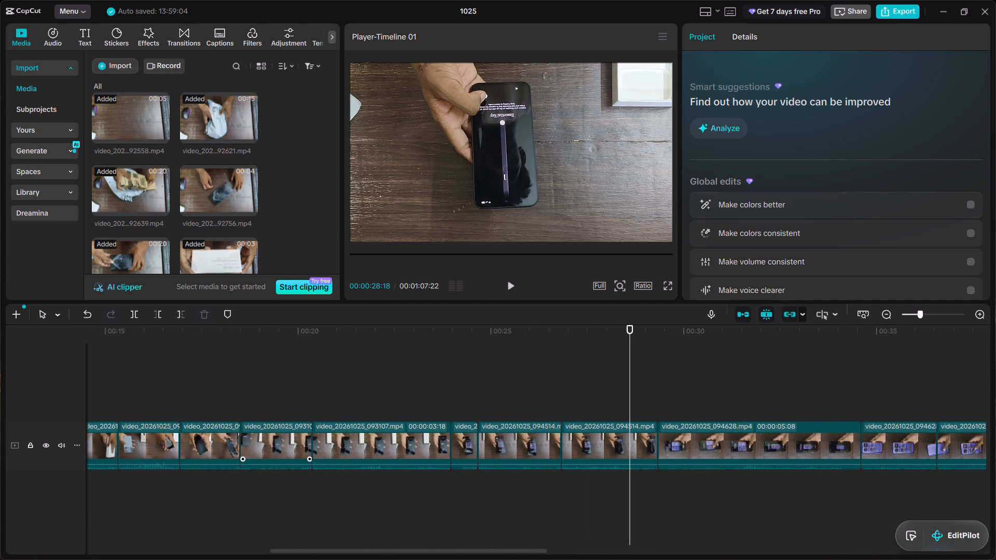
click(248, 356)
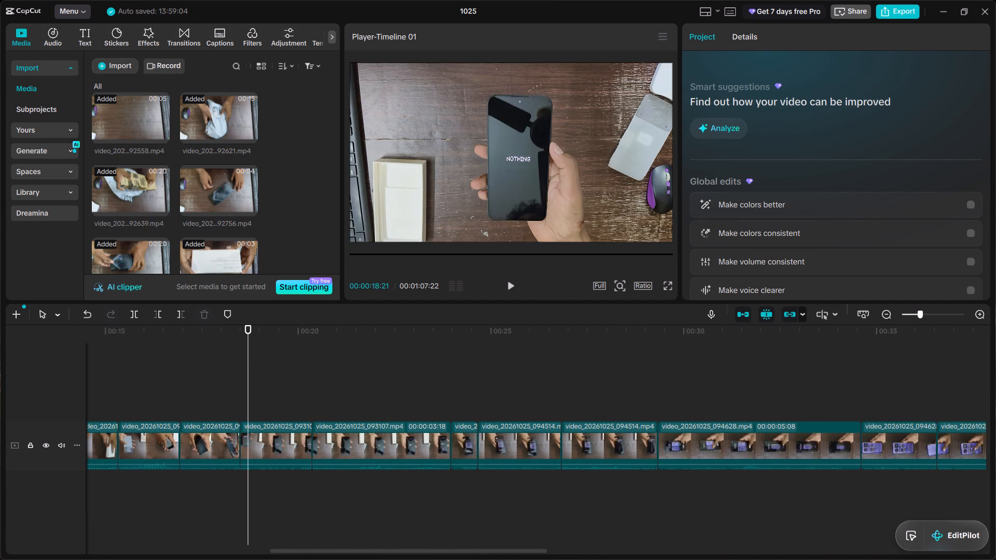
click(355, 376)
click(482, 390)
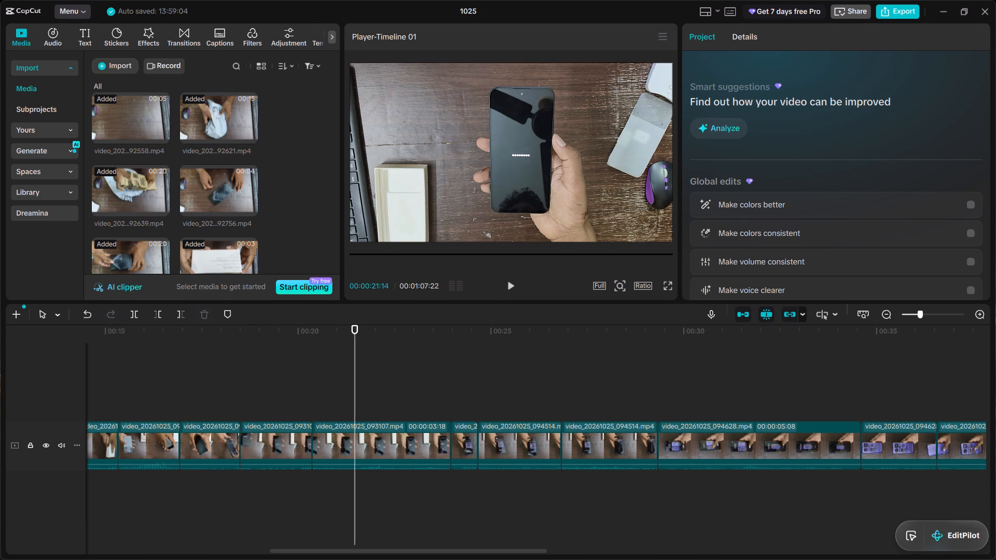
click(467, 390)
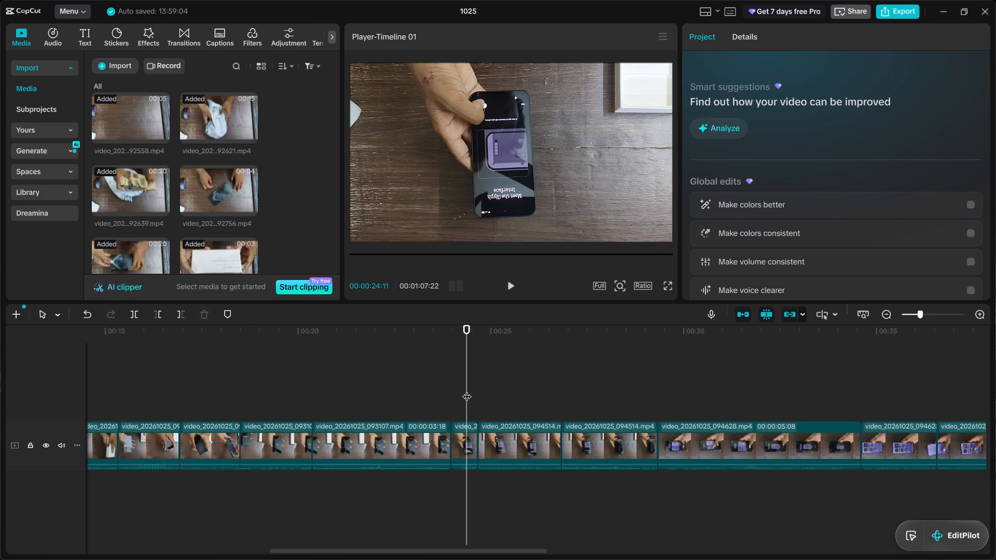
Rotate the three consecutive clips after the 00:00:03:18 video_20261025_093107.mp4 clip, through the last video_20261025_094514.mp4 clip, to 180.00°.
drag(452, 410, 467, 452)
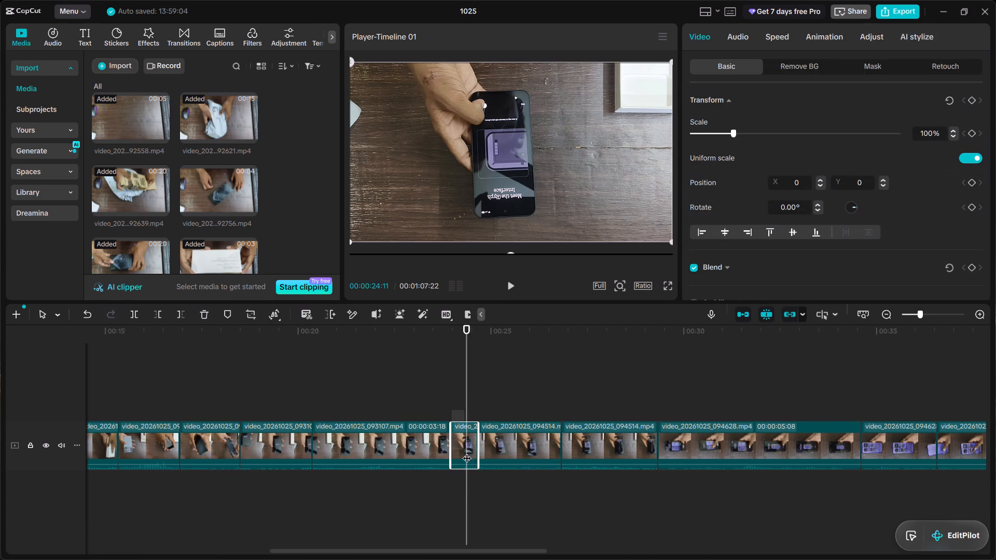
drag(467, 452, 803, 500)
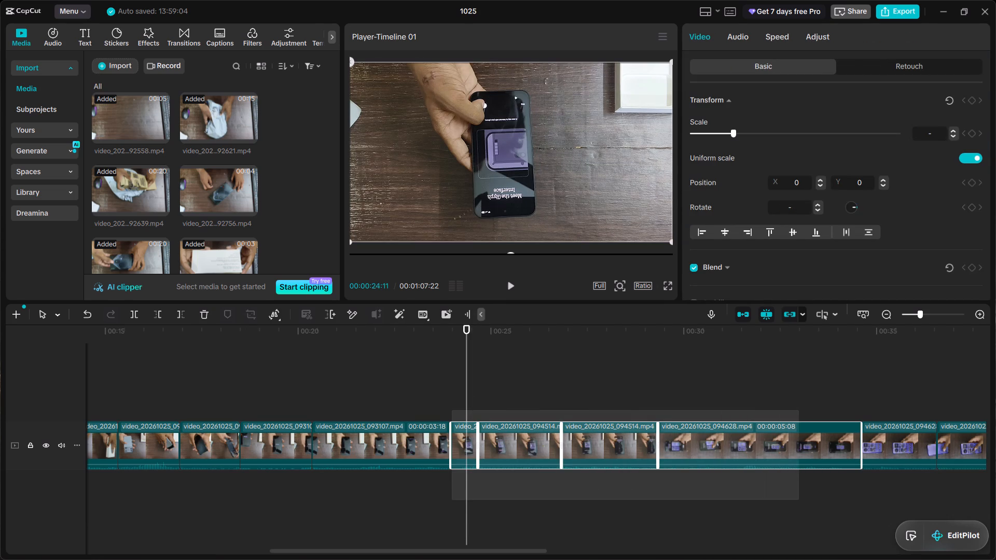
drag(803, 500, 641, 481)
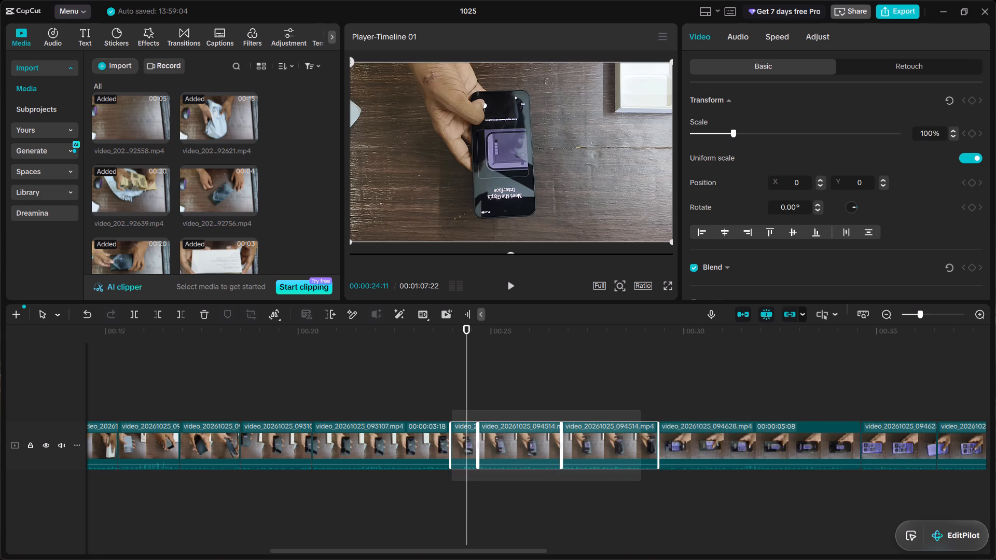
drag(641, 481, 647, 478)
click(707, 401)
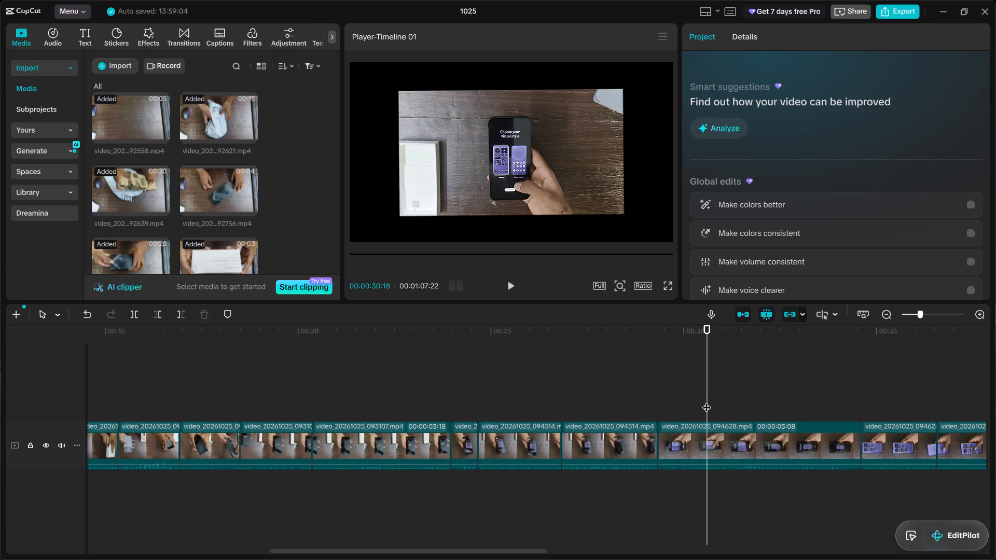
click(620, 385)
drag(658, 486, 460, 415)
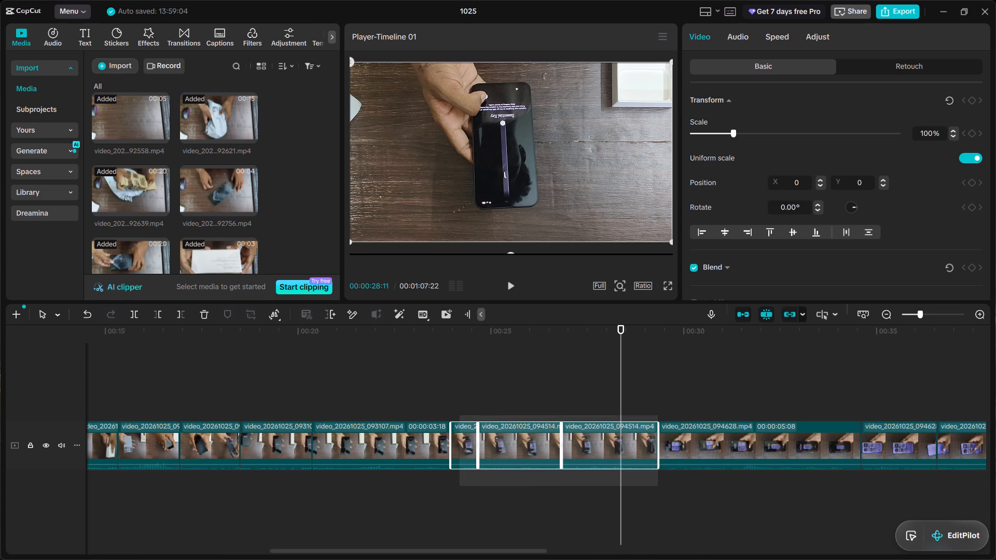
drag(460, 415, 489, 409)
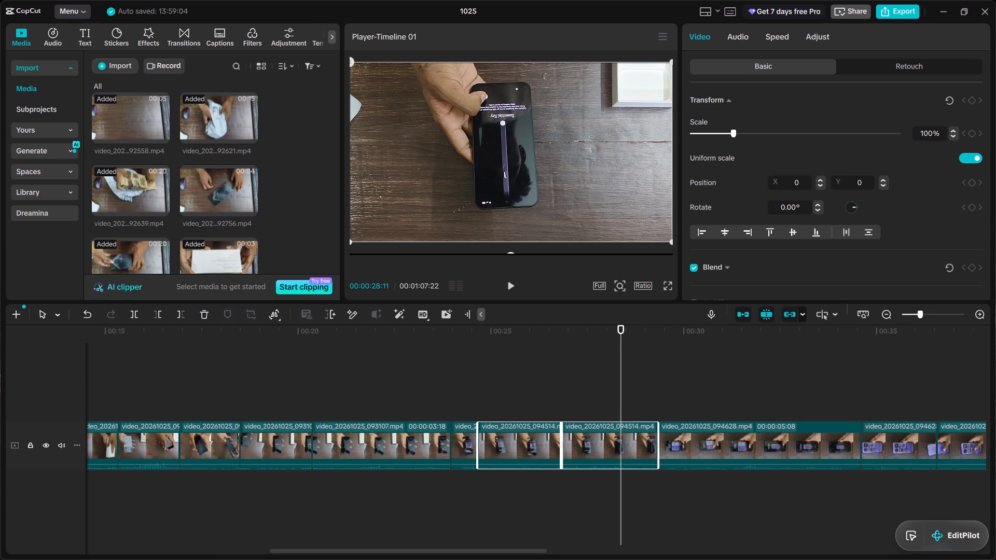
click(466, 412)
drag(447, 409, 548, 455)
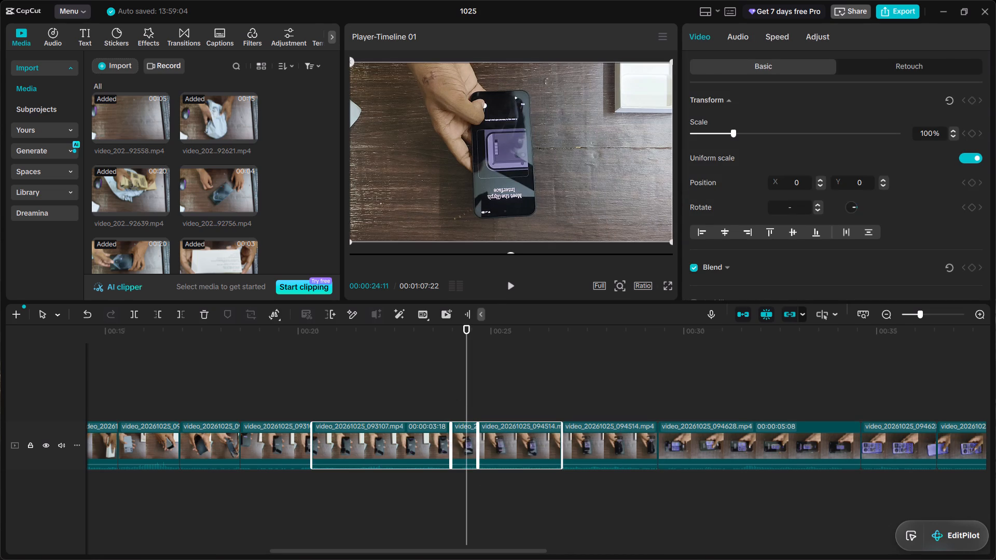
click(462, 403)
drag(462, 403, 495, 406)
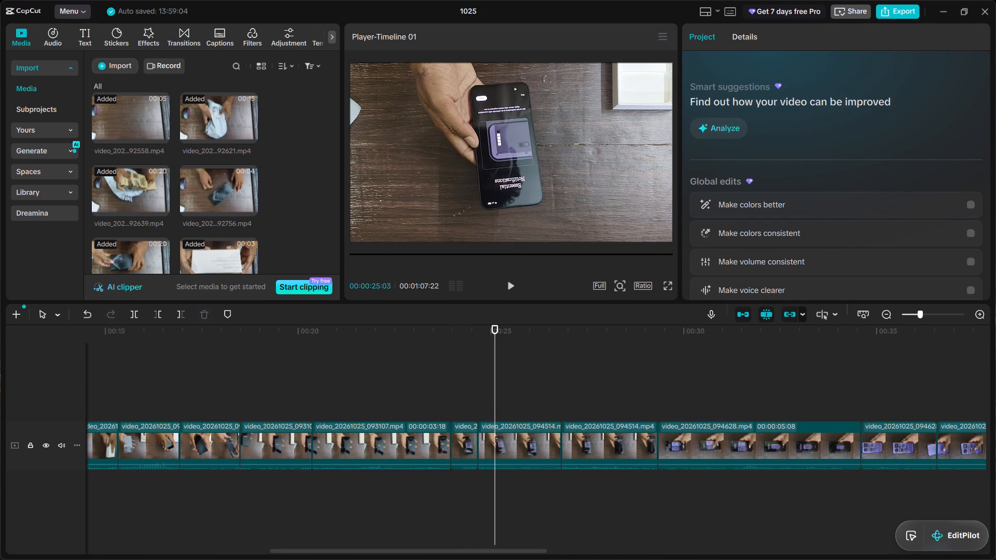
drag(464, 402, 592, 467)
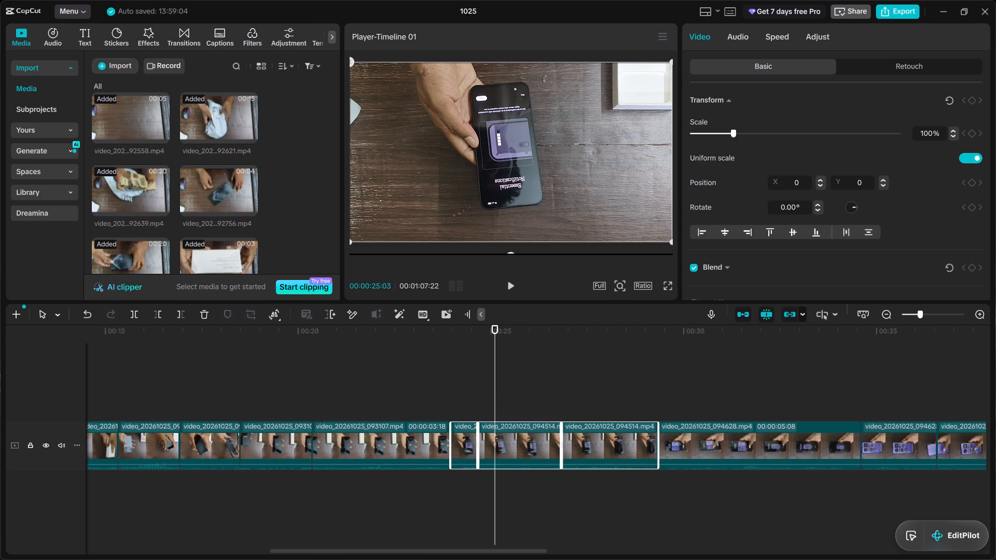
drag(796, 207, 776, 207)
text(180.00)
key(Return)
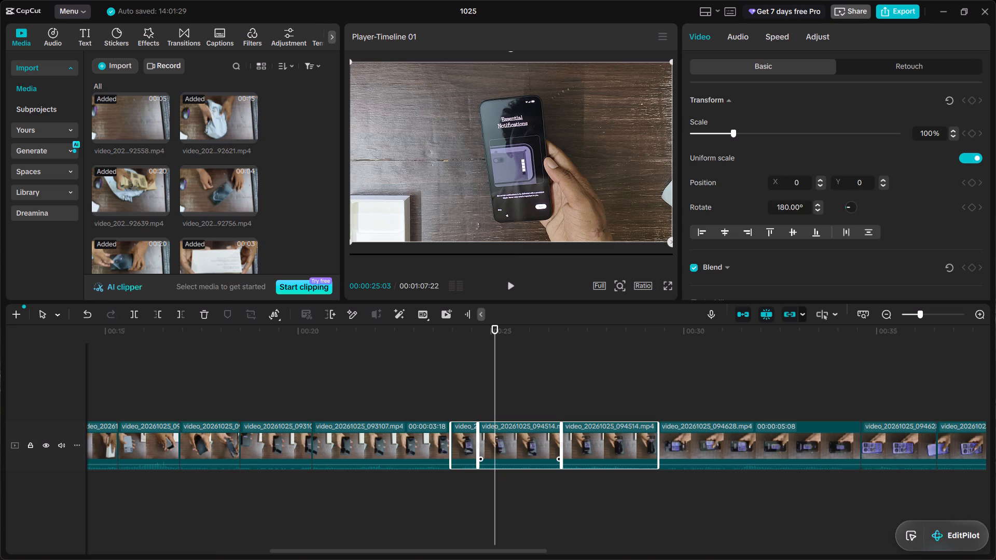
Play the video from 00:00:23:09 to check the rotated clips, and return the playhead to 00:00:28:25.
click(425, 381)
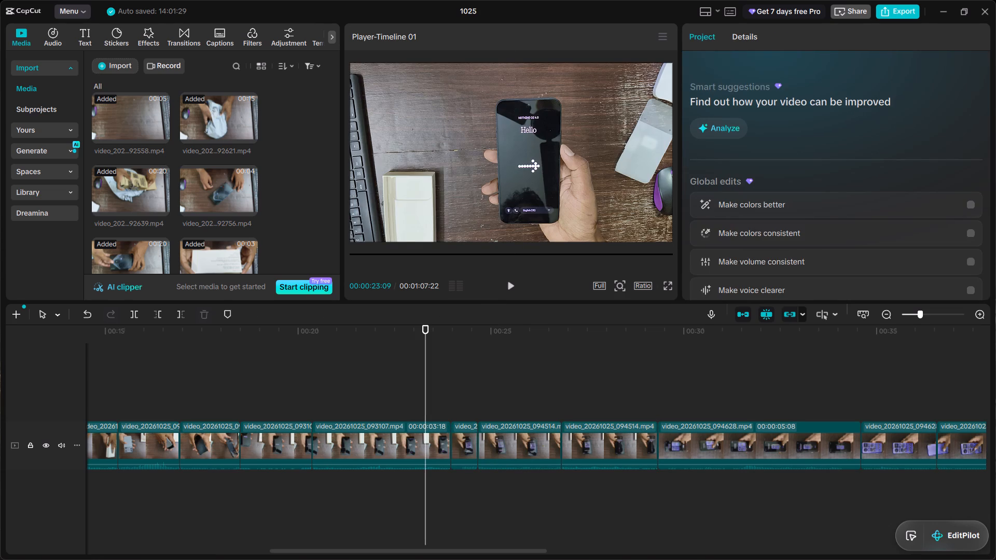
click(508, 282)
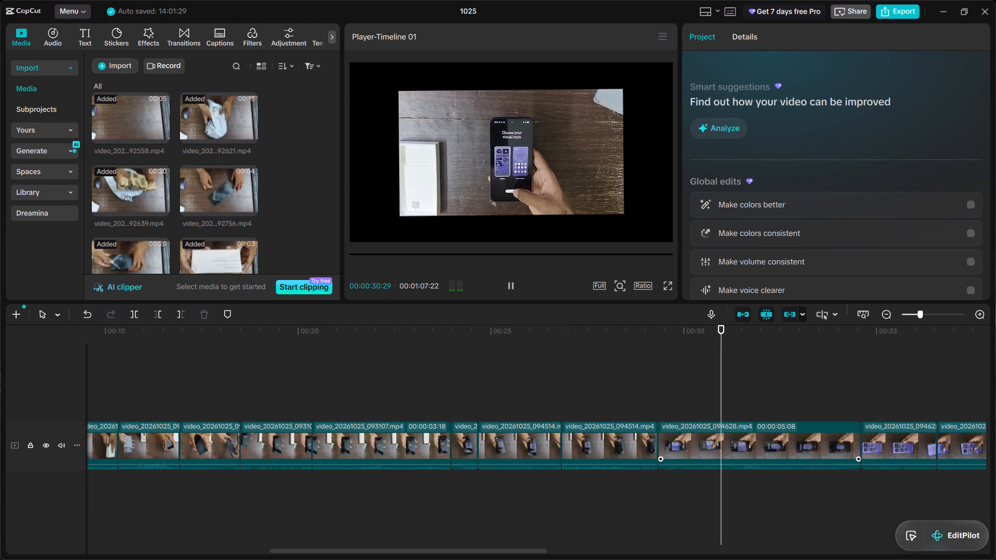
scroll(696, 428, left, 2)
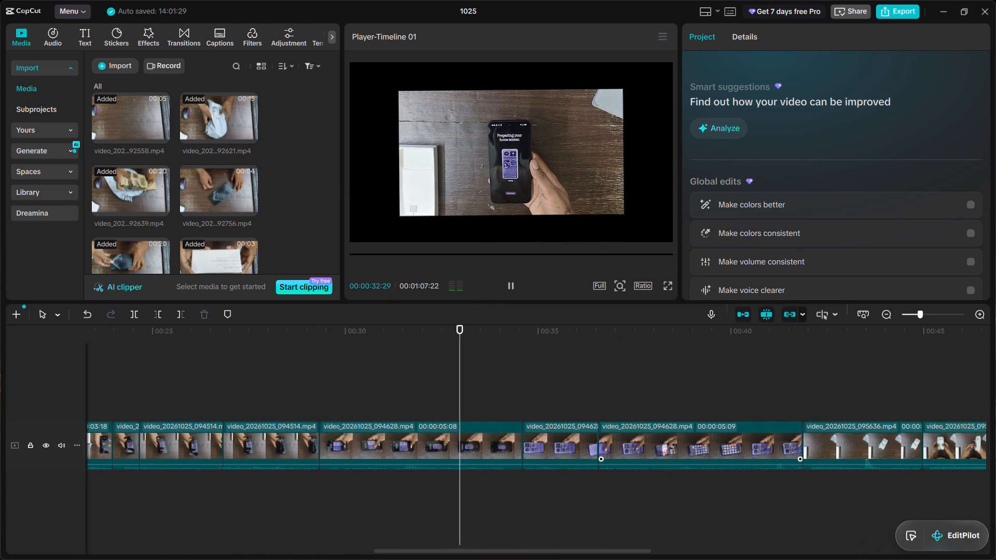
click(301, 402)
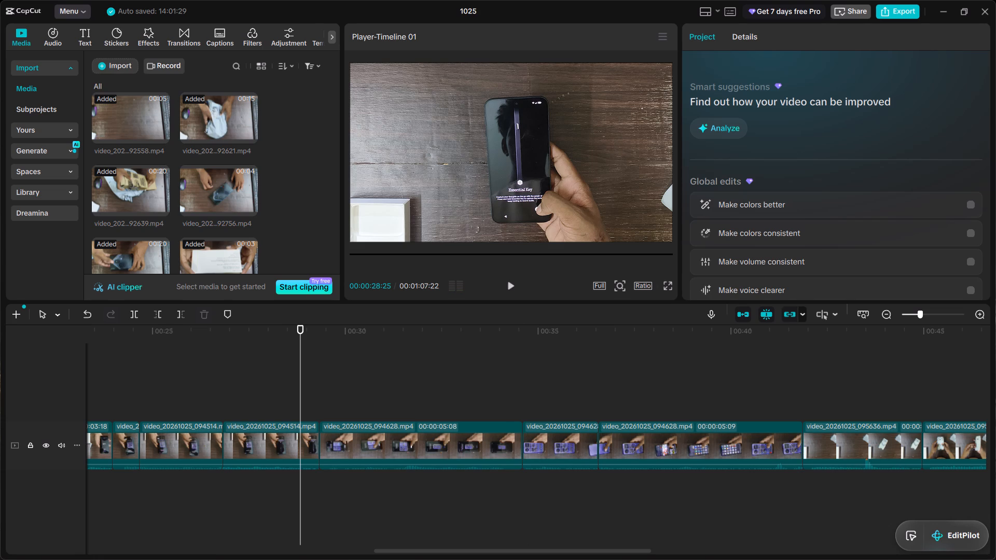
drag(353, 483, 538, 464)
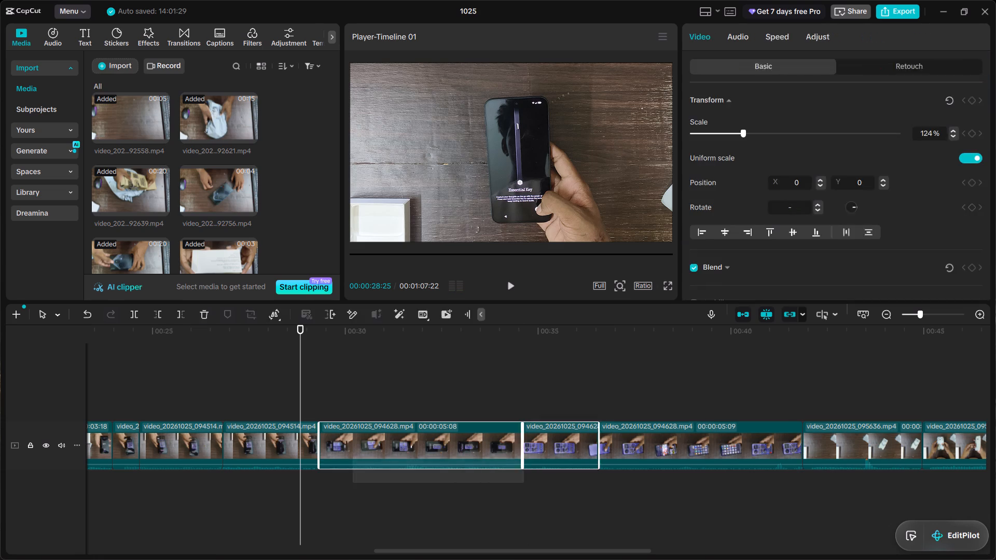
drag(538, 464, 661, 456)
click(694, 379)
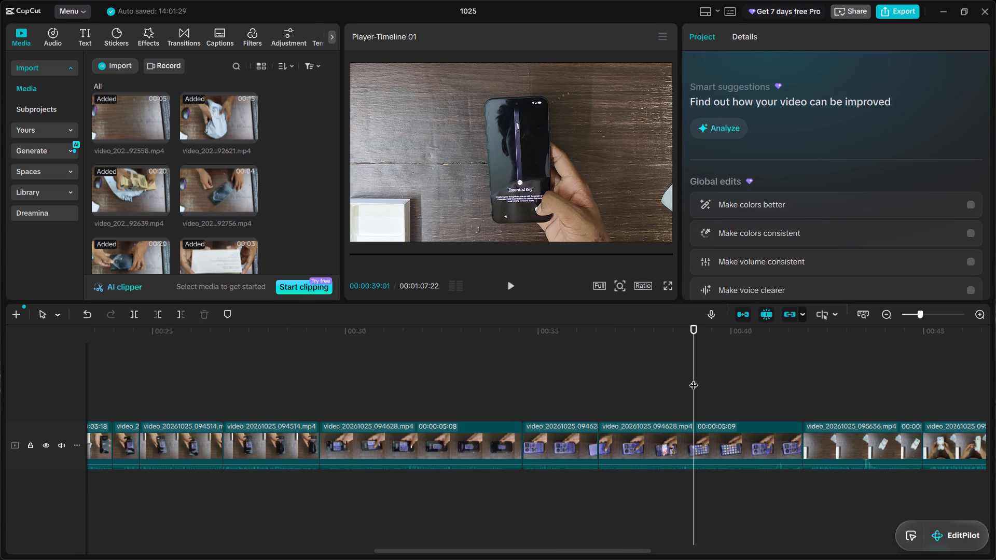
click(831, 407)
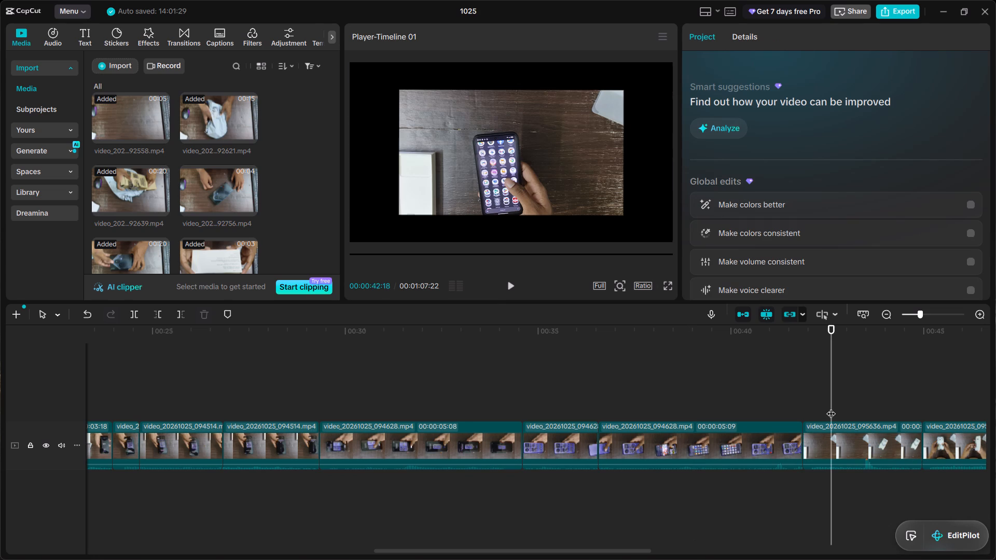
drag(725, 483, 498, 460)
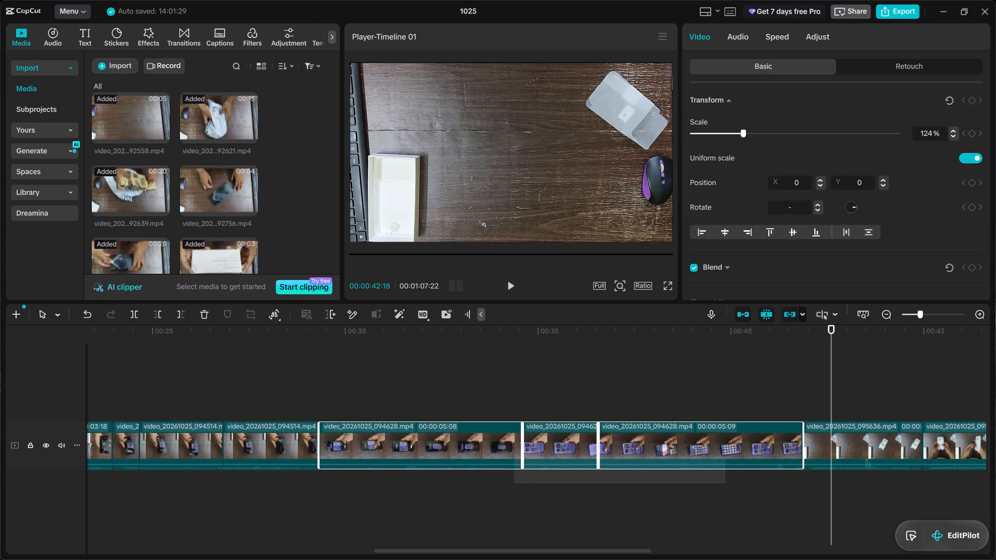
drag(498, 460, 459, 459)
Enlarge the 00:00:05:08 video_20261025_094628.mp4 clip to 179% so its picture fills the frame.
click(490, 392)
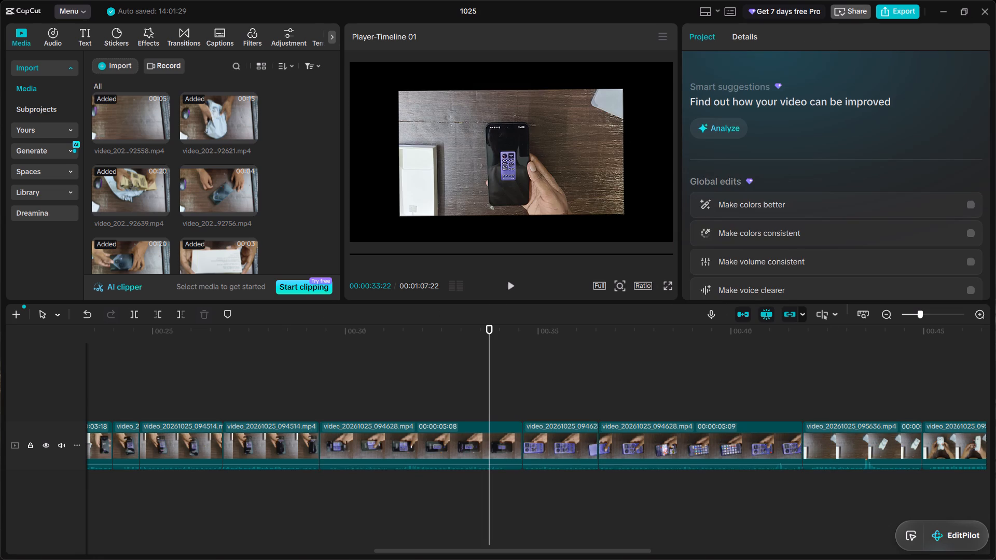
drag(715, 480, 464, 460)
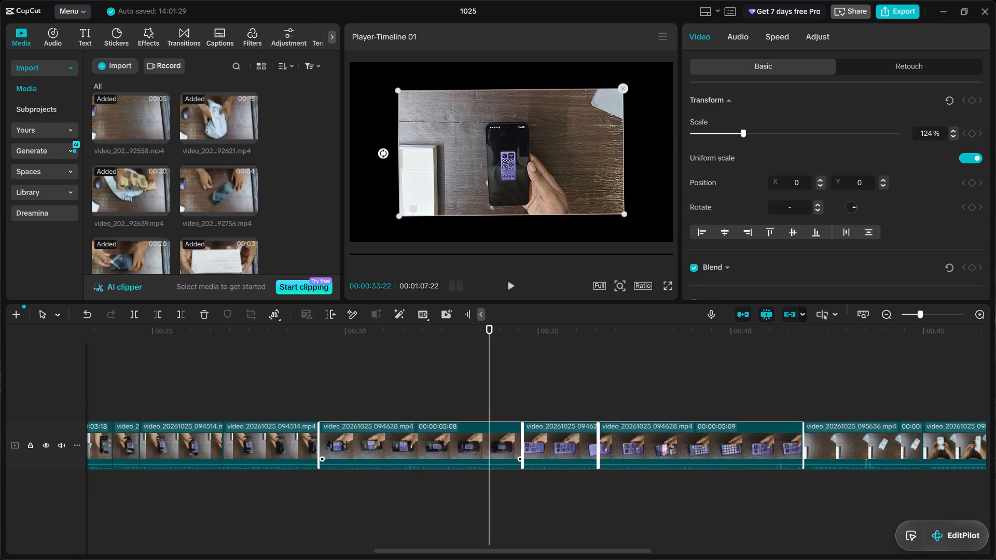
click(505, 170)
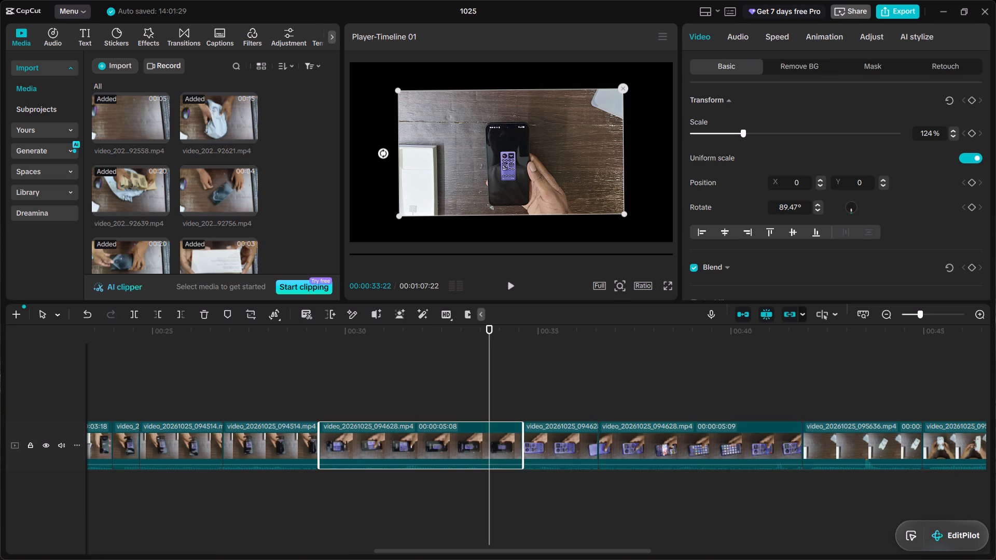
ctrl+scroll(505, 170, up, 3)
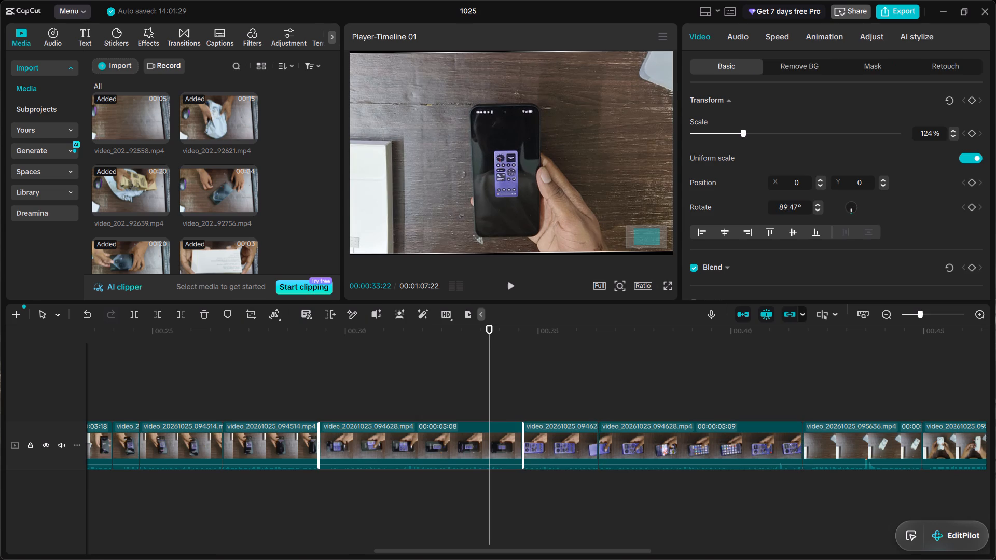
ctrl+scroll(505, 170, down, 6)
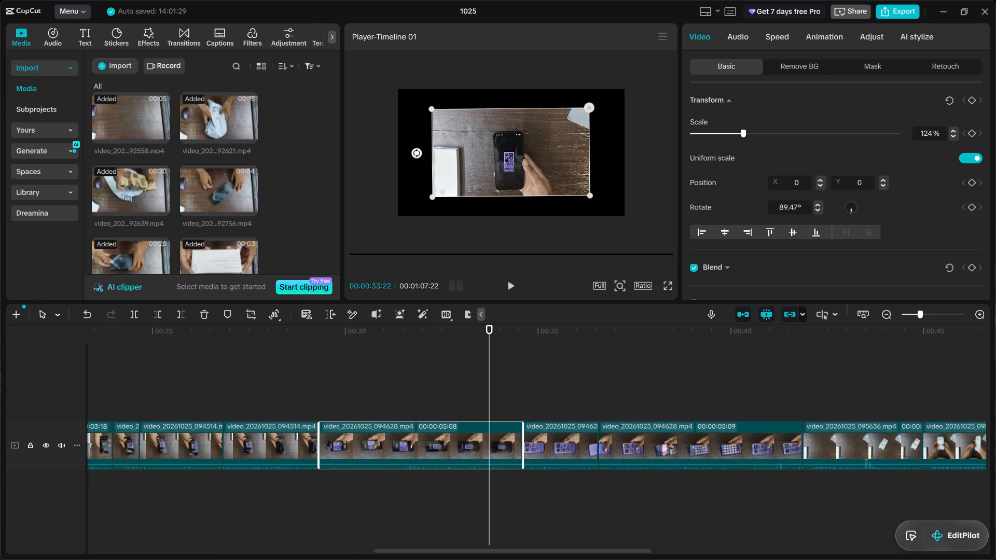
ctrl+scroll(505, 170, up, 1)
drag(591, 194, 626, 221)
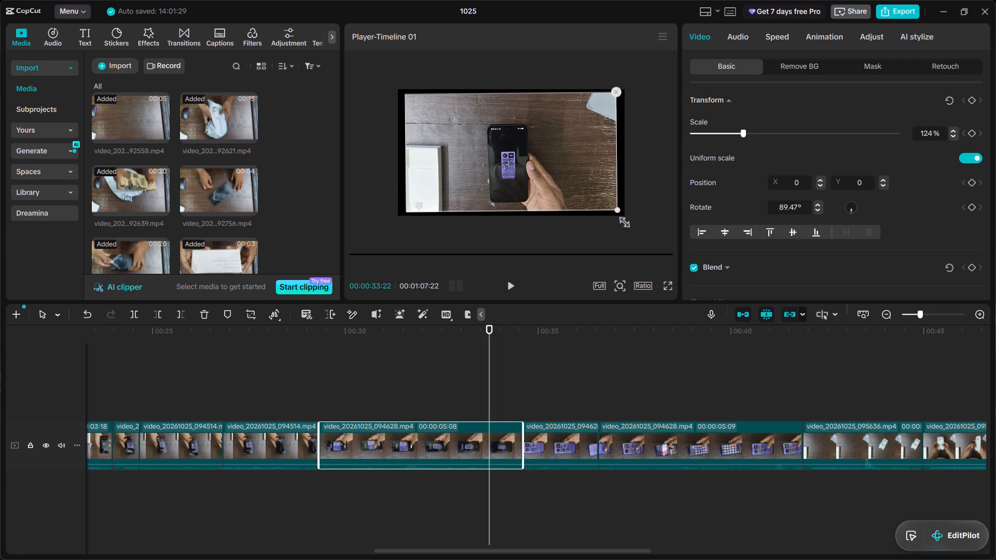
drag(626, 221, 641, 241)
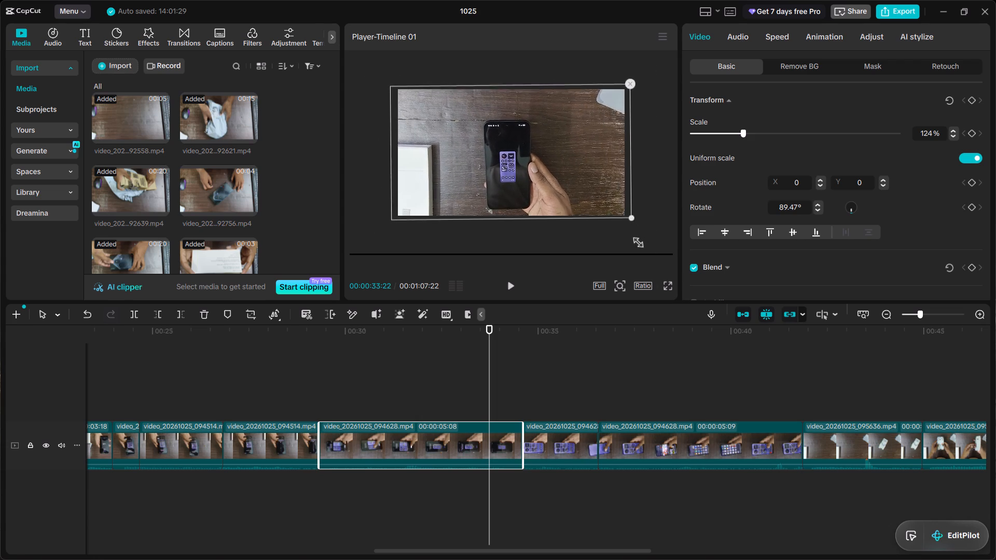
drag(641, 241, 605, 220)
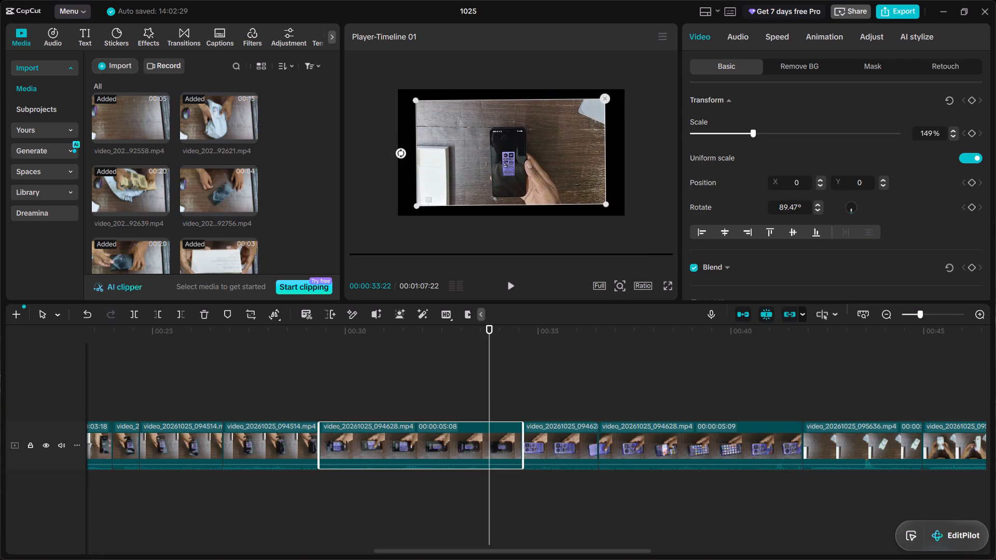
click(616, 185)
ctrl+scroll(616, 185, up, 3)
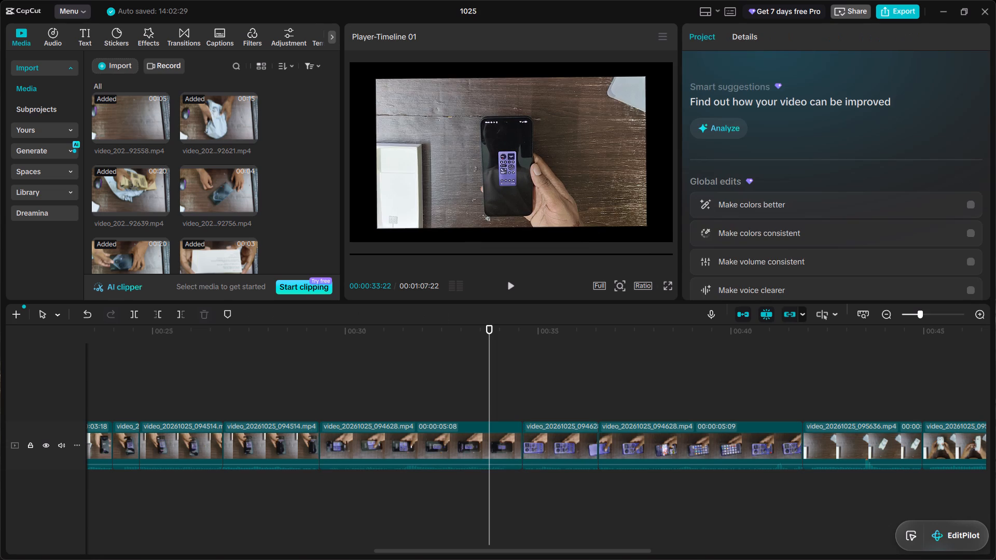
click(579, 185)
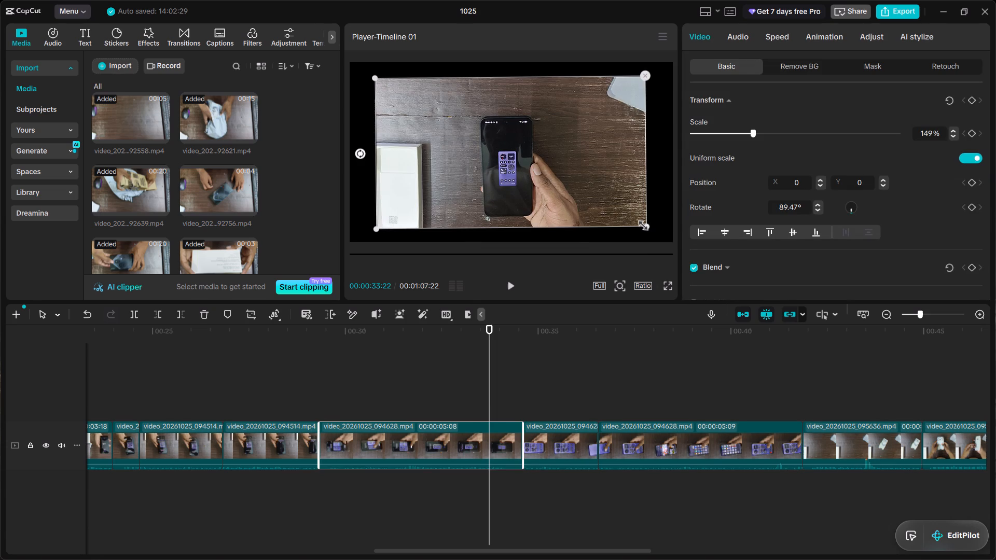
drag(645, 225, 658, 229)
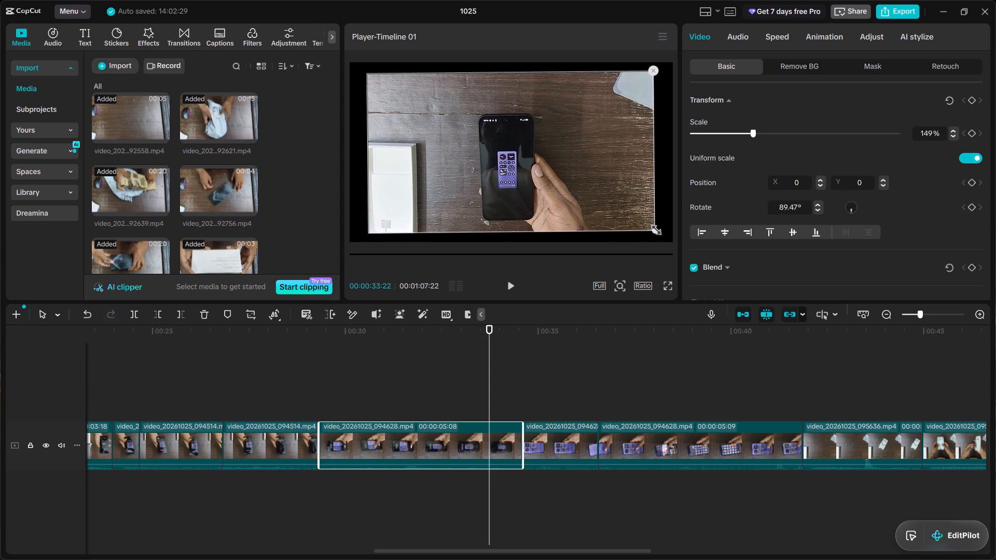
drag(658, 229, 683, 242)
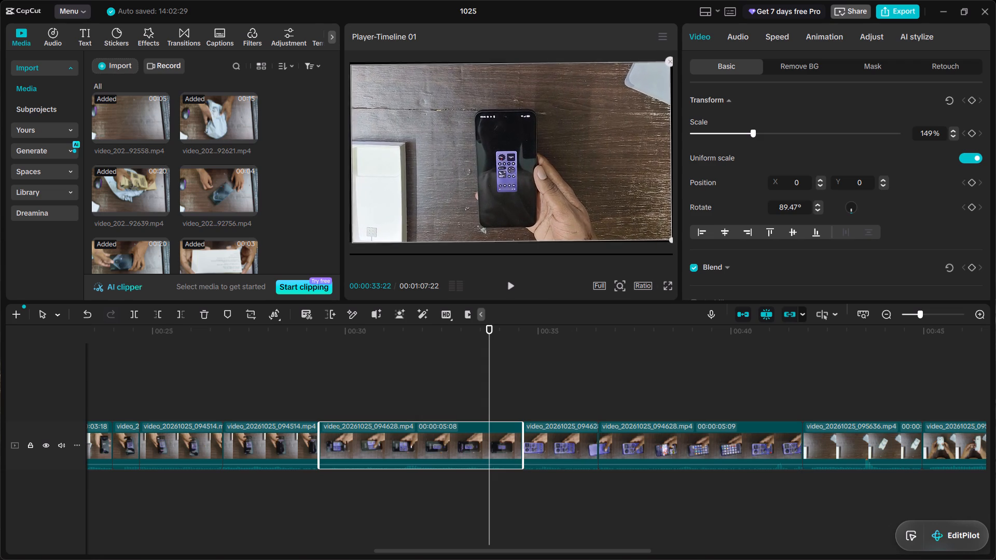
drag(683, 242, 686, 244)
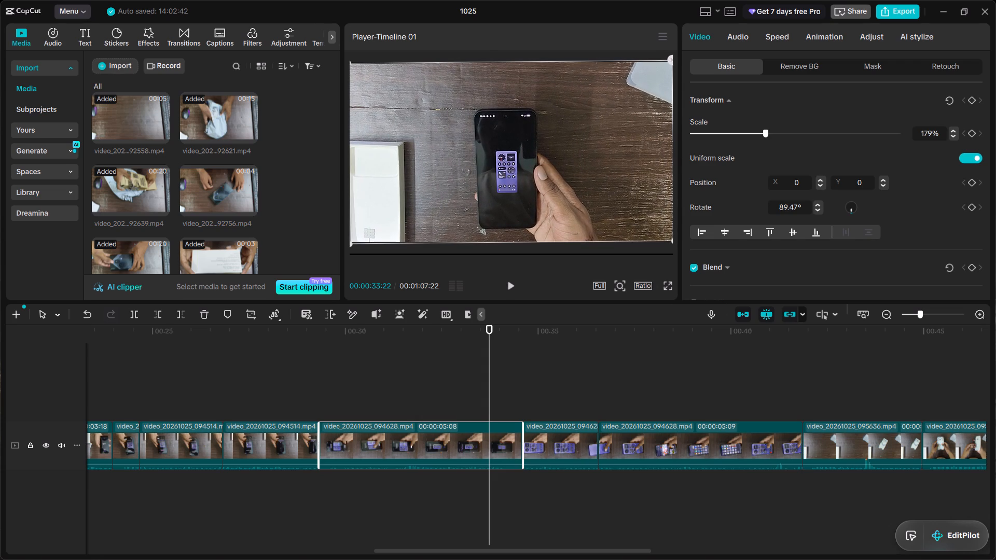
Check the clips around 00:00:24:12, and play the video in full screen from 00:00:20:05 to review orientation and framing.
click(260, 386)
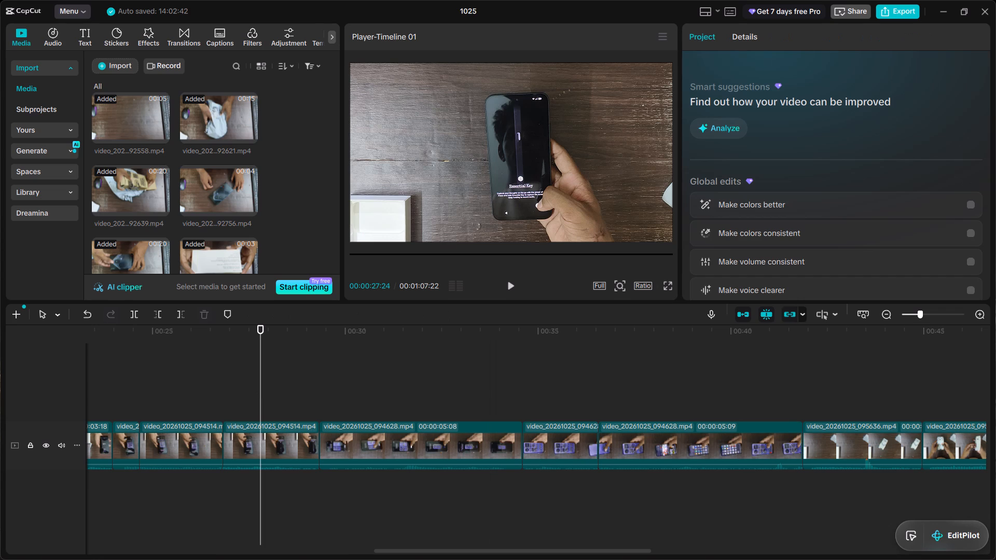
click(130, 377)
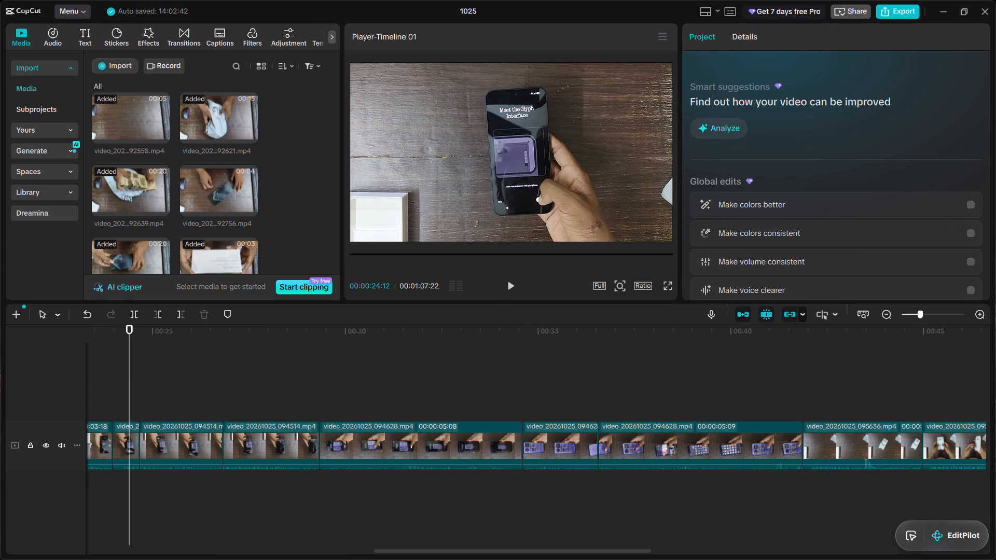
double_click(510, 288)
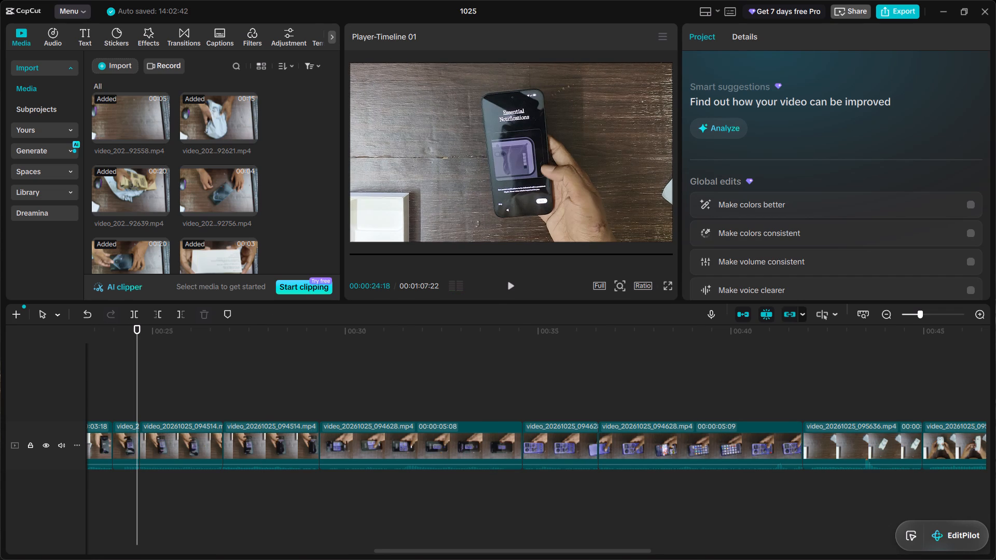
scroll(171, 417, right, 1)
click(302, 406)
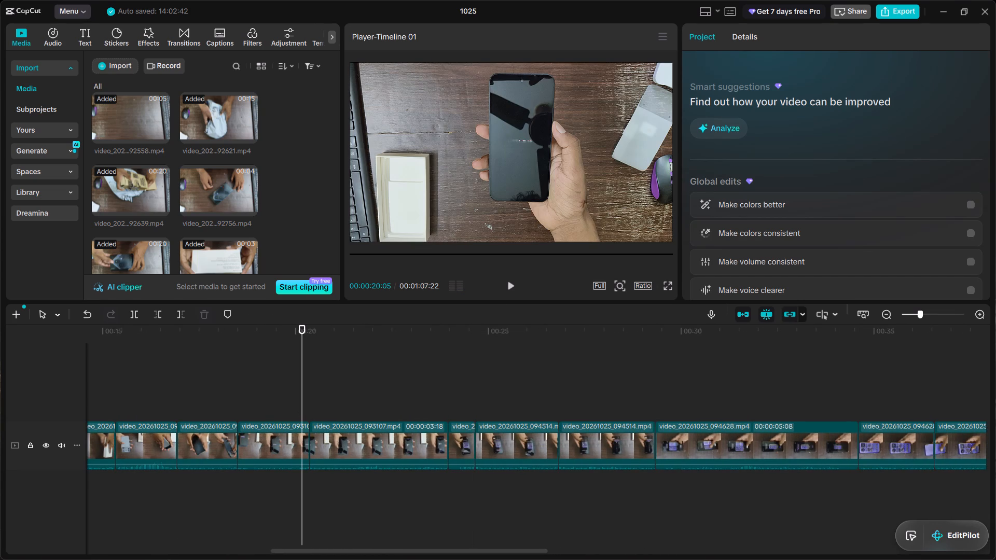
click(668, 285)
key(space)
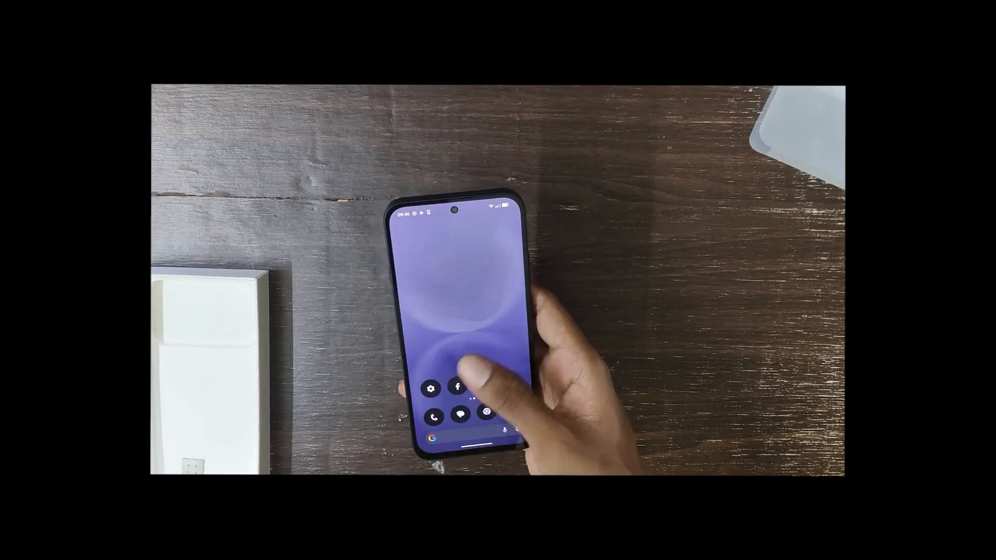
key(Escape)
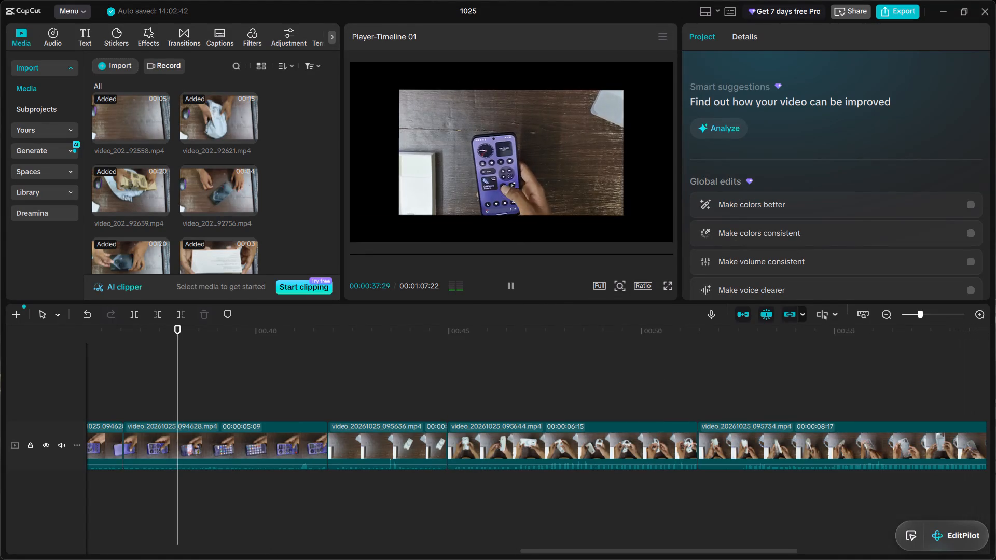
click(268, 397)
Enlarge the short middle video_20261025_094628.mp4 clip at 00:00:35:15 so its picture fills the frame.
scroll(268, 397, right, 1)
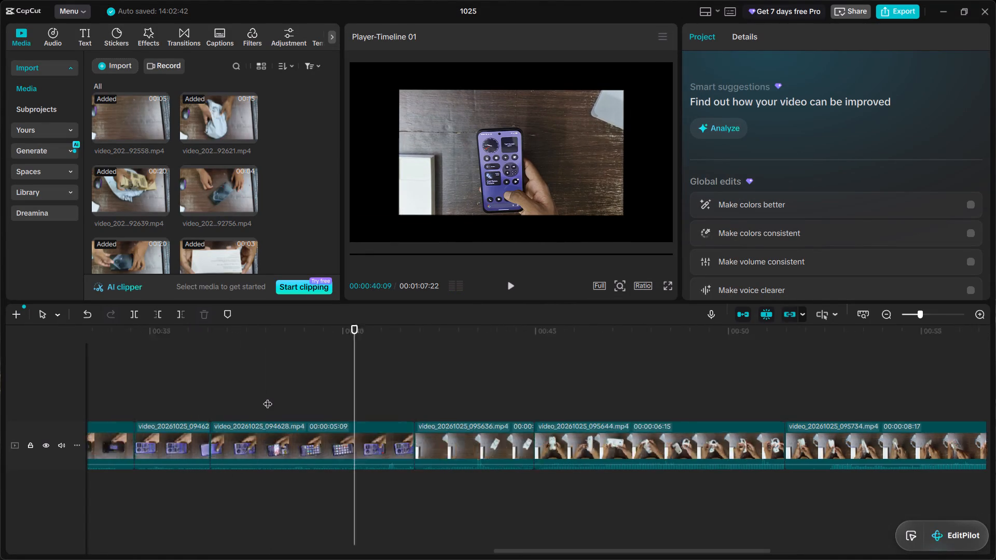
scroll(268, 397, right, 1)
click(491, 389)
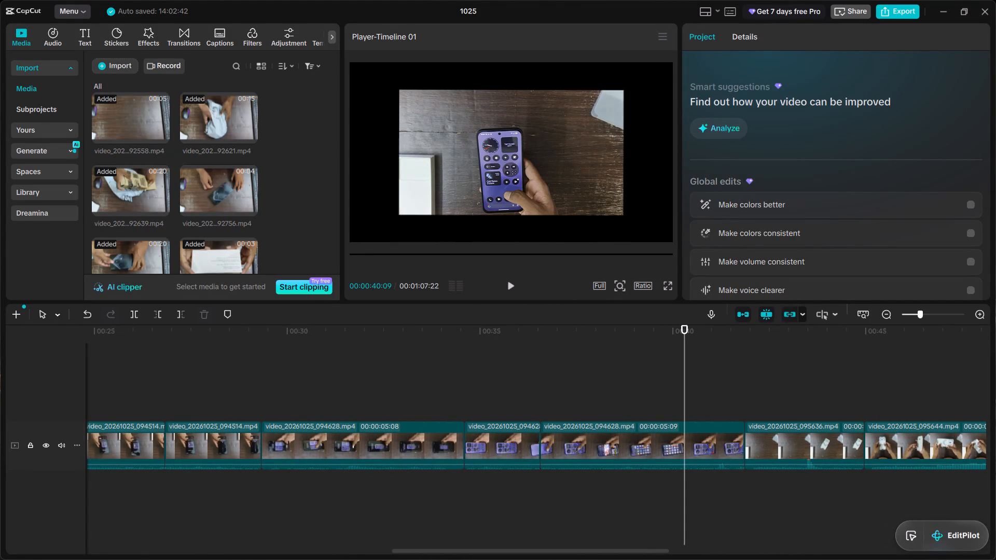
click(442, 391)
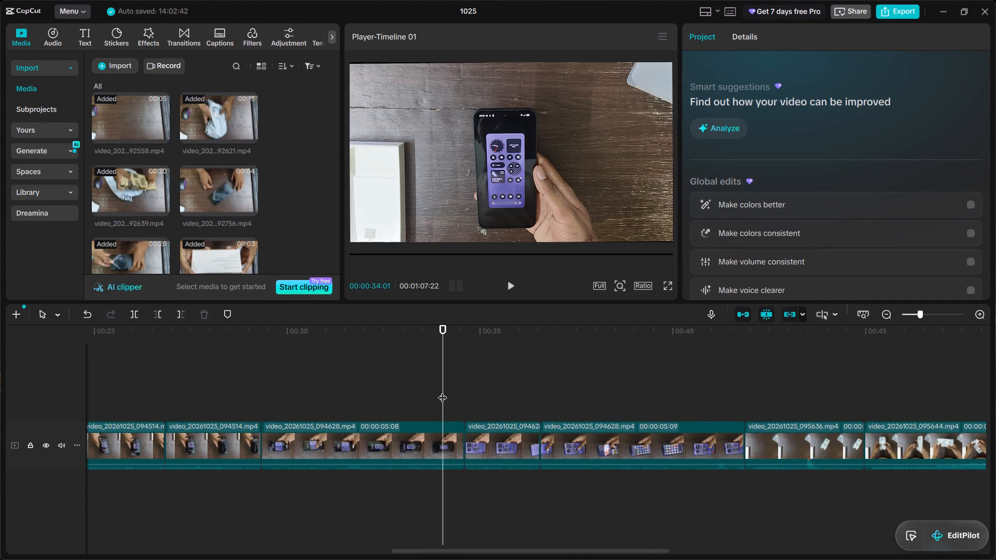
click(499, 435)
click(500, 373)
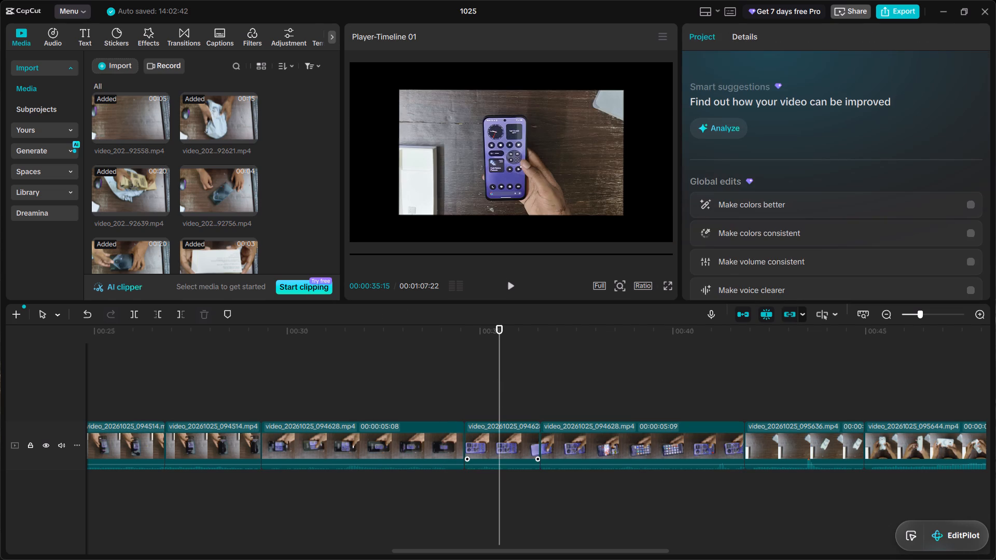
click(489, 445)
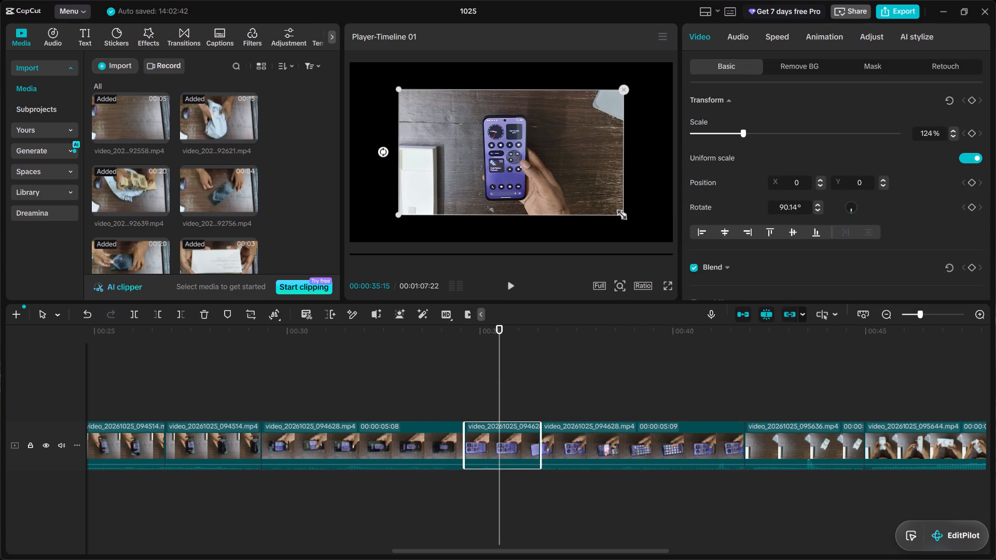
drag(624, 214, 676, 245)
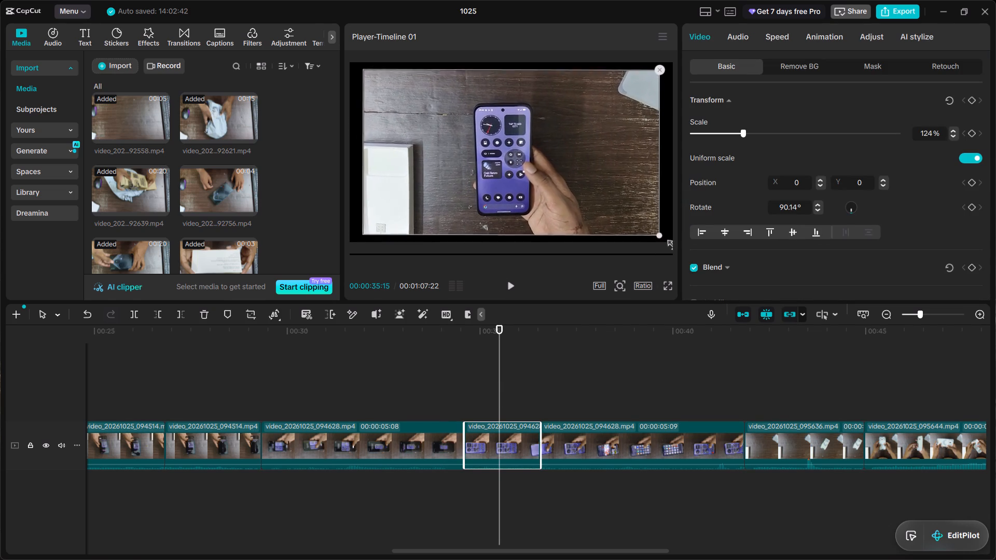
drag(676, 245, 699, 258)
Enlarge the 00:00:05:09 video_20261025_094628.mp4 clip to 180% so its picture fills the frame.
double_click(604, 401)
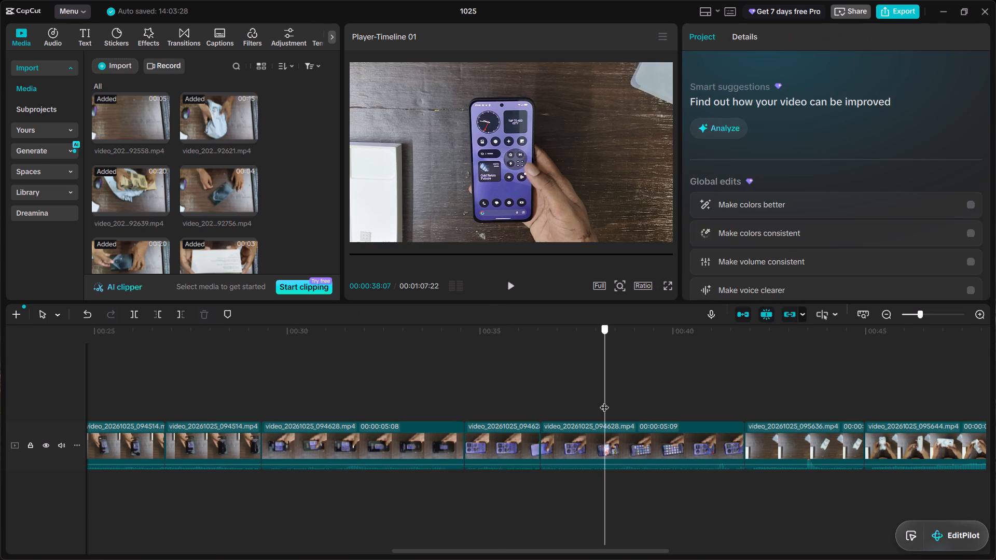
click(574, 436)
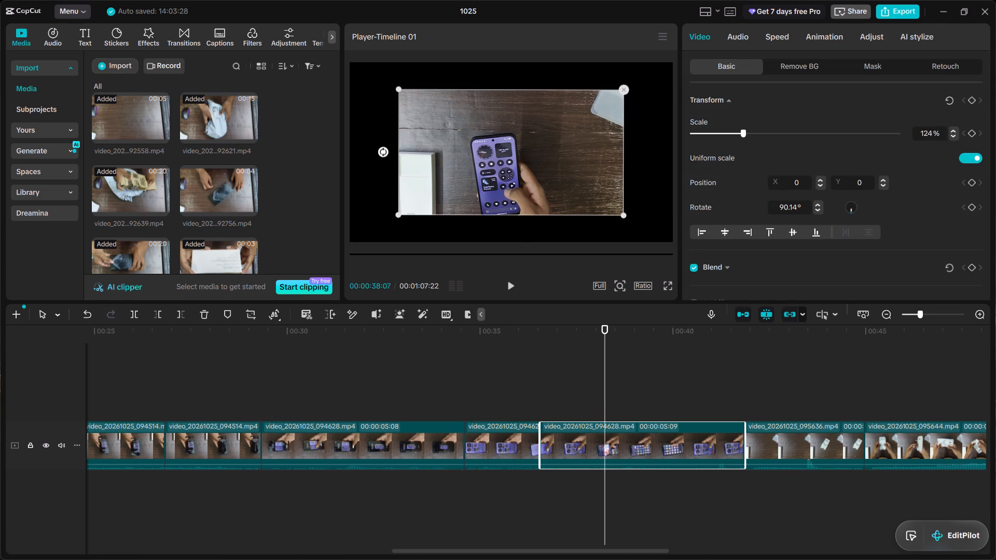
drag(626, 215, 682, 250)
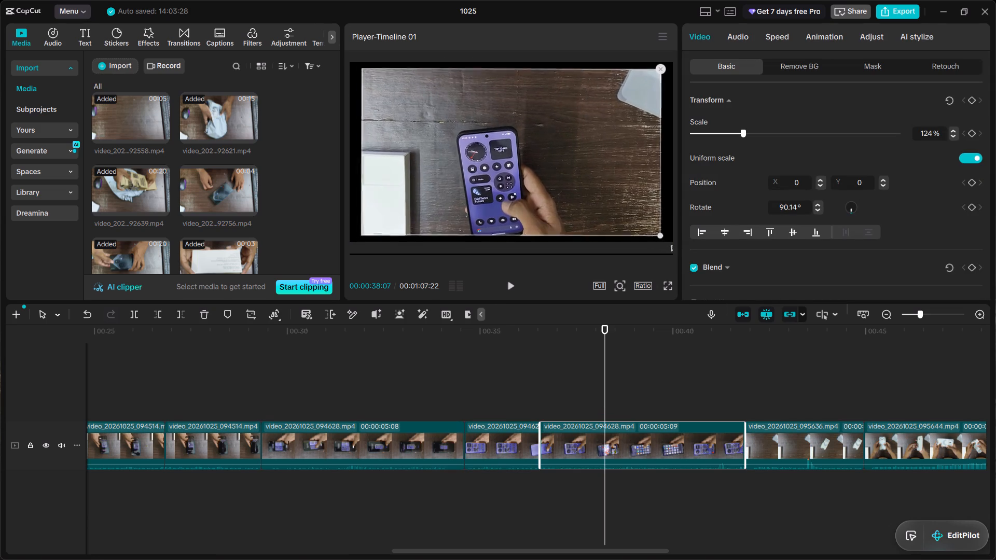
drag(682, 250, 701, 258)
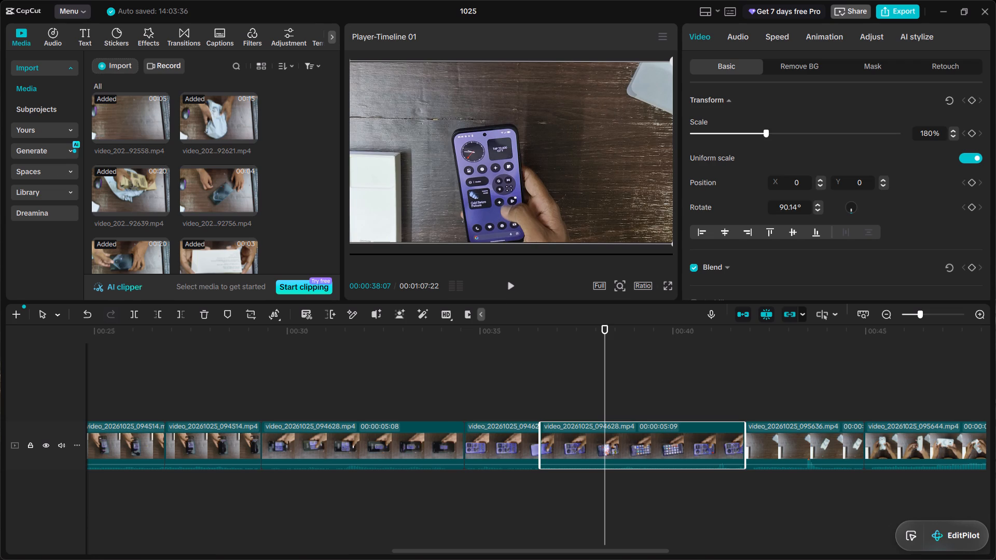
Play the video from 00:00:36:17 to check the framing of the last video_20261025_094628.mp4 clip.
click(538, 399)
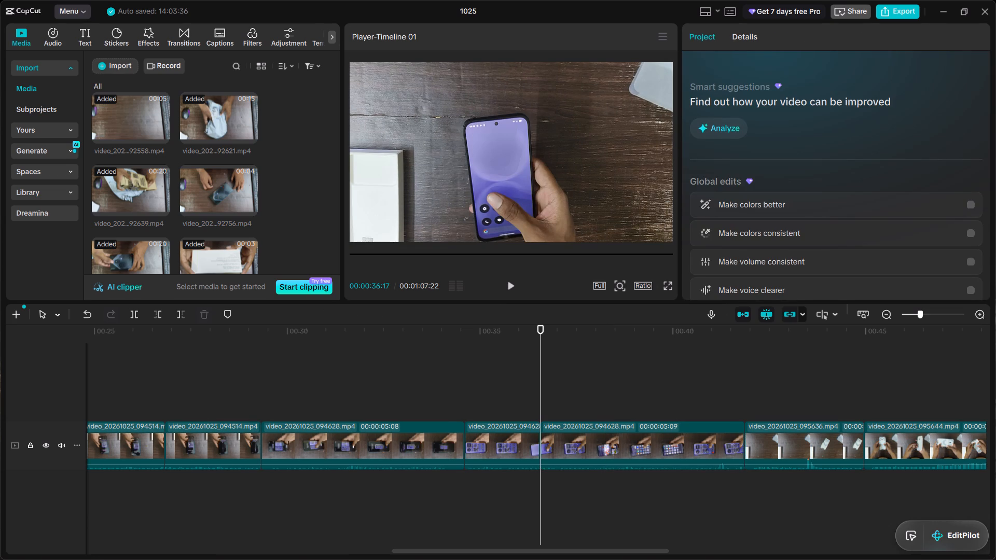
click(506, 288)
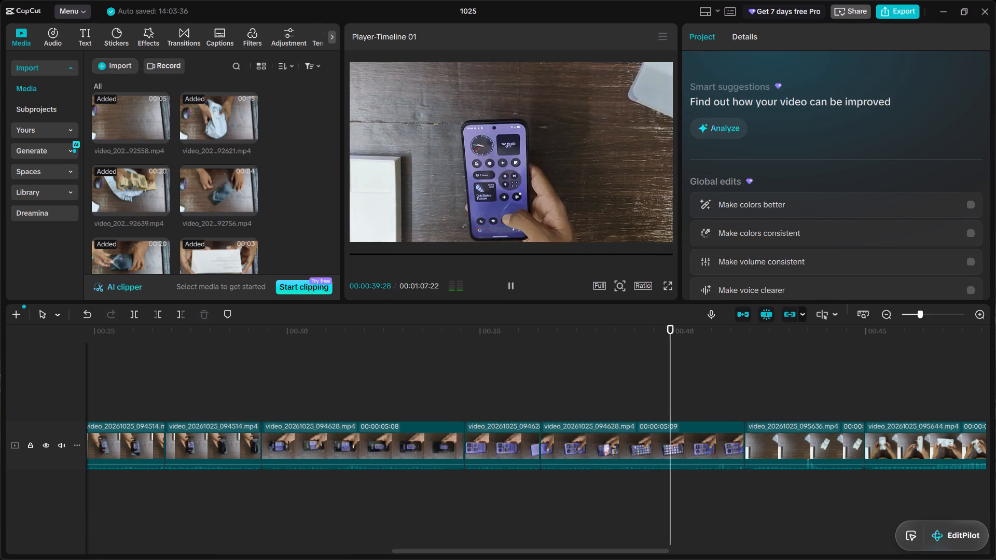
click(697, 375)
scroll(697, 375, left, 2)
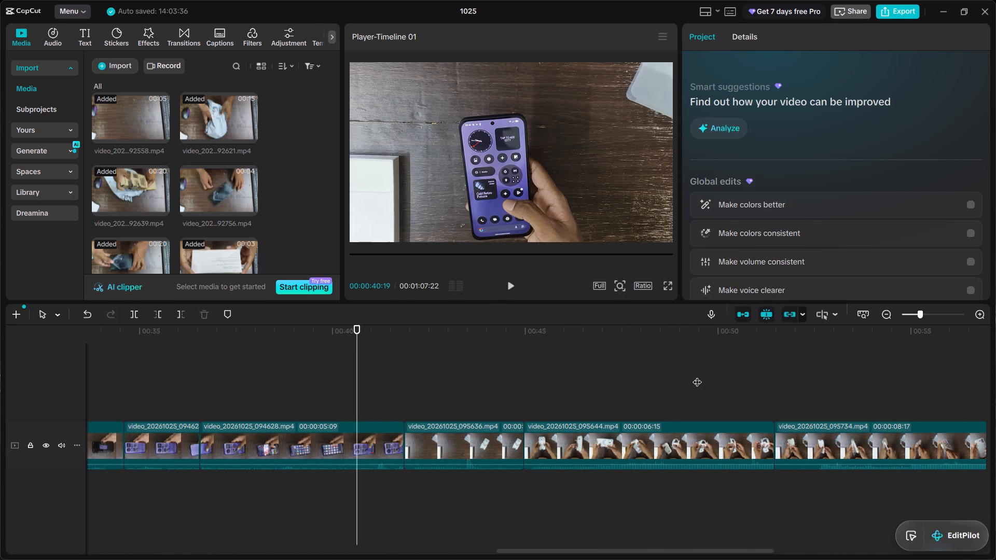
Check the video_20261025_095636.mp4 and video_20261025_095644.mp4 clips, and play from 00:00:53:04 to review the closing clips' framing.
click(502, 376)
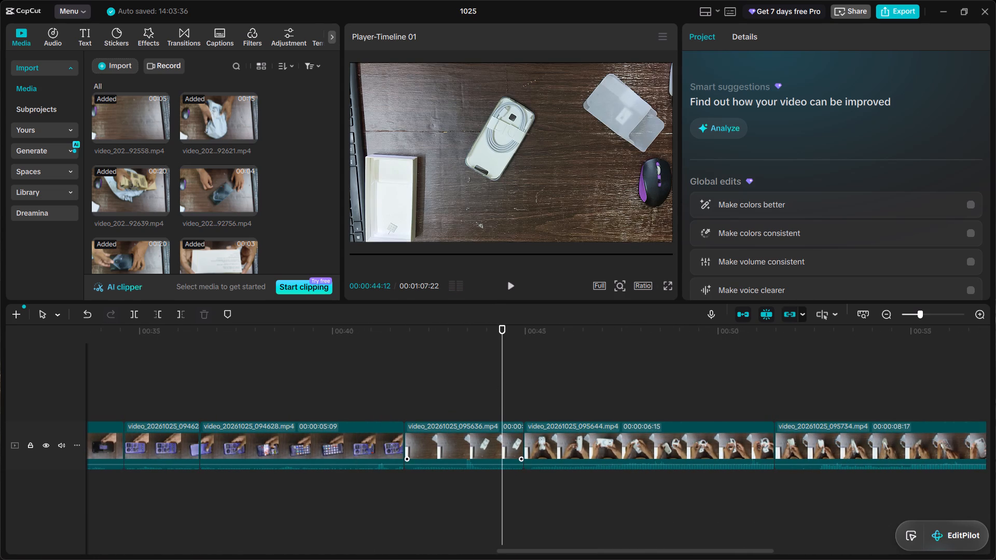
click(612, 405)
scroll(612, 405, left, 1)
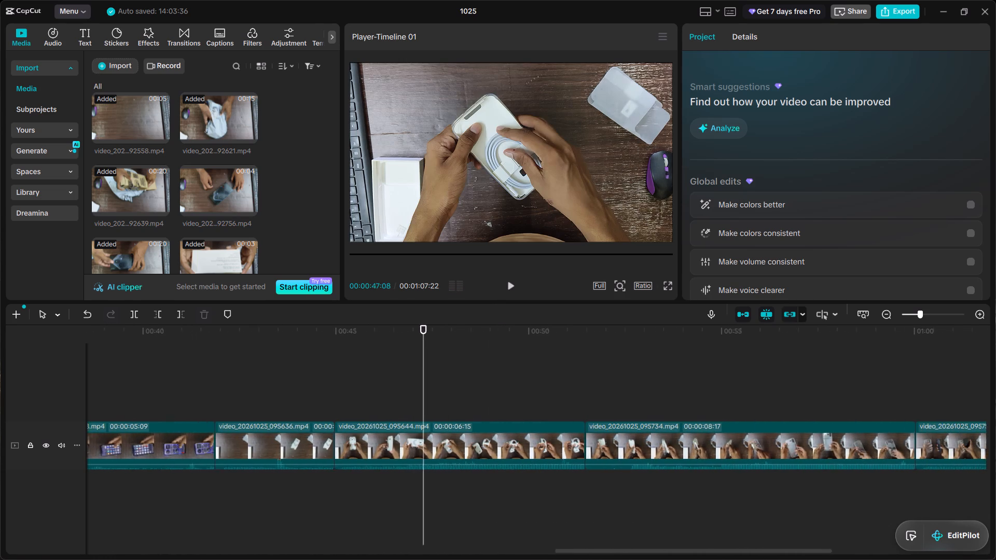
scroll(612, 405, left, 1)
click(595, 405)
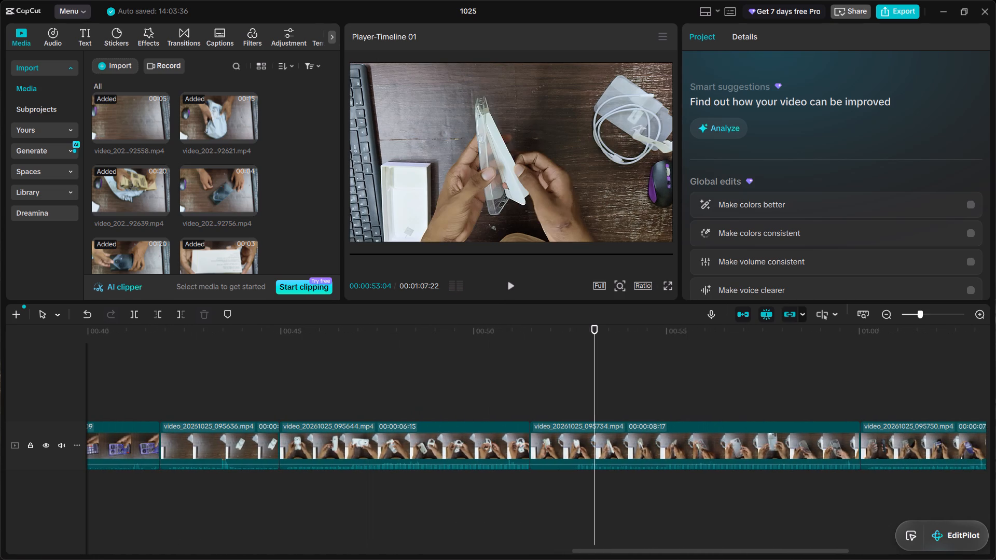
click(514, 282)
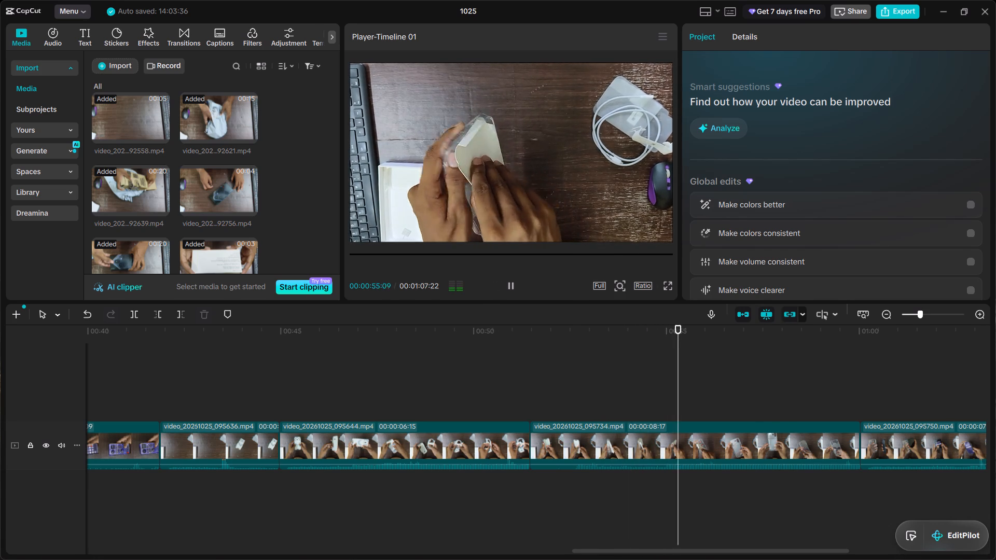
scroll(577, 356, left, 1)
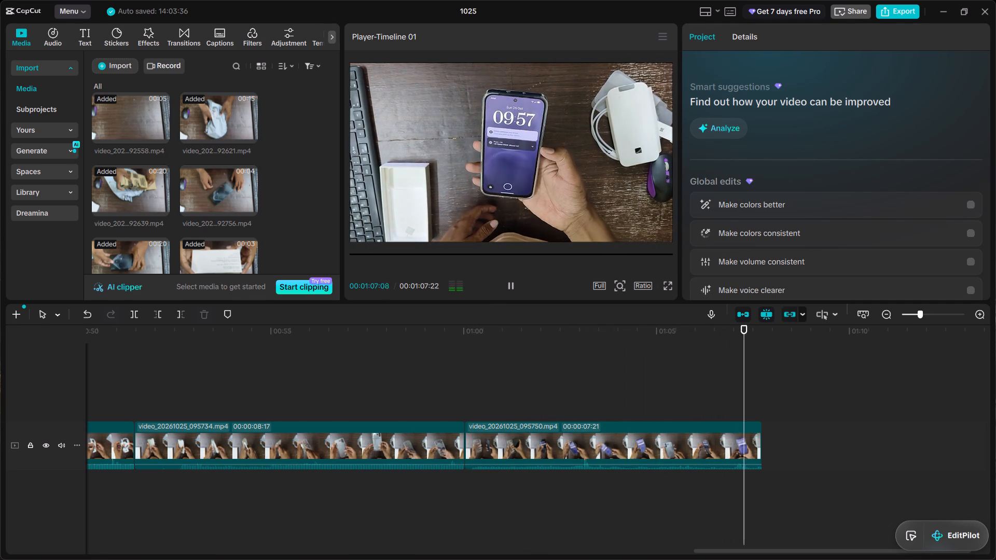
Play the video from 00:00:29:16, following the video_20261025_094628.mp4 clips and those after them to check orientation and framing.
scroll(577, 356, right, 4)
click(516, 344)
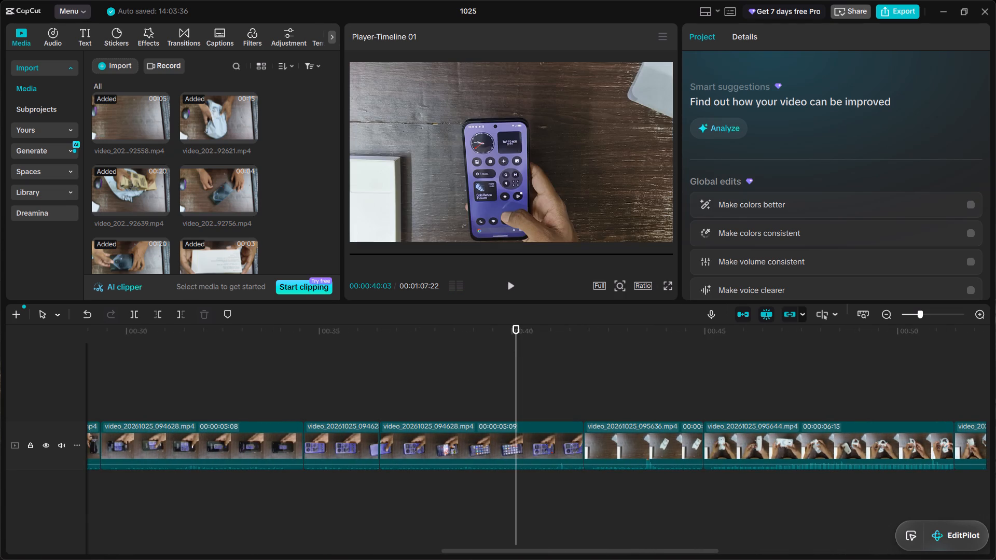
scroll(230, 409, right, 1)
click(296, 397)
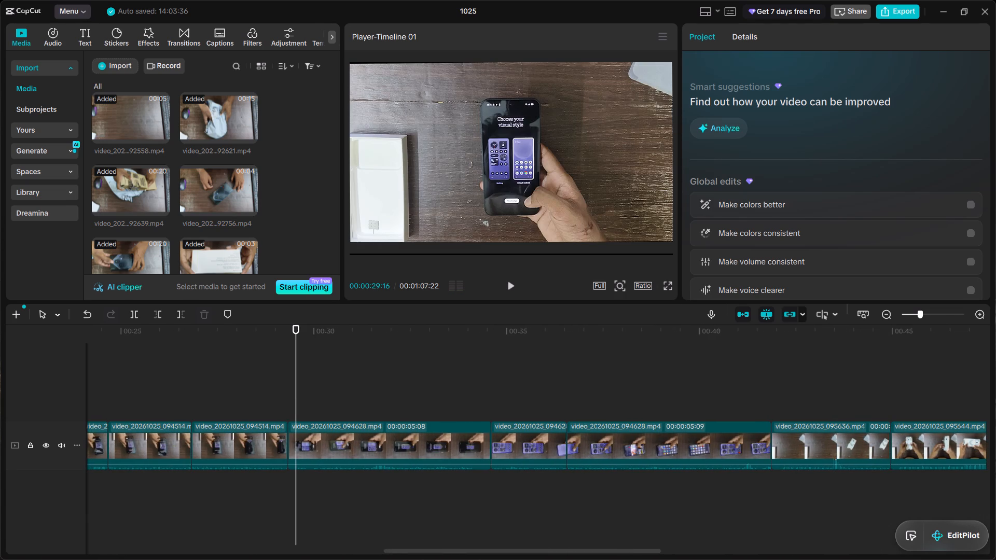
click(509, 283)
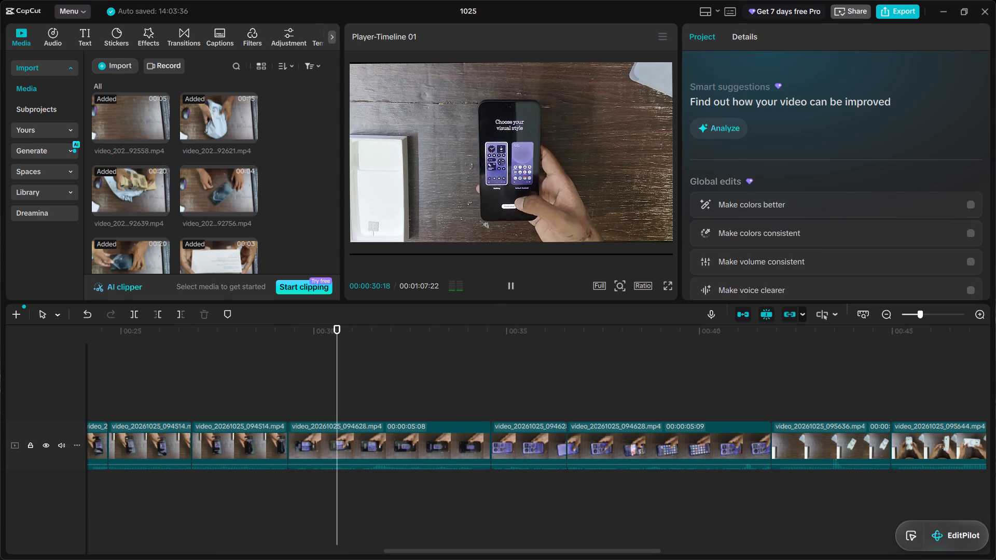
scroll(499, 348, right, 1)
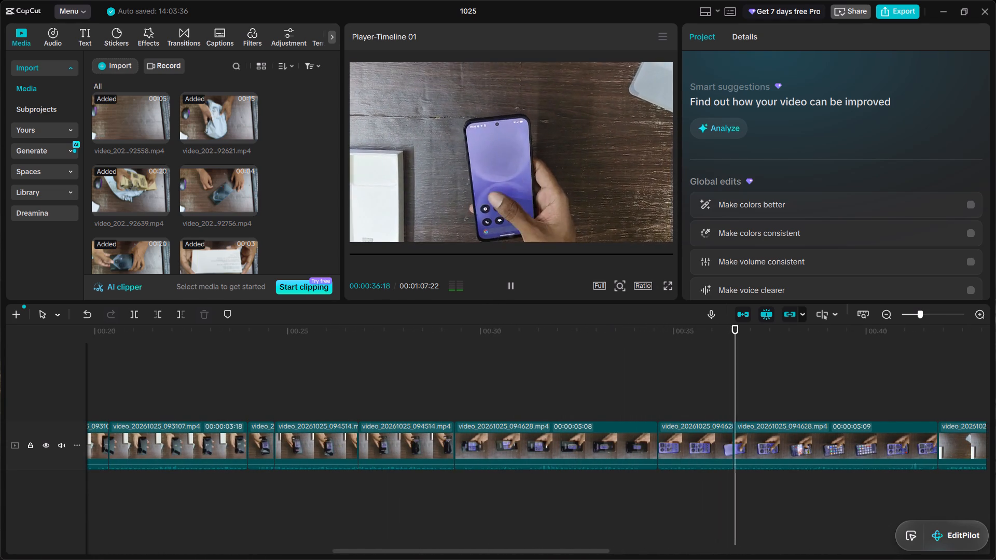
scroll(450, 367, left, 2)
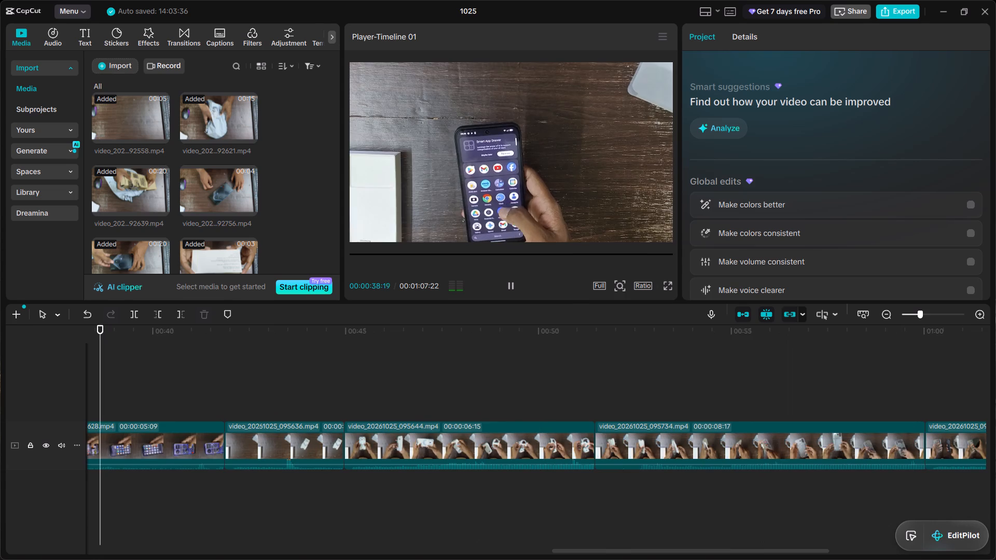
scroll(450, 367, left, 12)
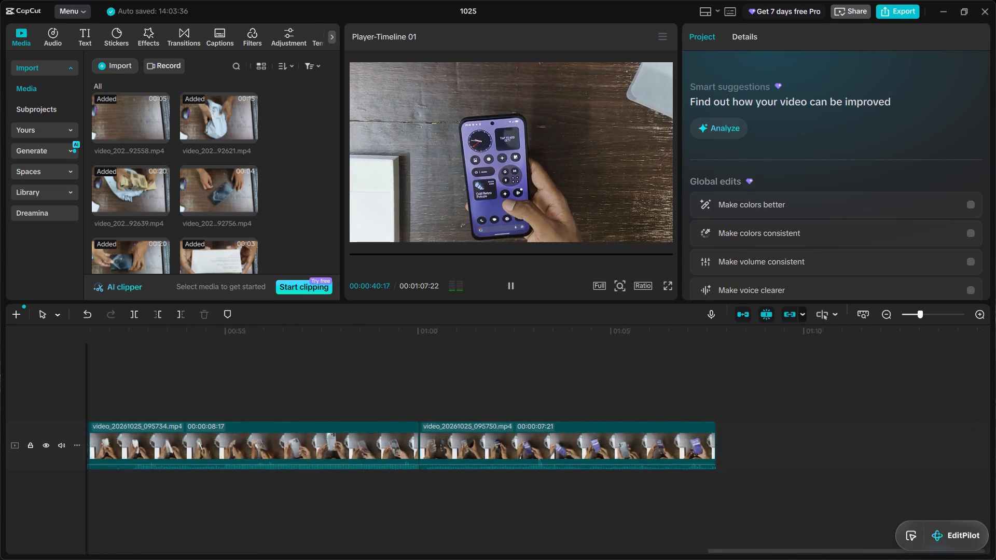
scroll(450, 367, left, 10)
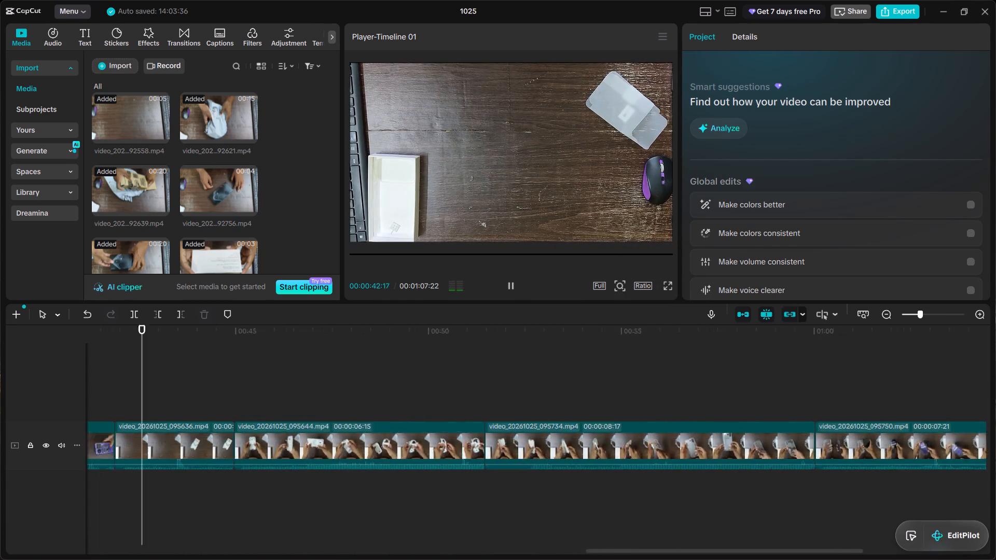
scroll(450, 367, left, 17)
scroll(450, 367, left, 12)
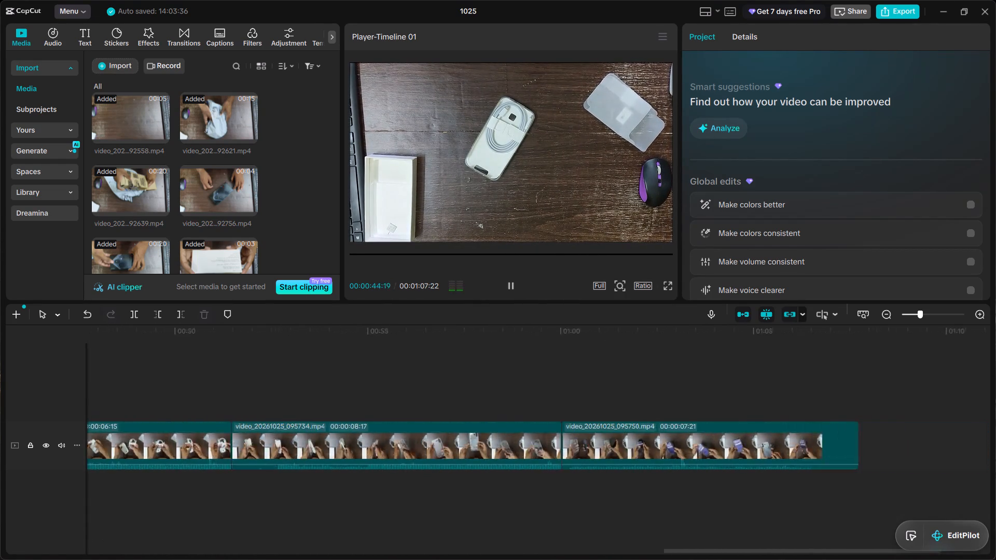
scroll(450, 367, left, 14)
scroll(450, 367, up, 7)
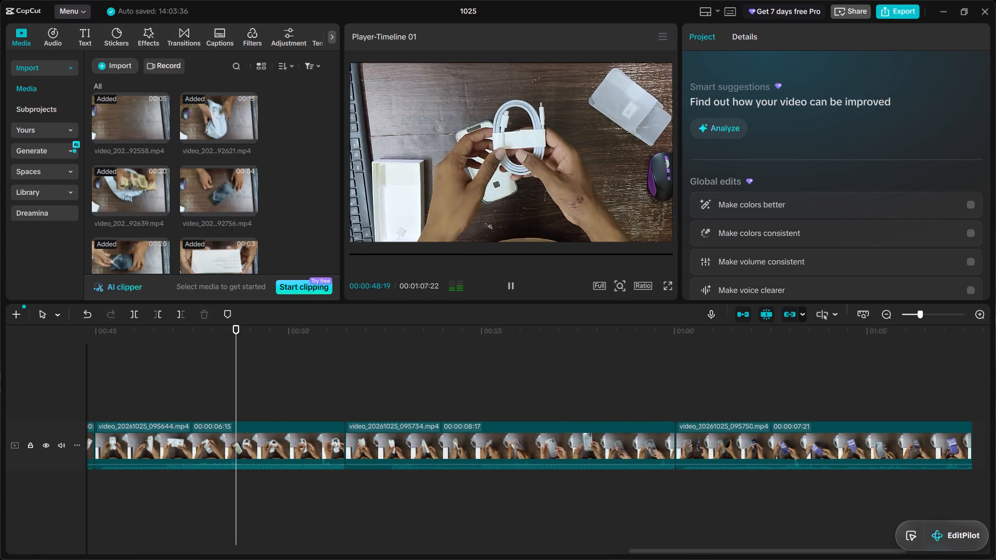
scroll(602, 381, left, 2)
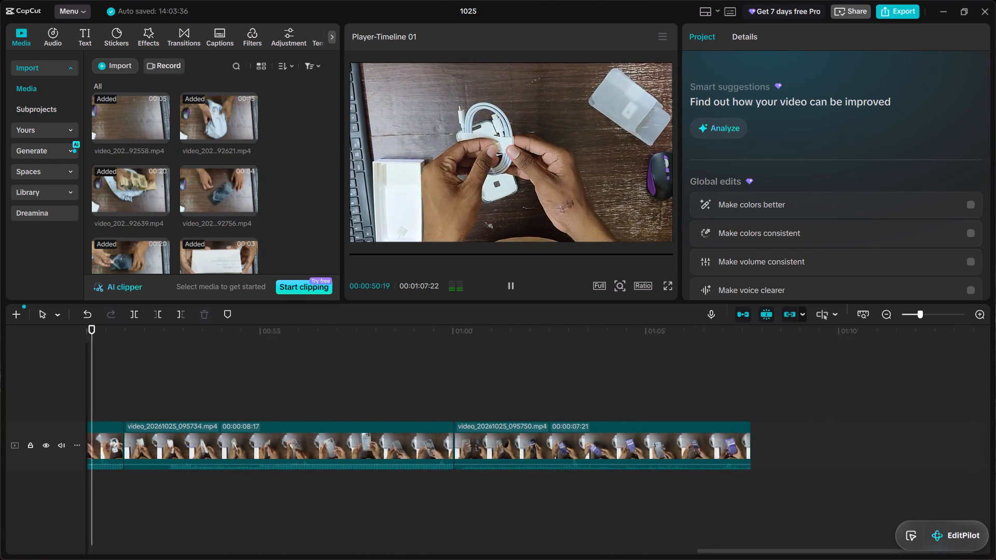
scroll(602, 381, left, 1)
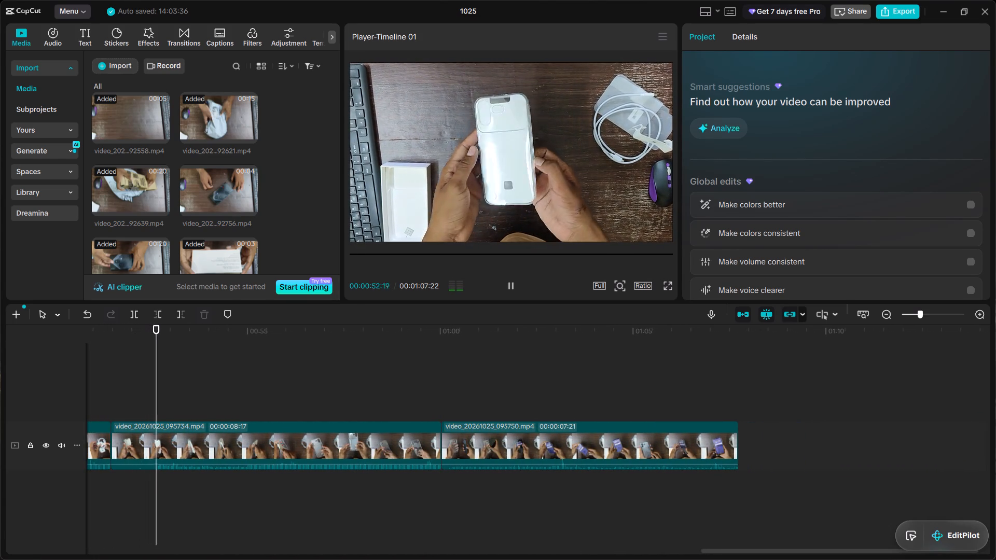
Play the ending of the last clip, video_20261025_095750.mp4, from 00:01:06:01 to check how the video finishes.
click(673, 379)
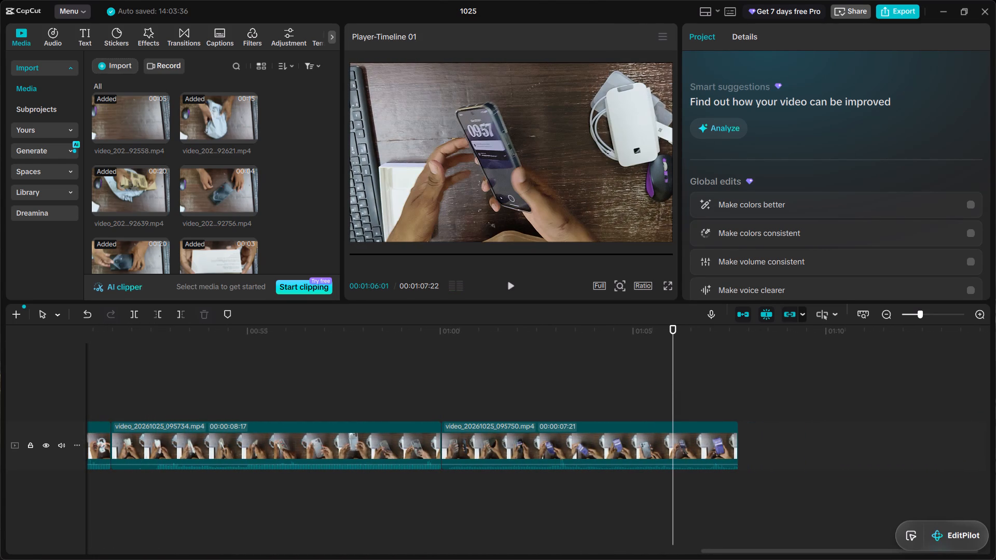
click(514, 287)
click(514, 287)
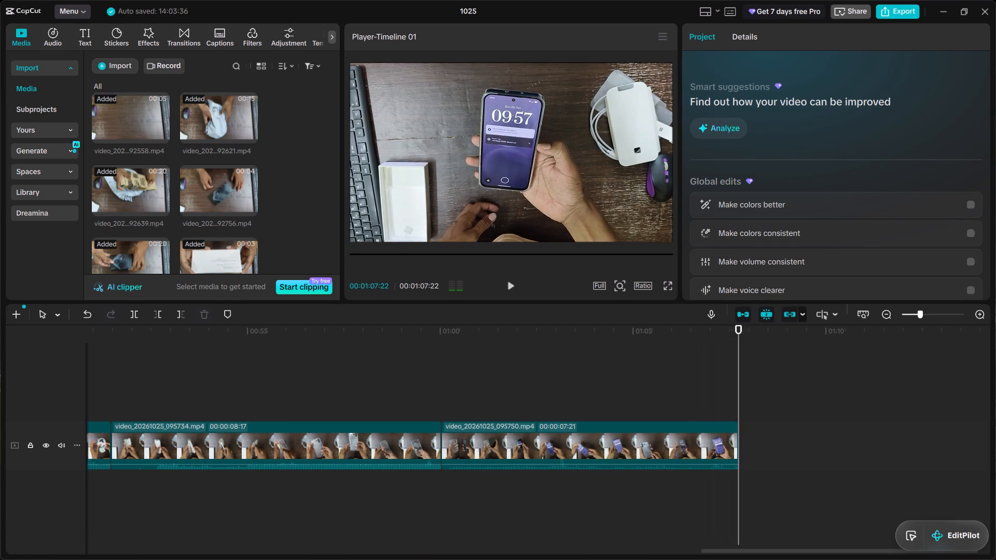
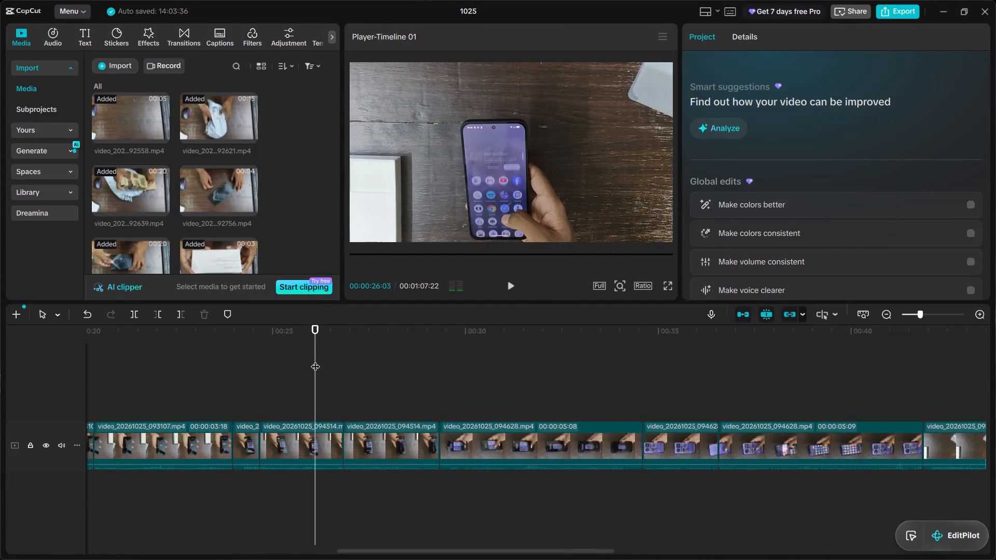
Play the video from 00:00:26:03 and again from 00:00:27:21, pausing through the video_20261025_094628.mp4 clips to examine their pacing.
scroll(315, 360, right, 1)
click(512, 281)
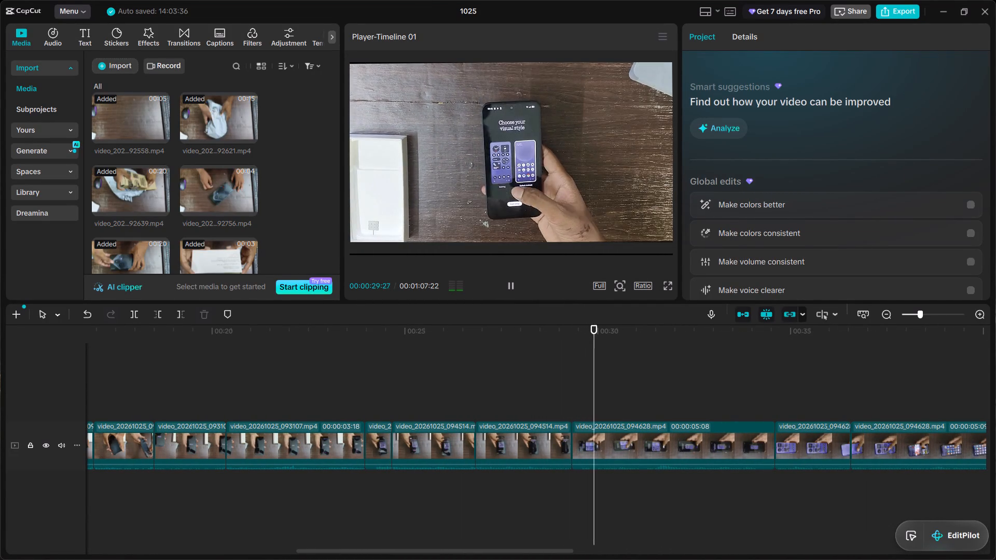
click(512, 281)
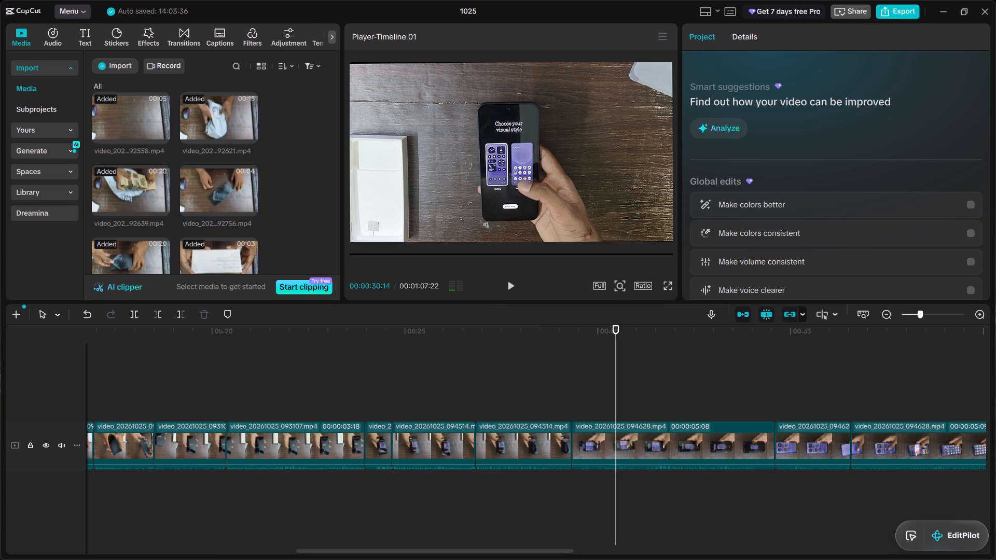
click(509, 374)
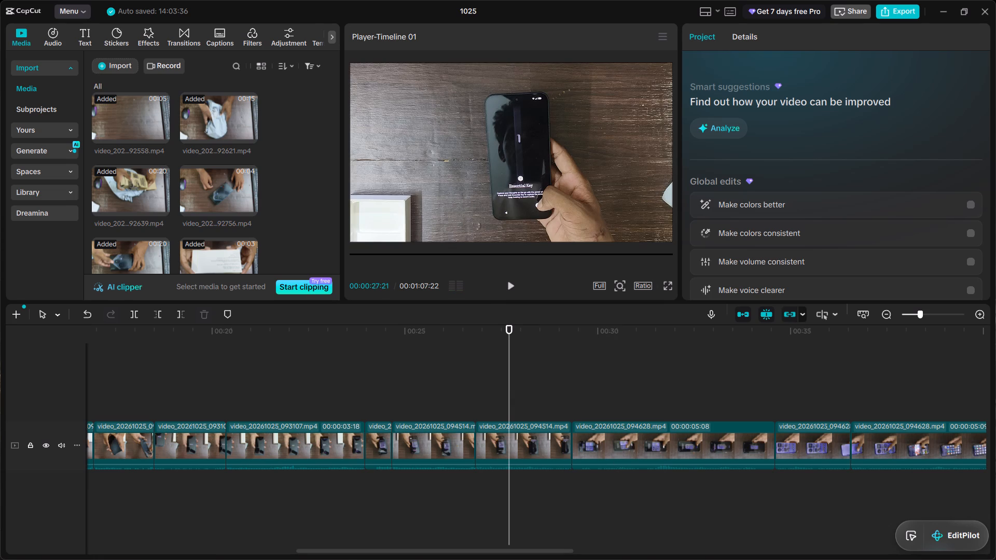
click(508, 285)
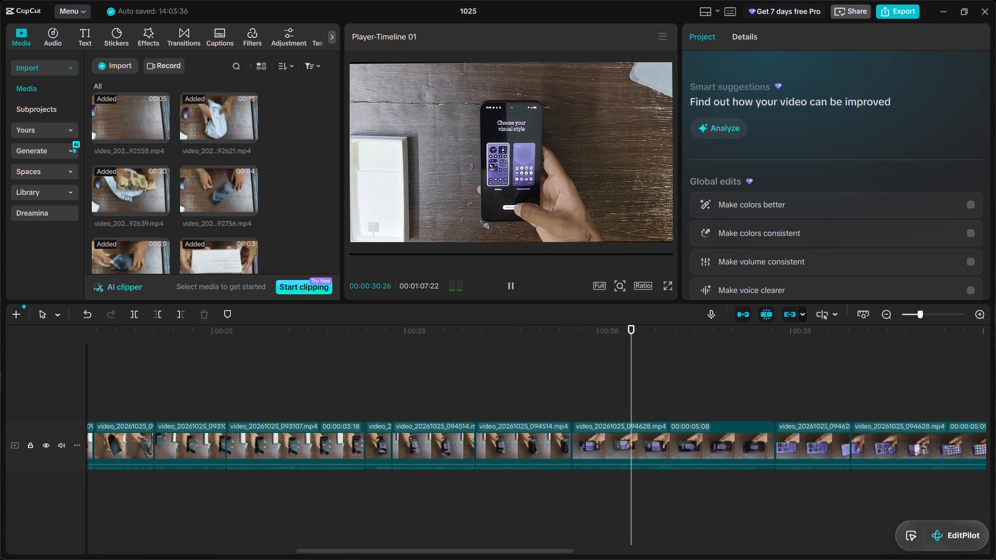
click(508, 285)
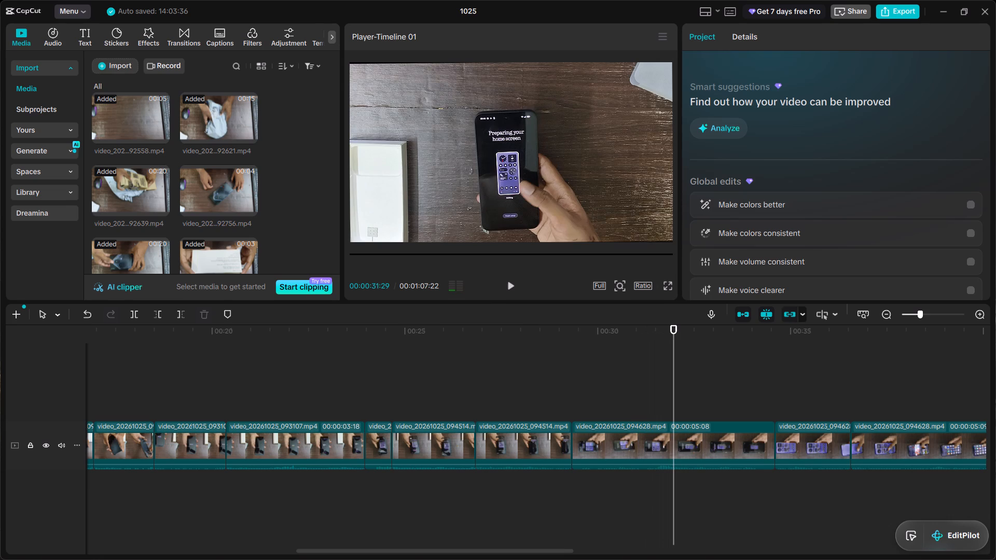
click(508, 285)
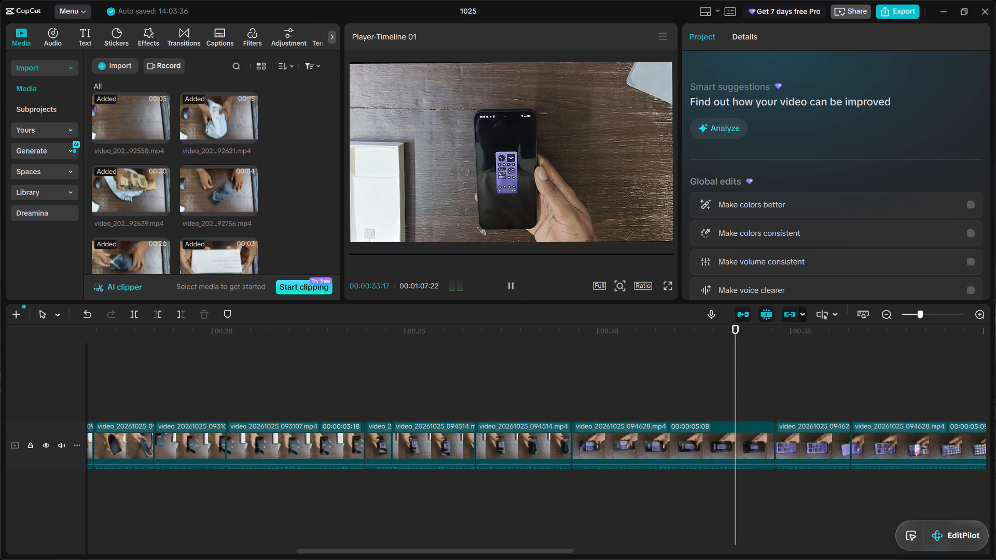
click(508, 285)
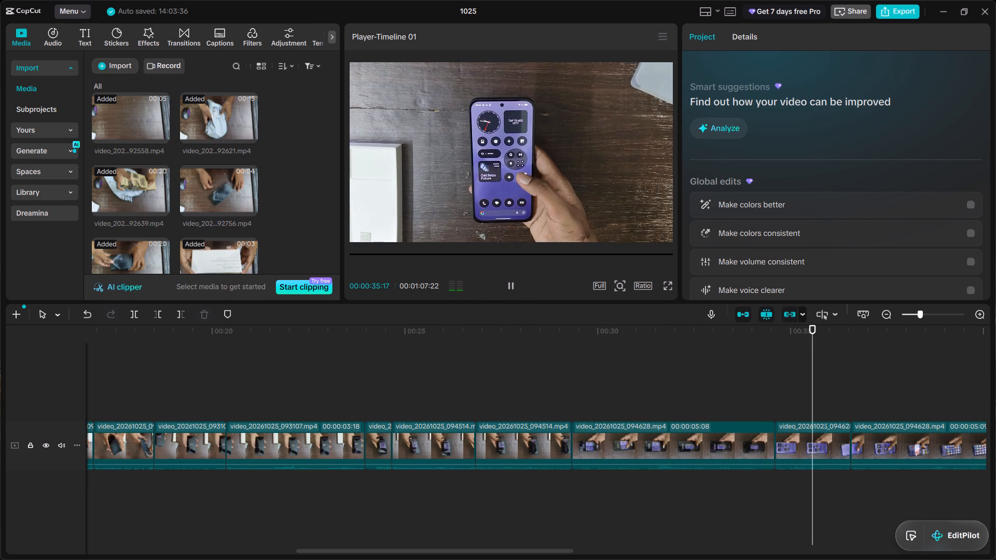
click(508, 285)
click(508, 285)
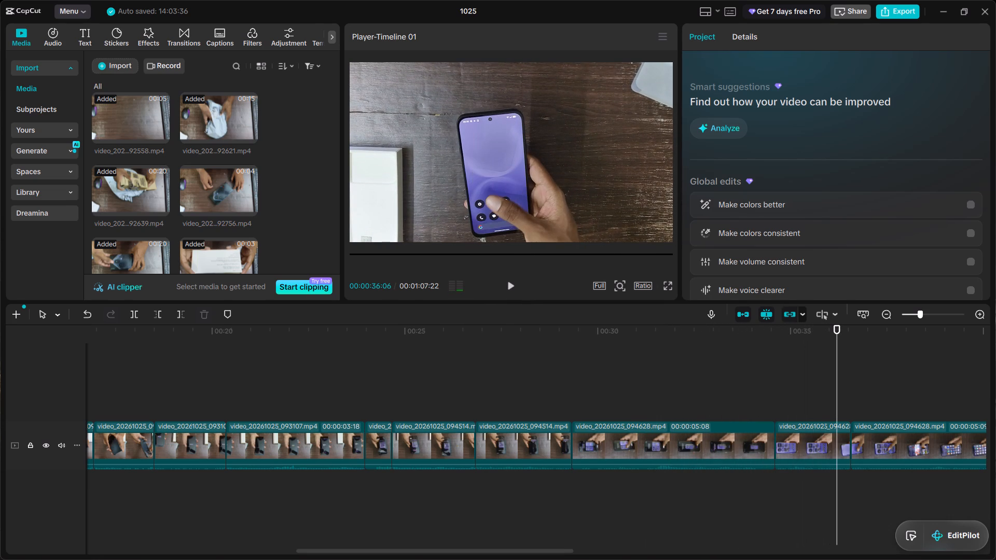
click(508, 285)
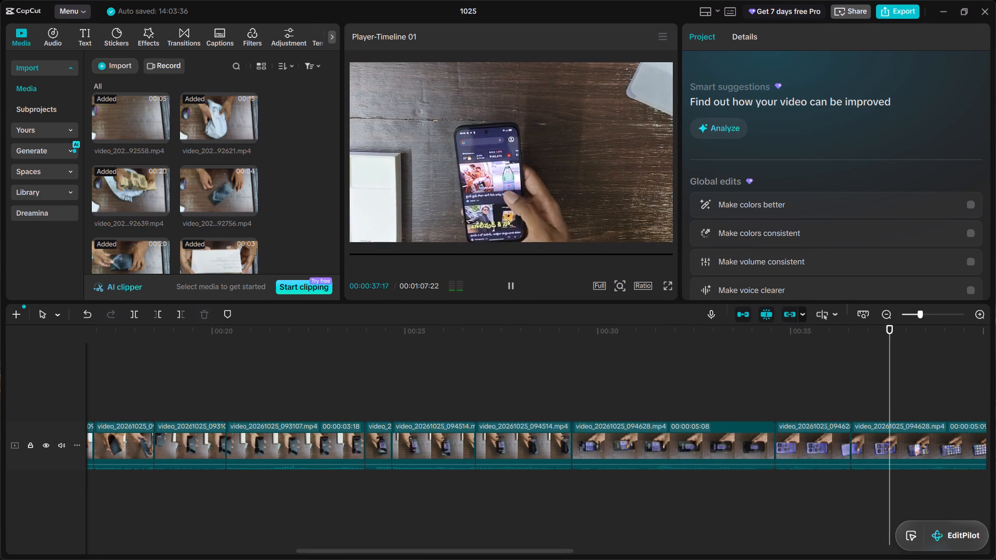
click(508, 285)
Trim away the beginning of the last video_20261025_094628.mp4 clip, up to 00:00:38:14.
scroll(594, 362, left, 1)
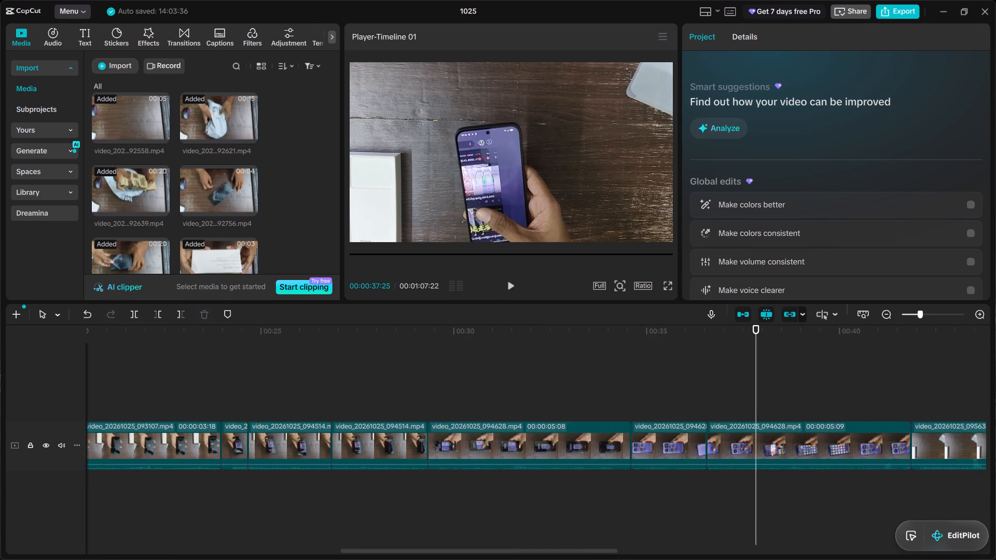
scroll(594, 362, left, 1)
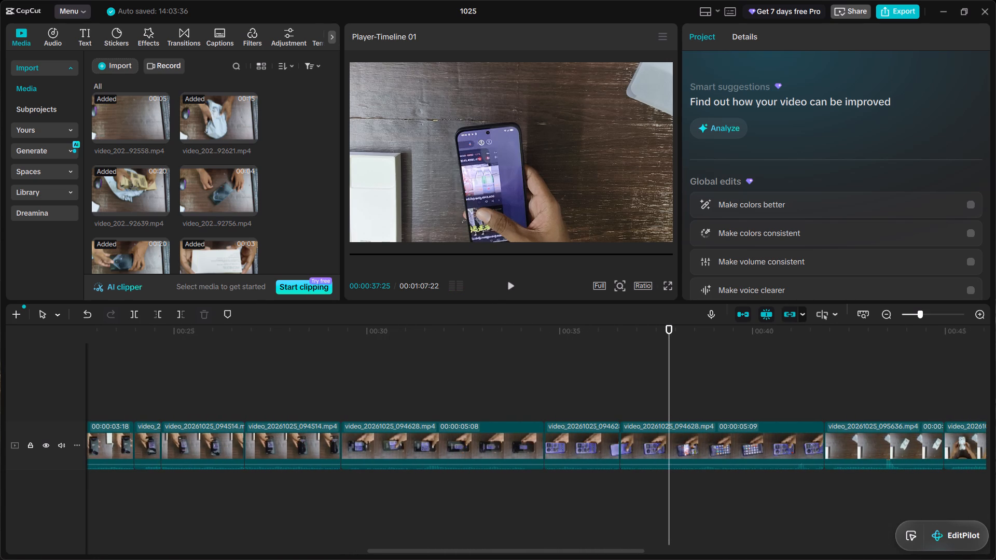
click(654, 402)
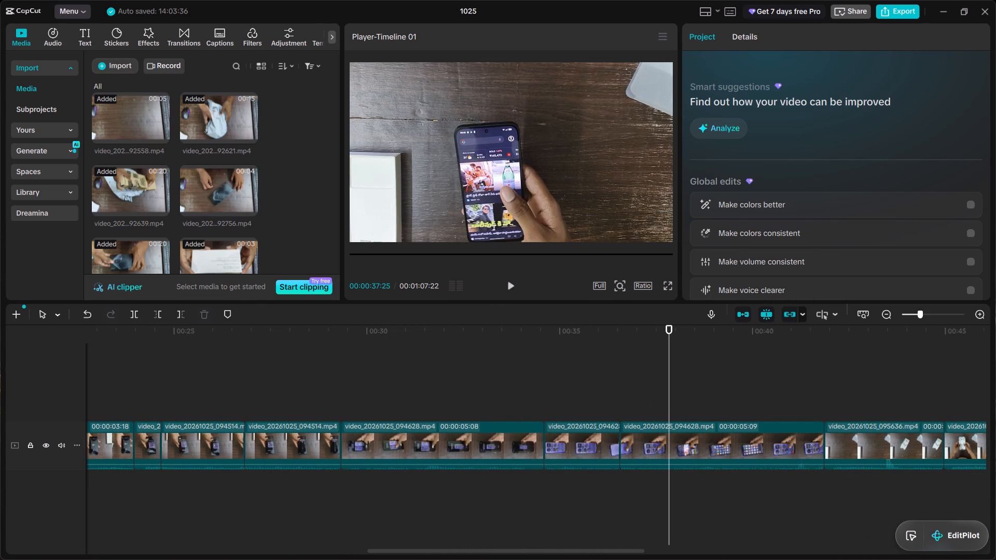
click(607, 413)
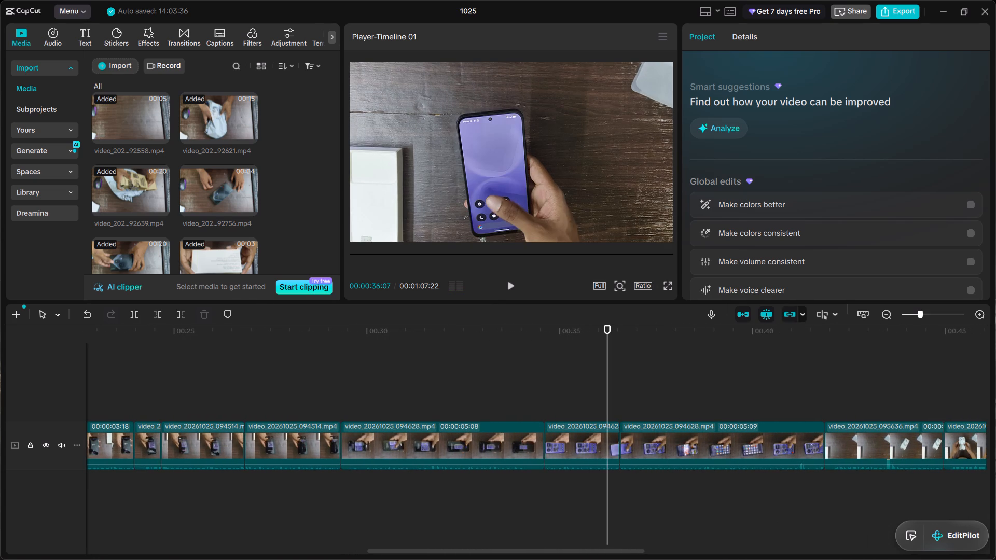
click(509, 283)
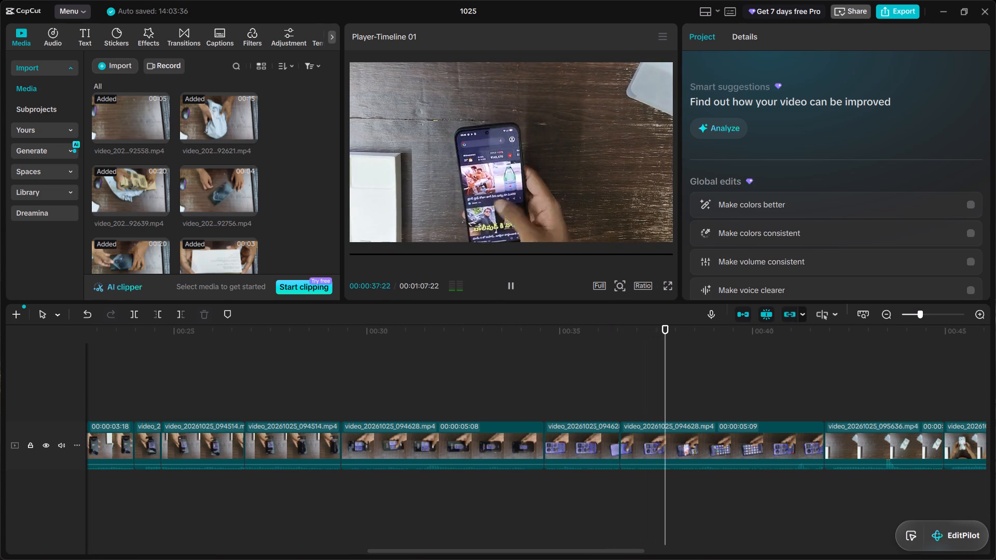
click(509, 283)
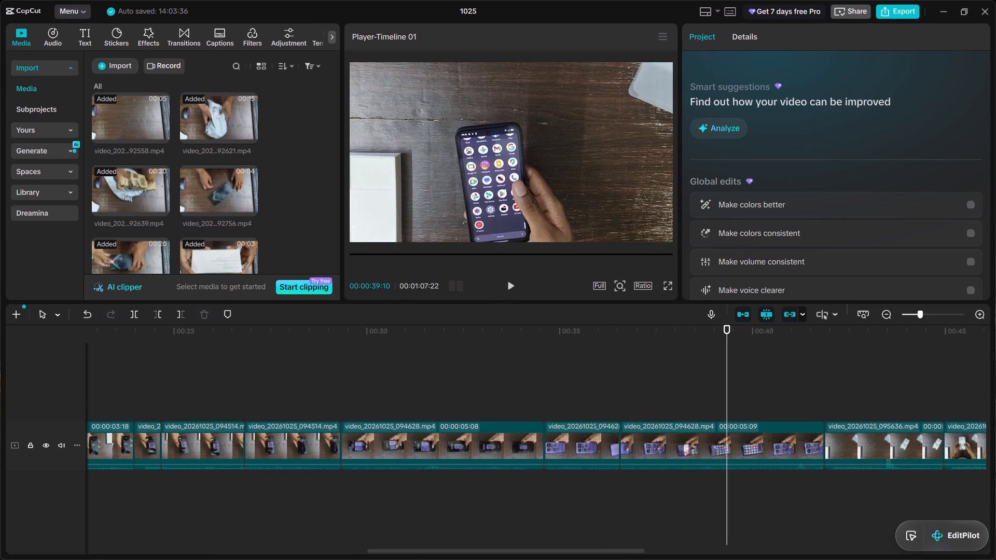
click(707, 409)
click(693, 403)
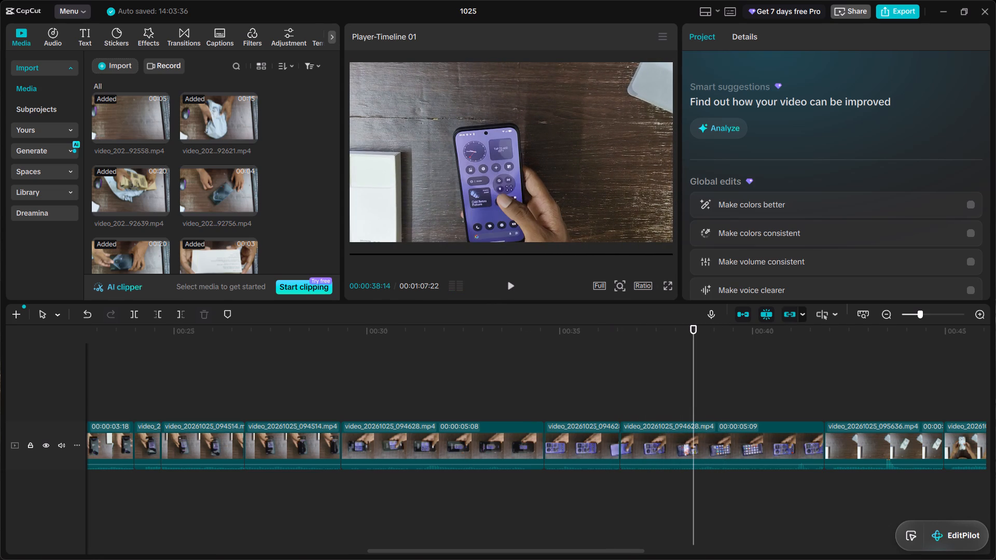
click(158, 316)
Replay the shortened last video_20261025_094628.mp4 clip and trim away everything in it after 00:00:38:14.
click(519, 393)
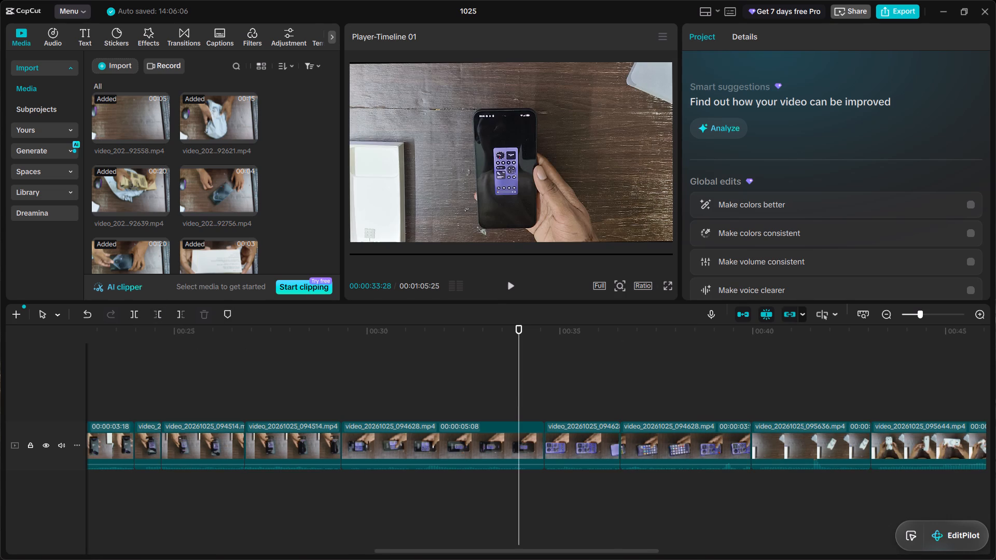
click(509, 287)
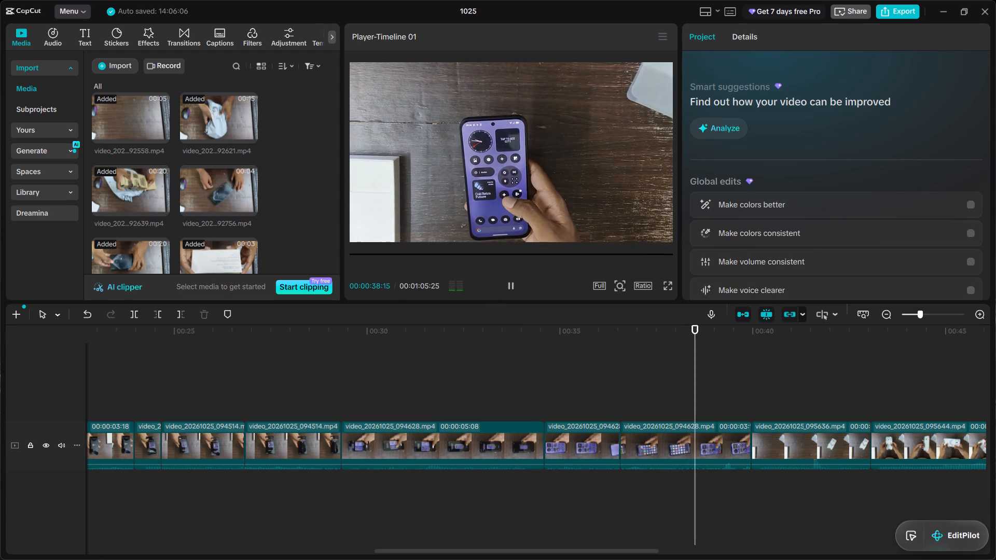
click(703, 397)
click(683, 396)
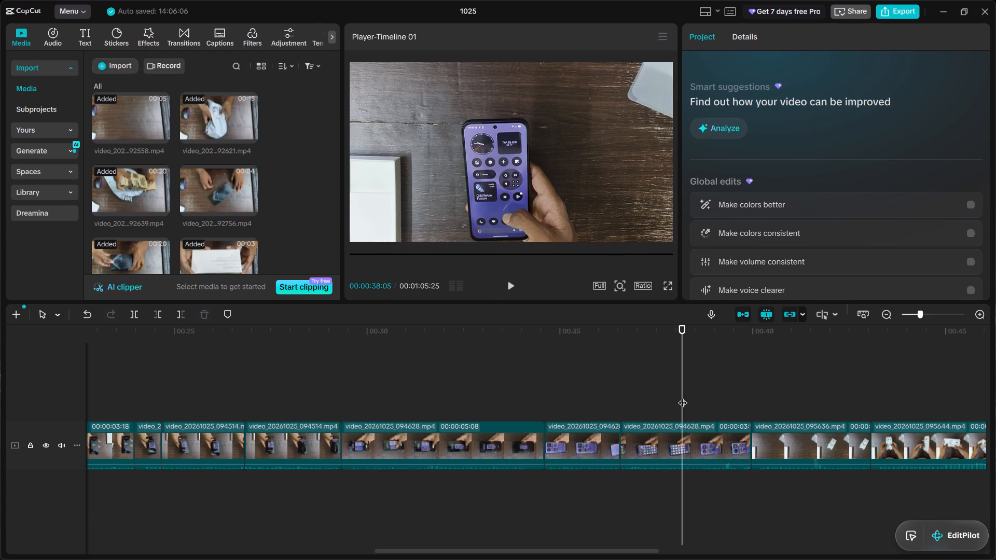
click(642, 386)
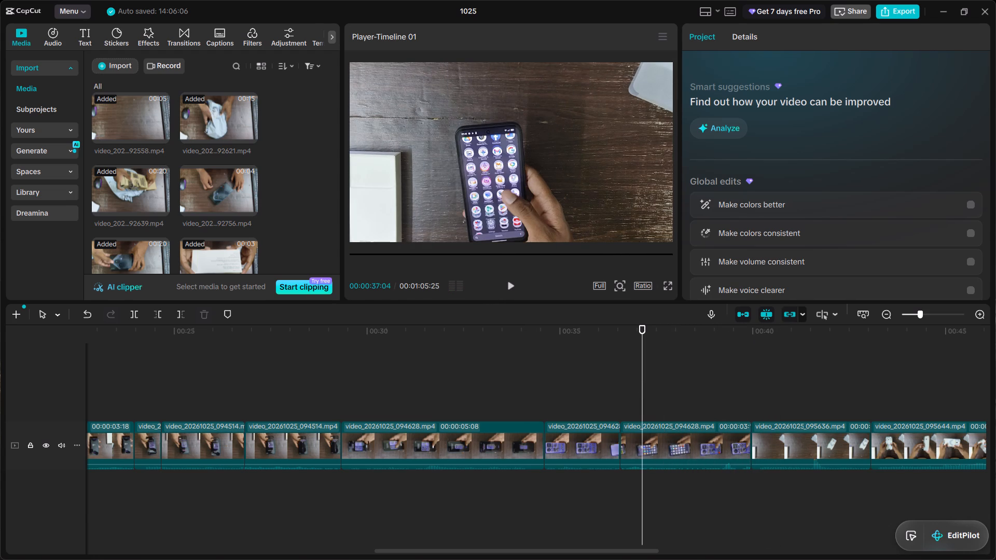
click(507, 284)
click(507, 284)
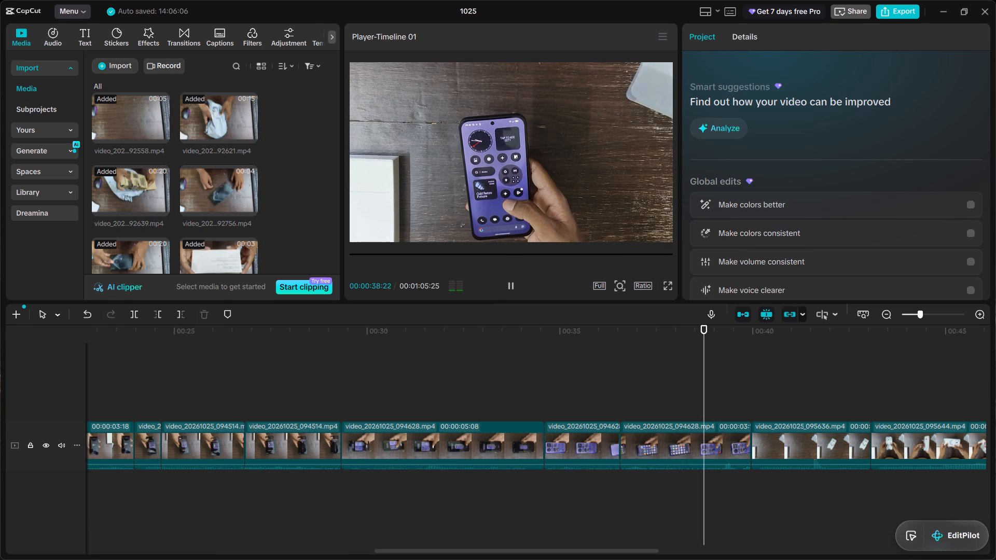
click(700, 406)
click(693, 407)
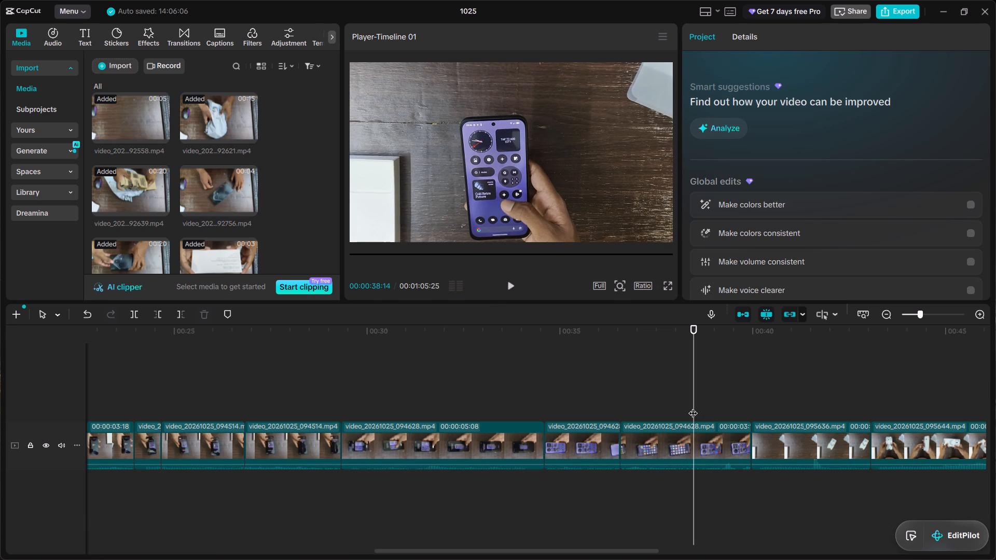
click(179, 316)
Play from 00:00:35:16 and trim away the empty-table beginning of the video_20261025_095636.mp4 clip, up to 00:00:39:27.
click(581, 390)
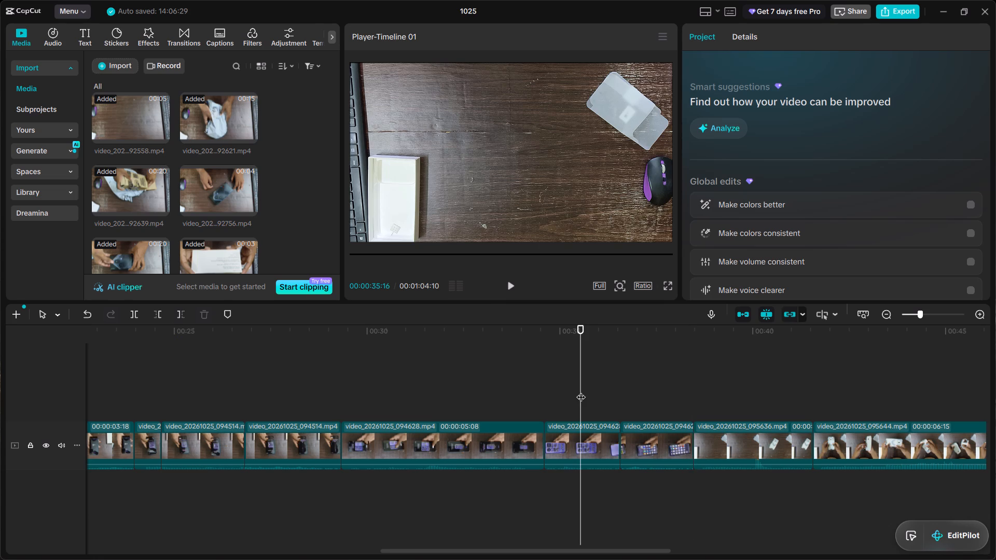
click(508, 286)
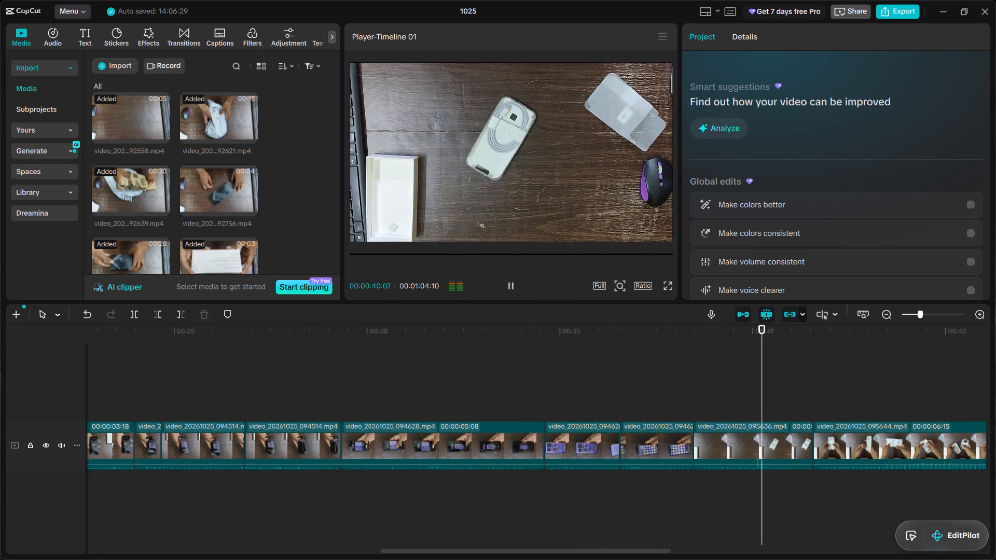
click(737, 401)
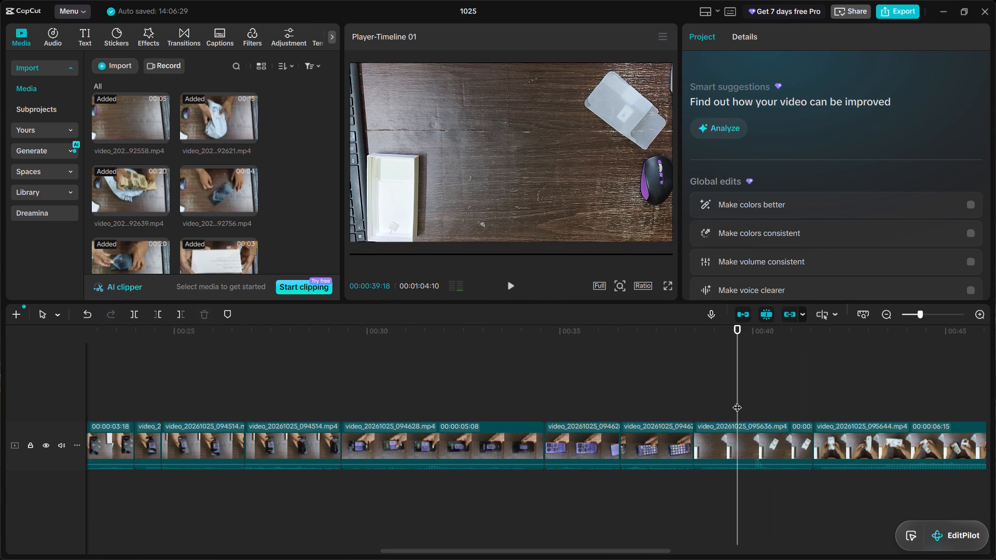
click(749, 401)
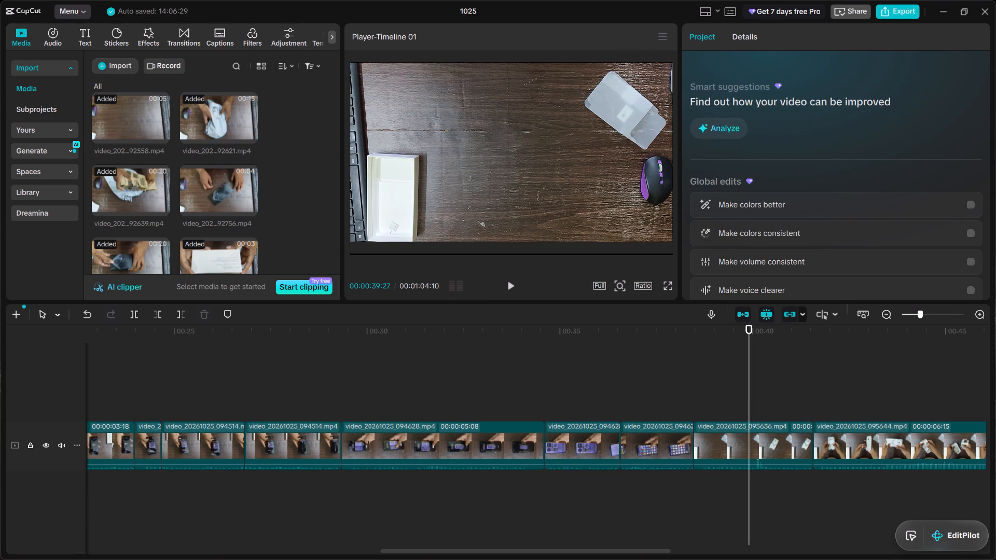
double_click(512, 281)
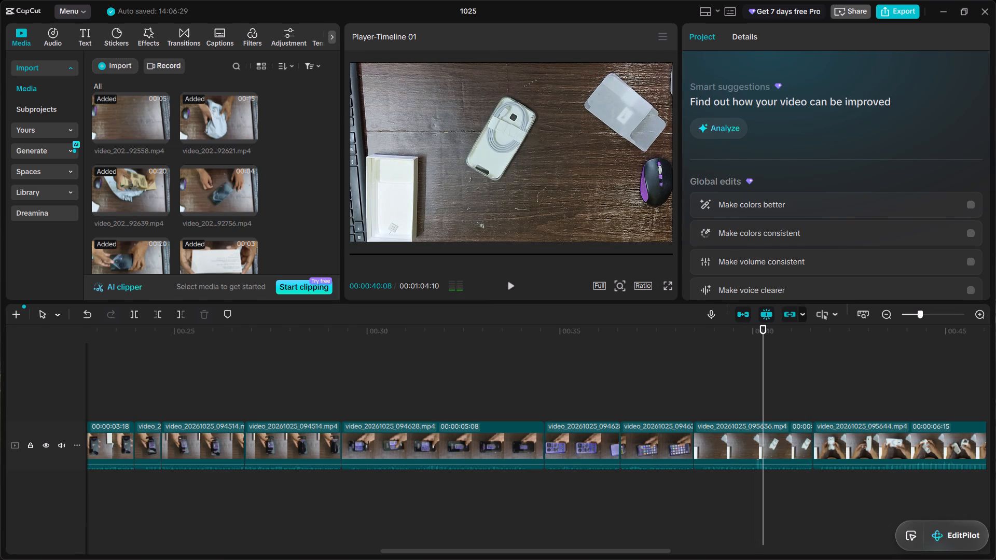
click(755, 410)
click(749, 410)
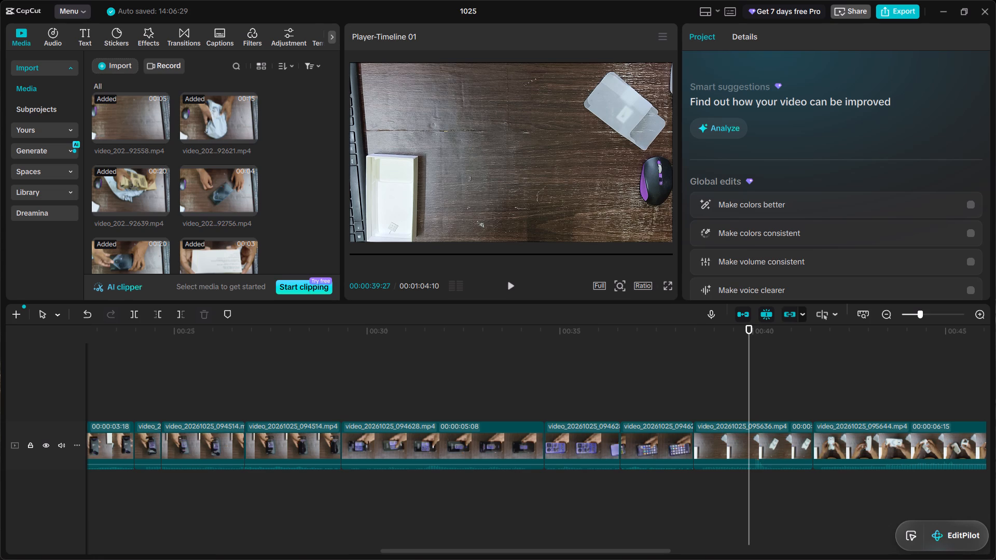
click(155, 314)
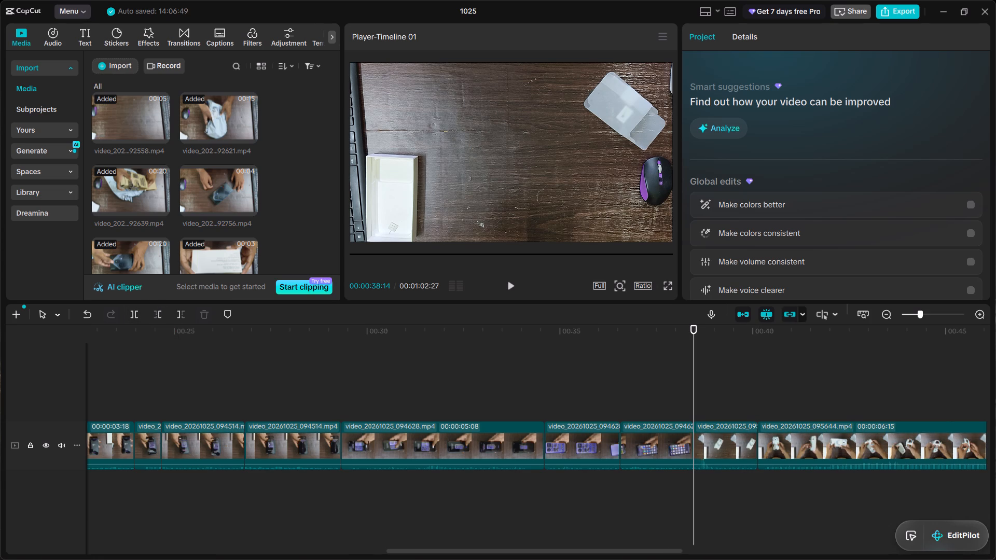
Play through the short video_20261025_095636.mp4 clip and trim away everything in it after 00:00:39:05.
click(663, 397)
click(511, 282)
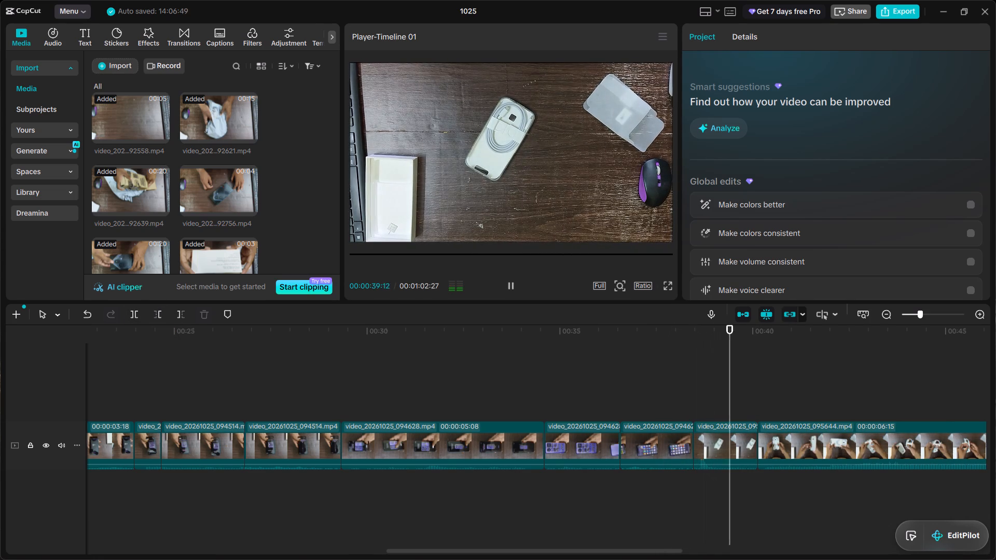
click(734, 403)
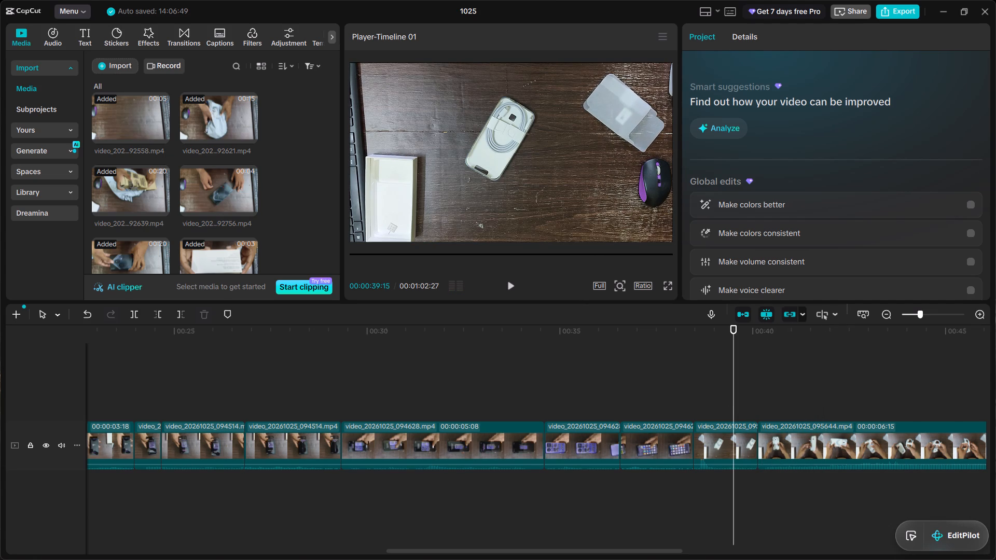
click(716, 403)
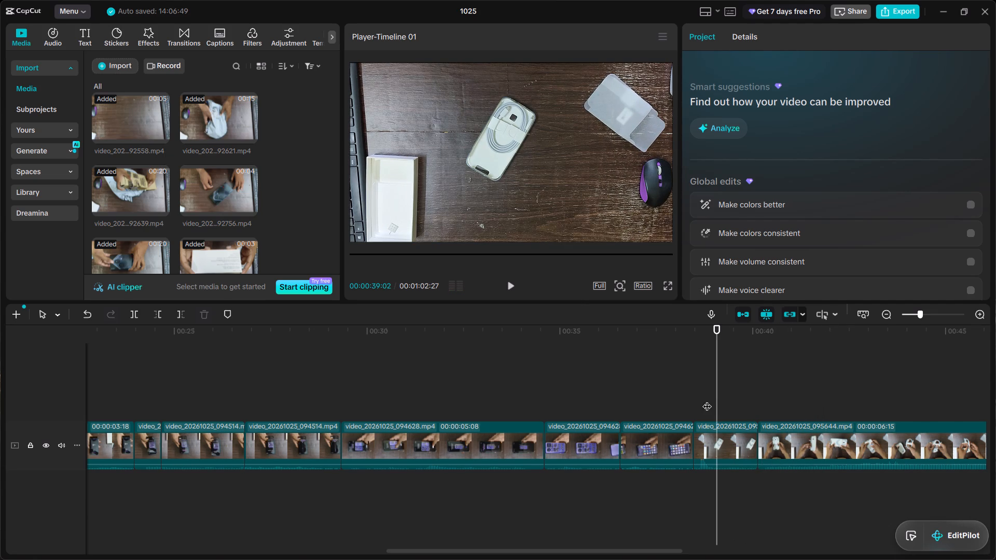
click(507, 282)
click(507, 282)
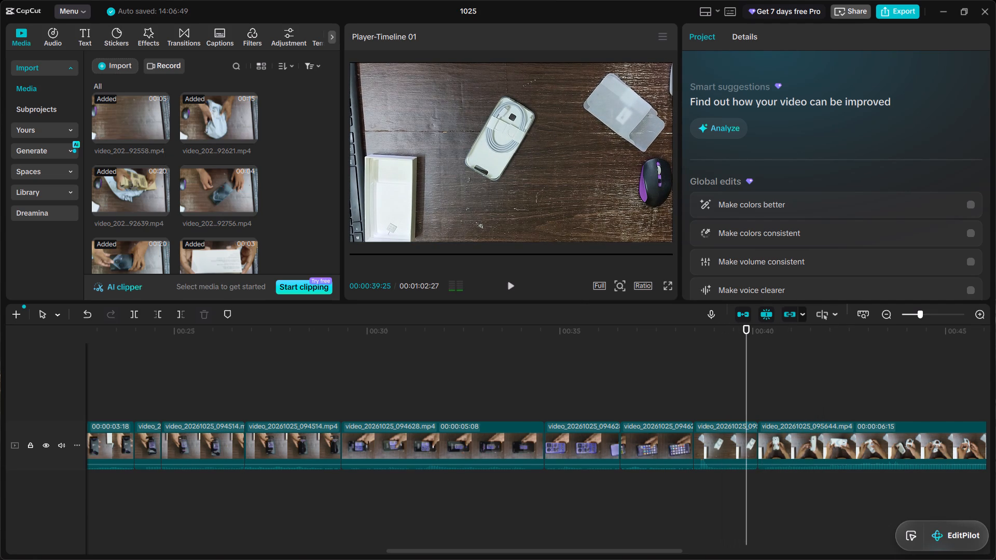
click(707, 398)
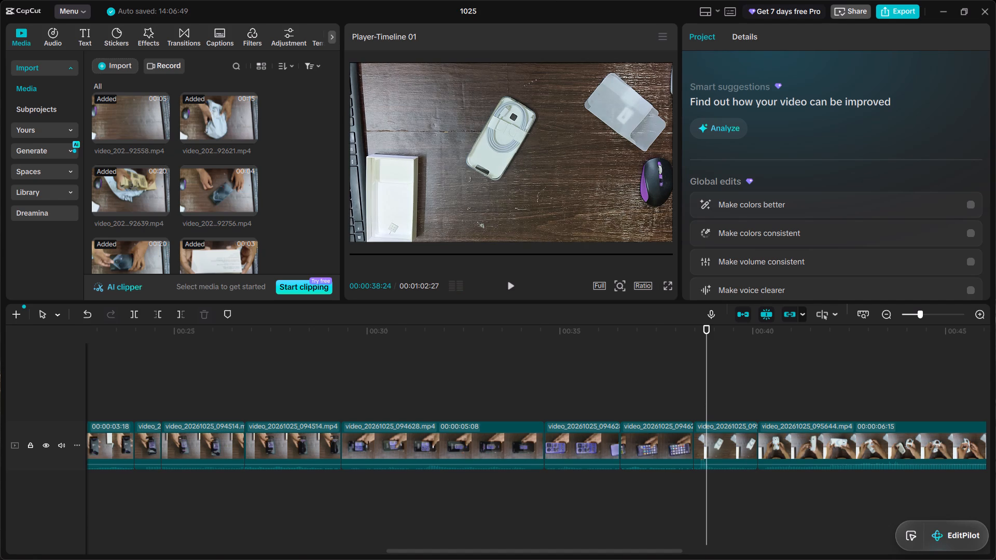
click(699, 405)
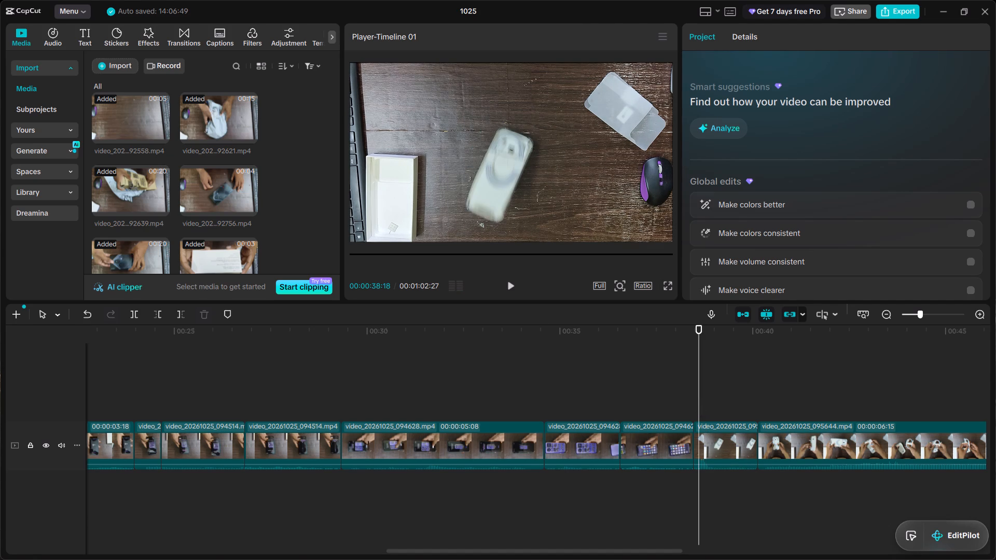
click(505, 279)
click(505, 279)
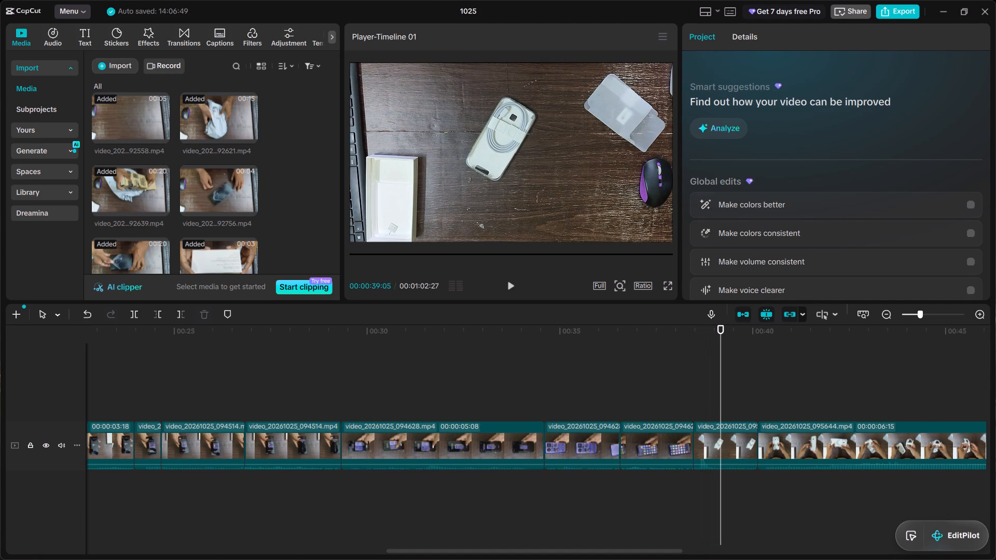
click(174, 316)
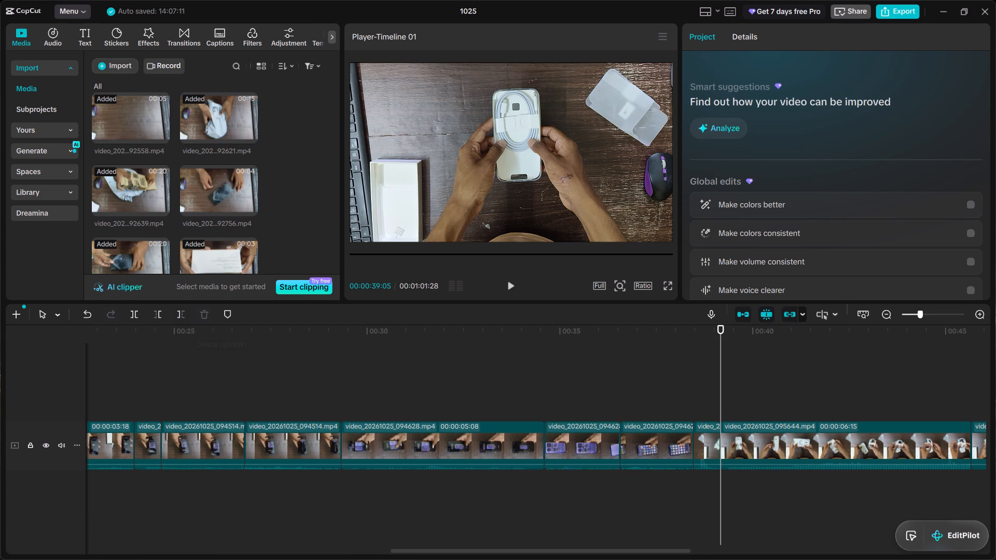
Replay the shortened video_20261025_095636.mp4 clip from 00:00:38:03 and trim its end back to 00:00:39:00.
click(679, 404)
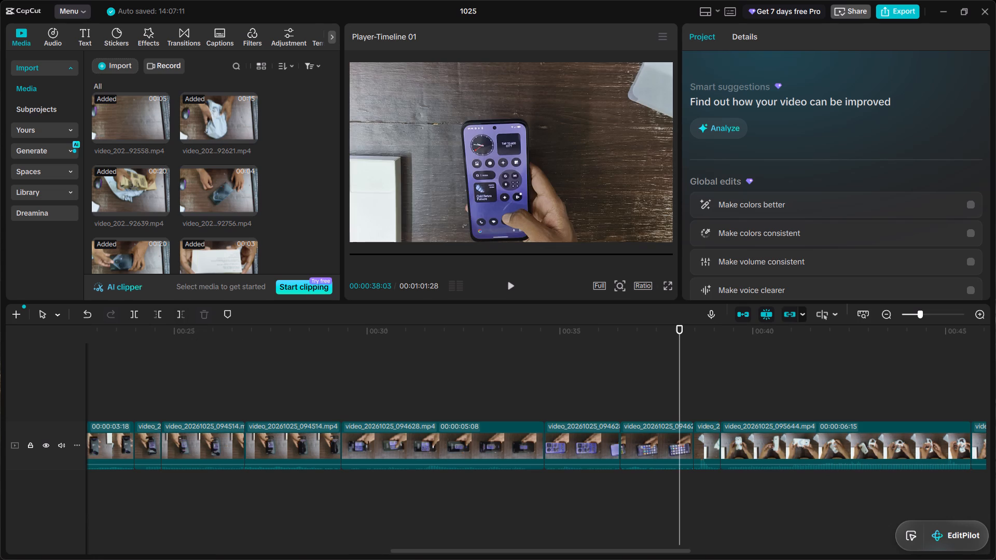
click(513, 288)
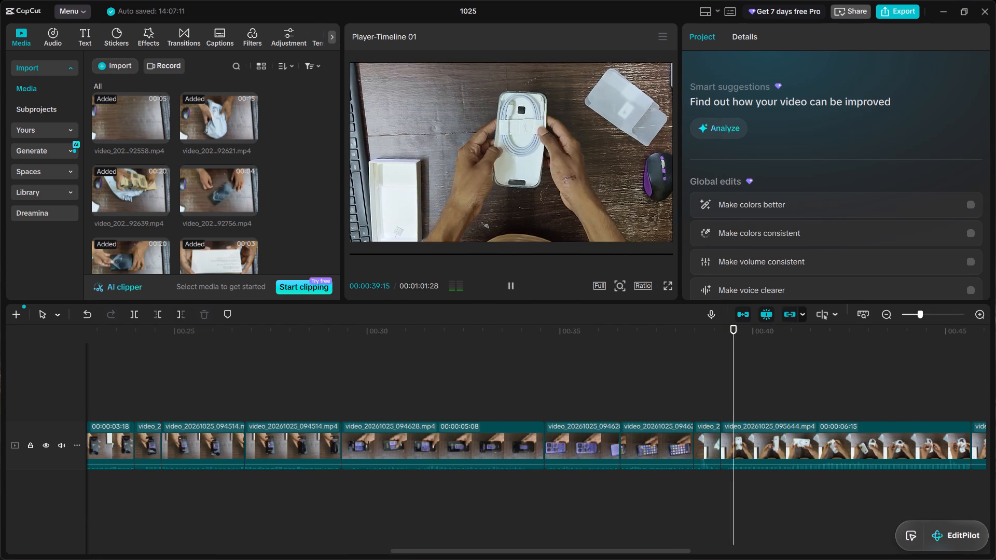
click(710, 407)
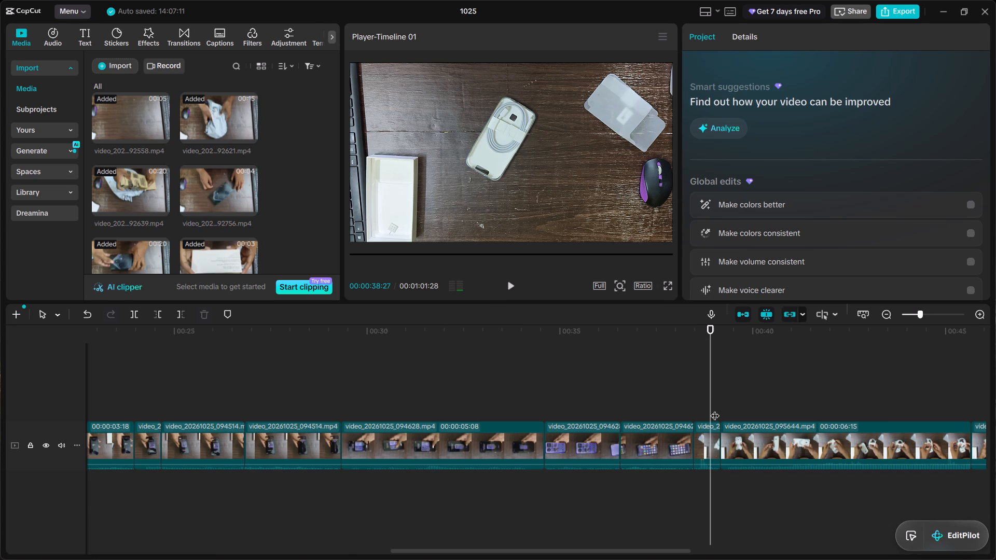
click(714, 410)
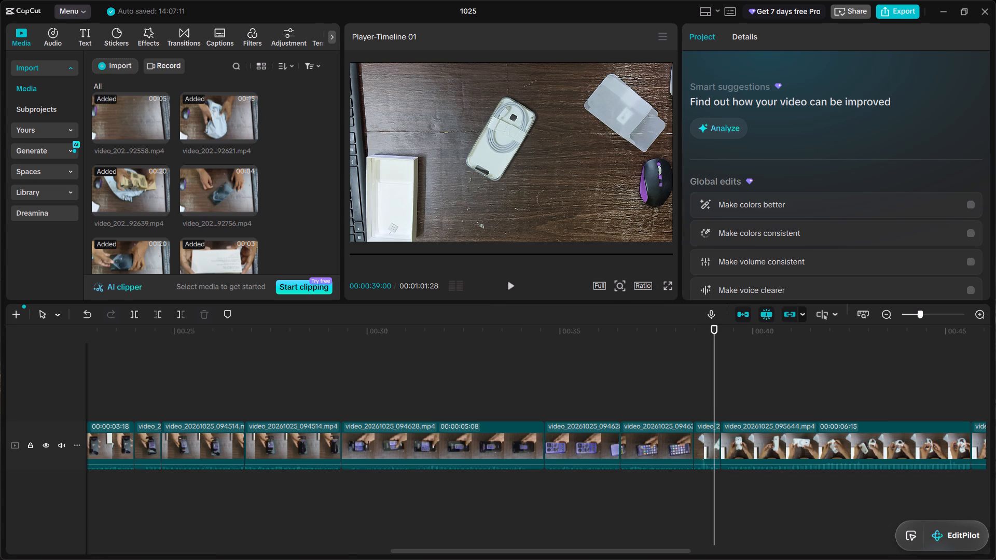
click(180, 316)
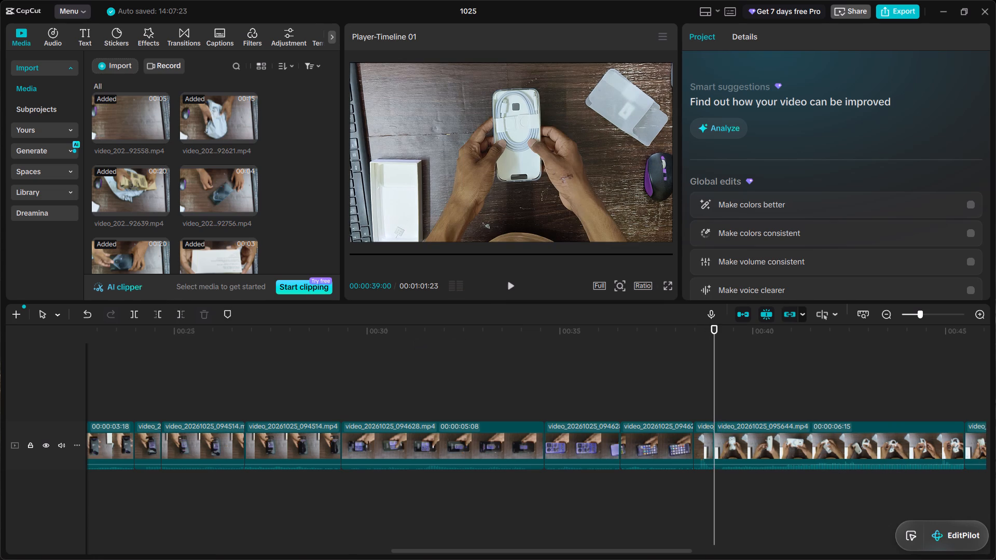
Replay from 00:00:38:08 and trim away the end of the video_20261025_095636.mp4 clip after 00:00:38:26.
click(686, 409)
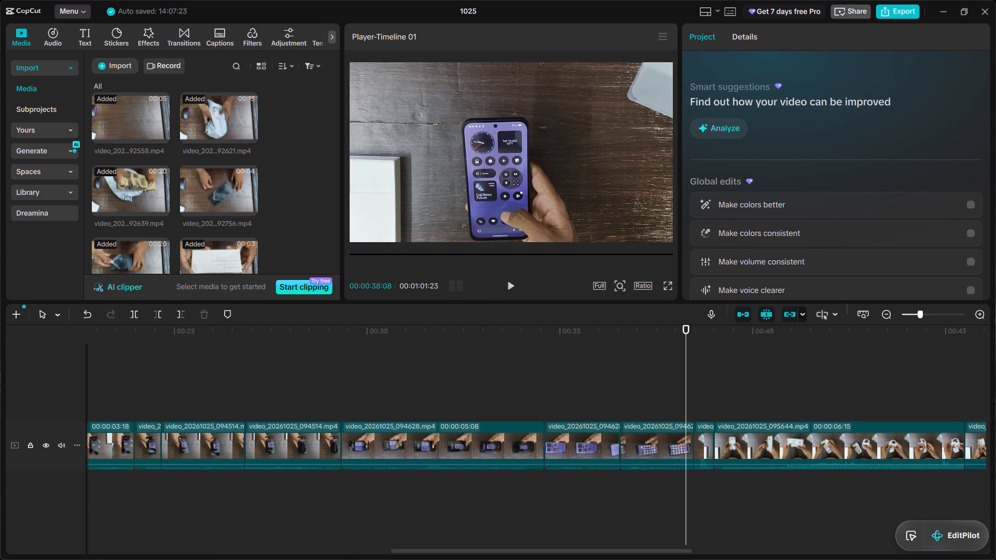
click(510, 284)
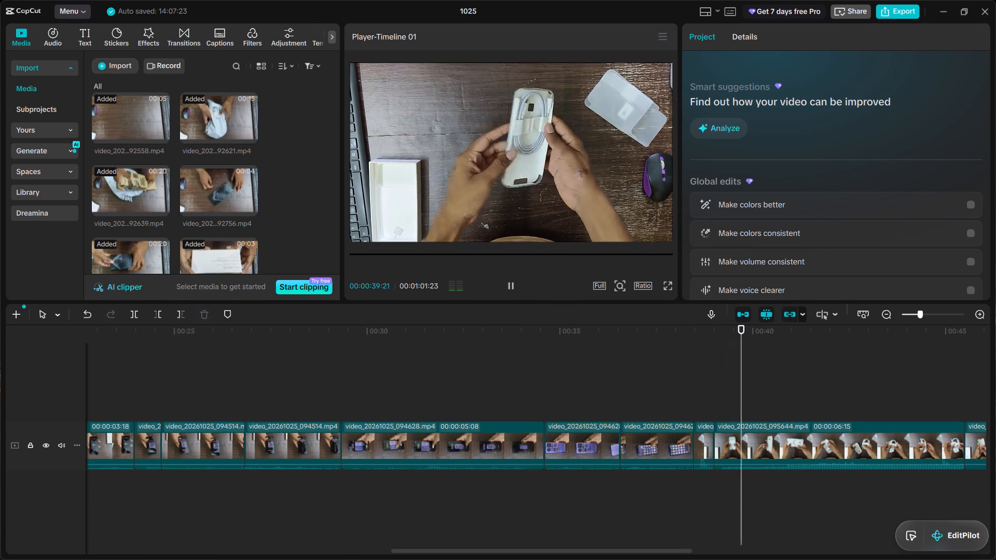
double_click(710, 409)
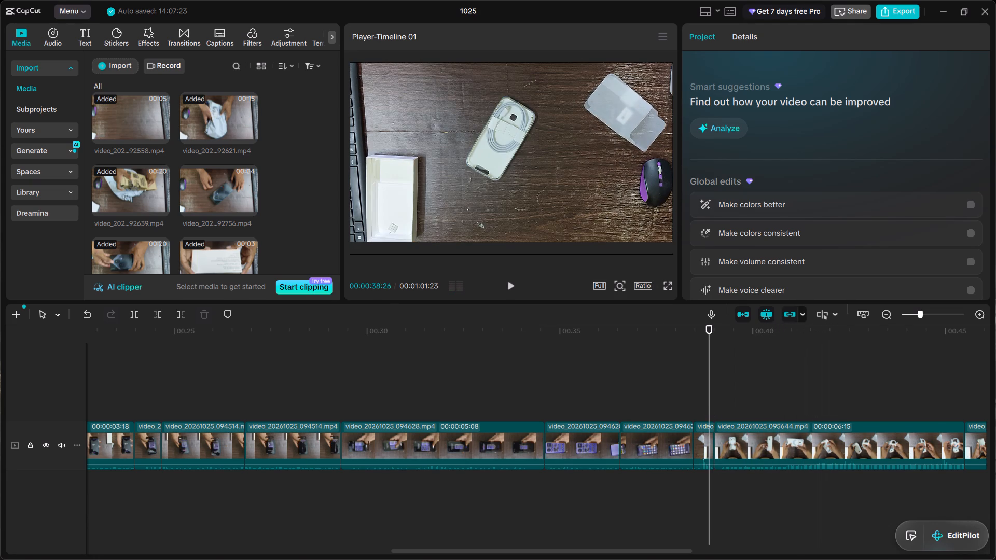
click(179, 313)
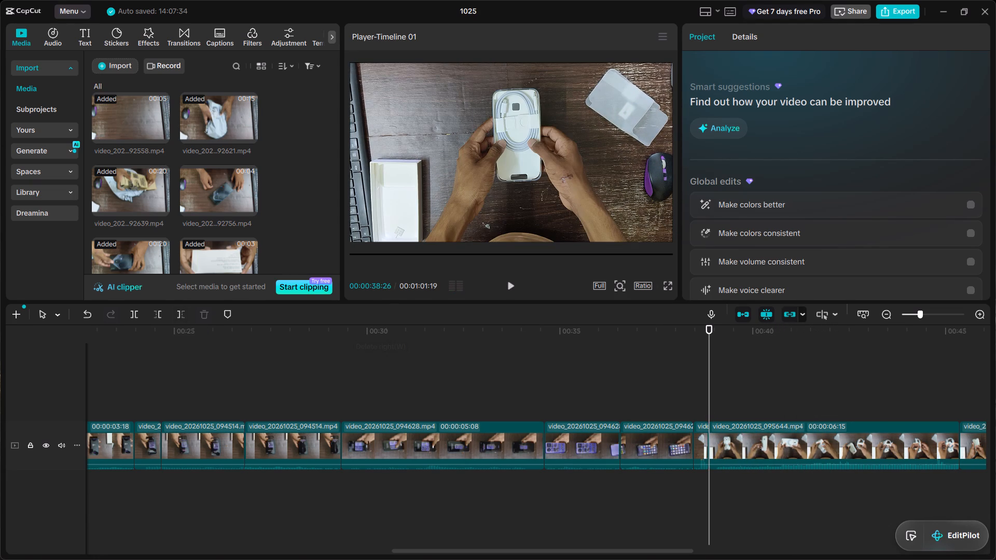
Replay the cut into the video_20261025_095644.mp4 clip and split that clip at 00:00:40:18, where the phone case is being tilted.
click(687, 416)
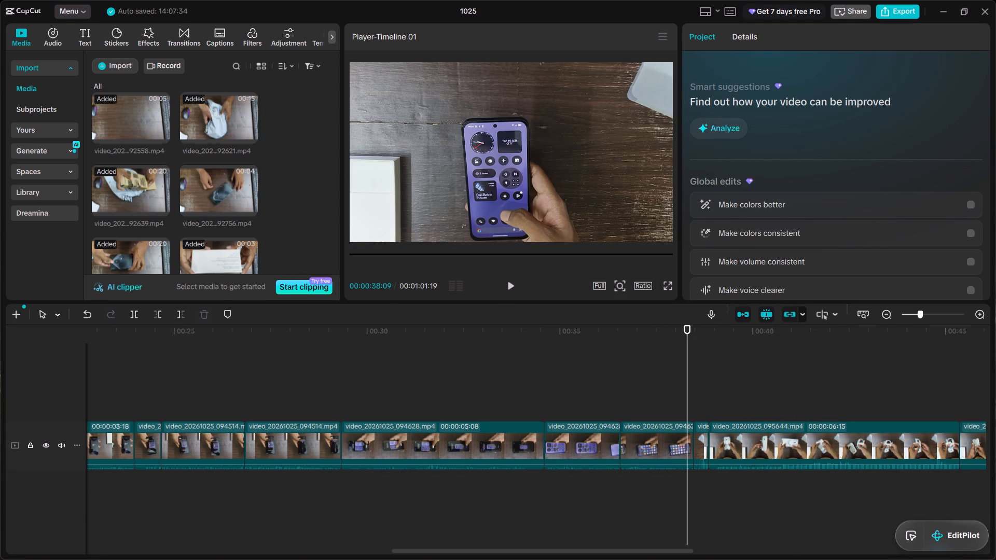
click(514, 280)
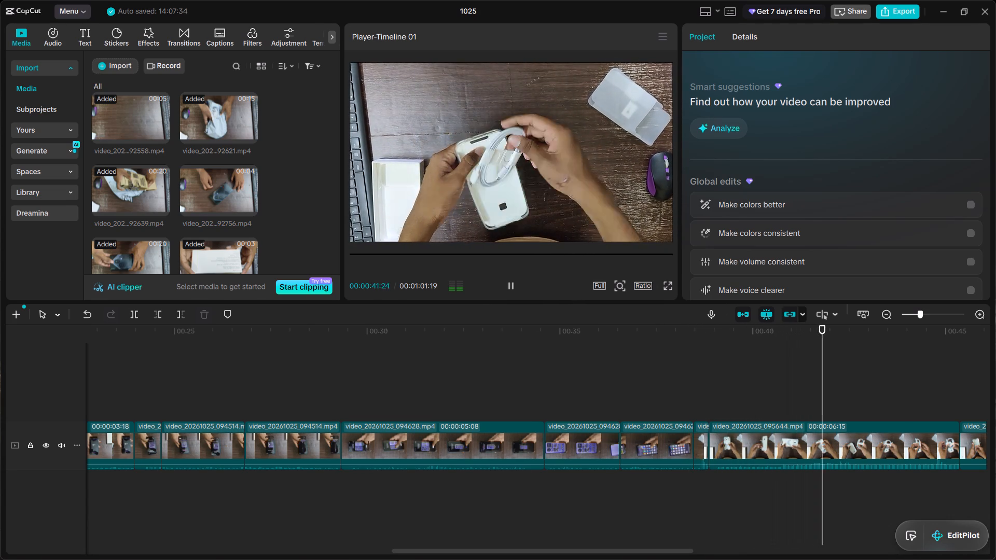
click(694, 410)
click(684, 408)
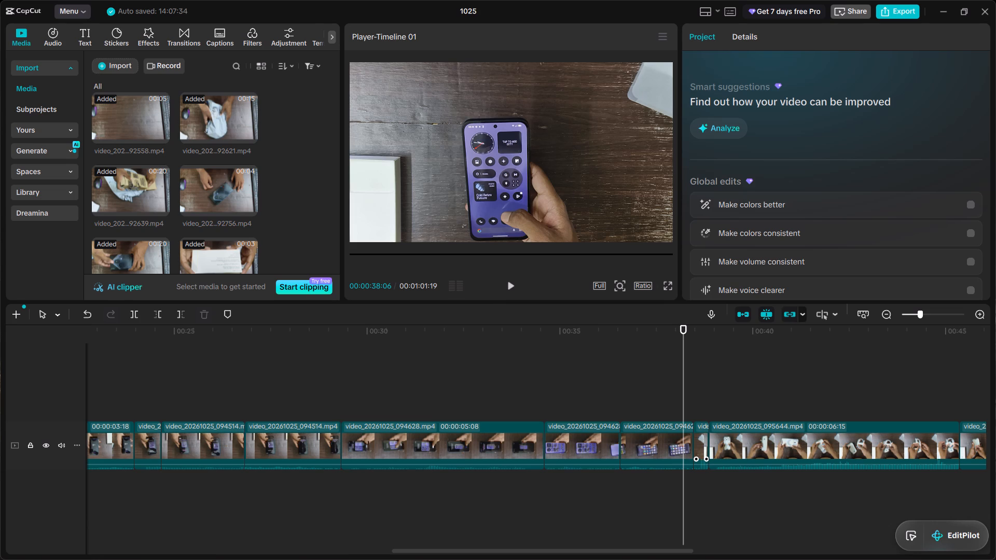
click(510, 286)
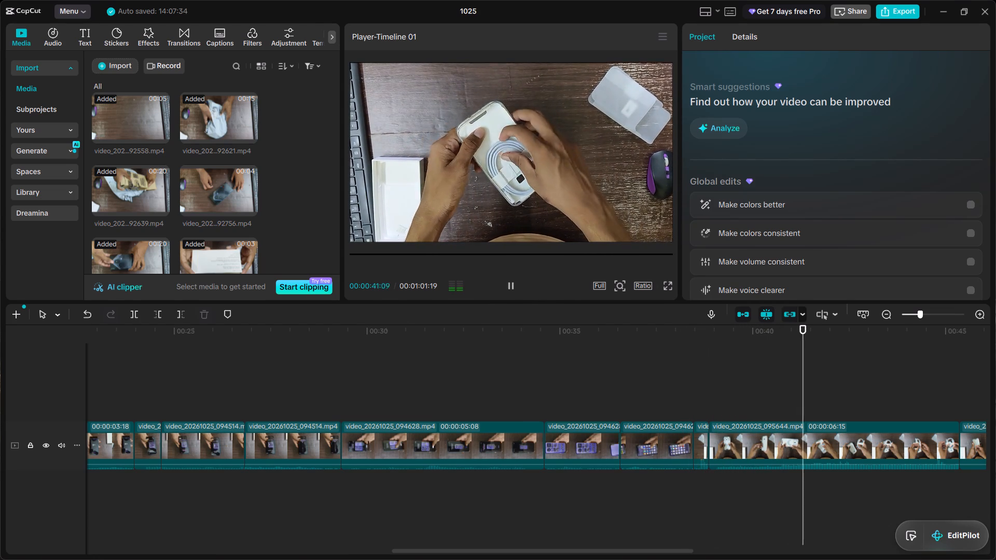
click(734, 402)
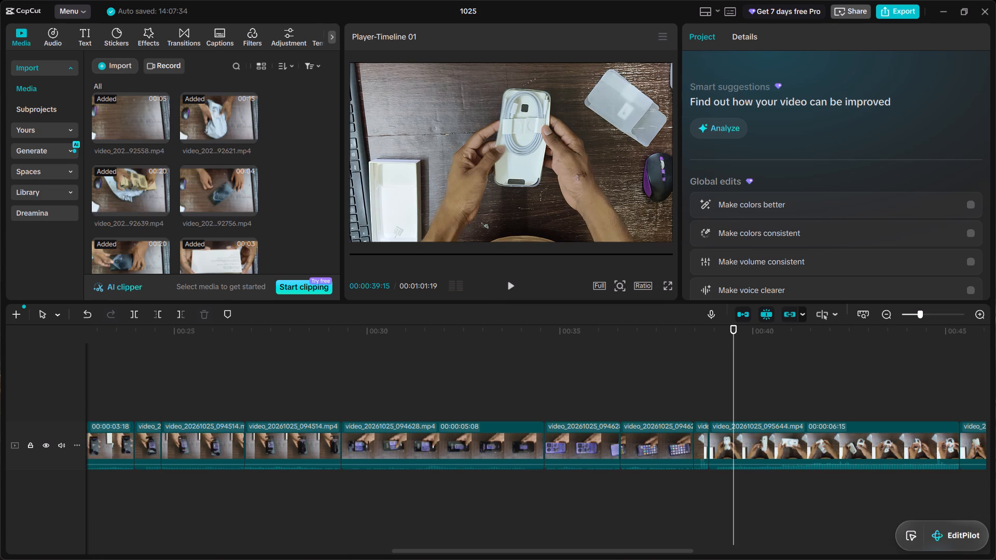
click(700, 405)
click(513, 288)
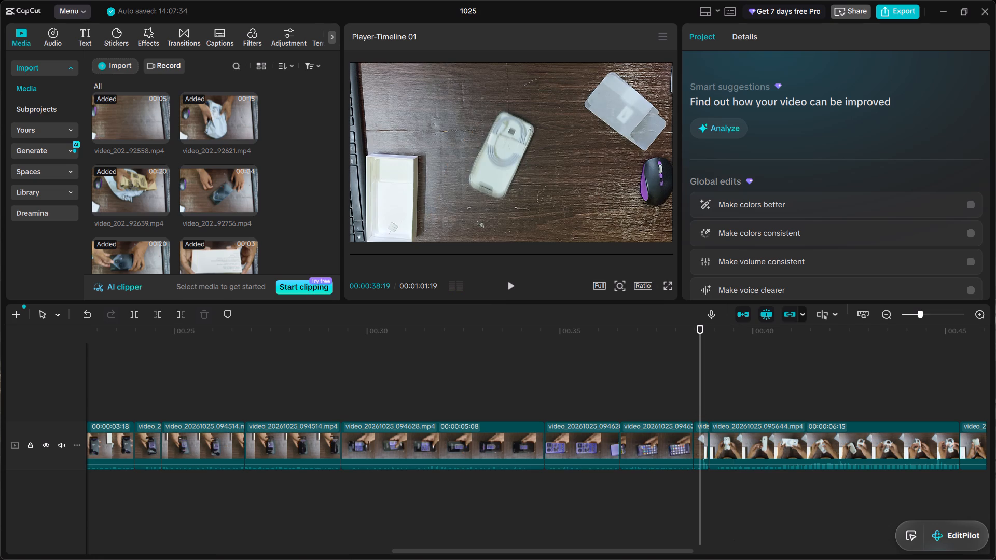
click(513, 288)
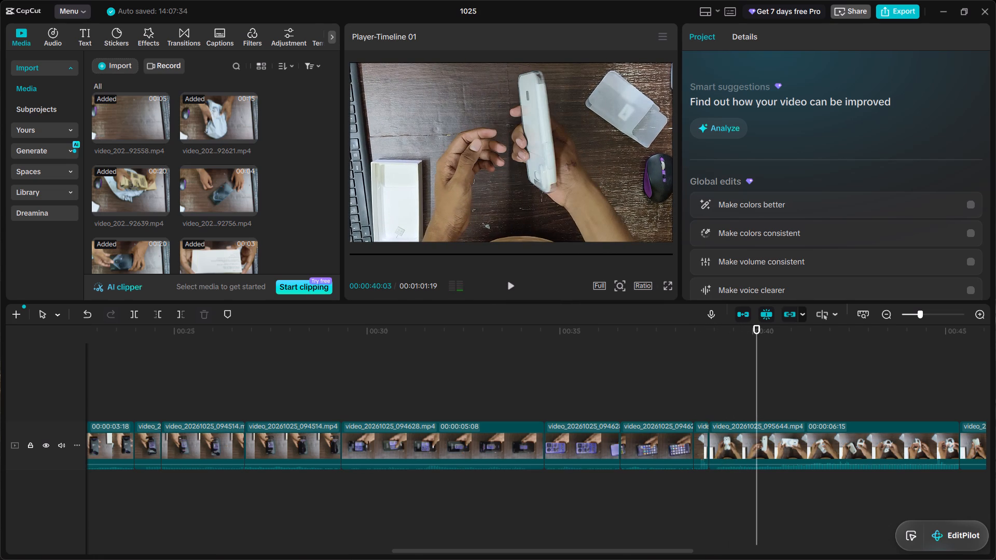
click(513, 288)
click(513, 288)
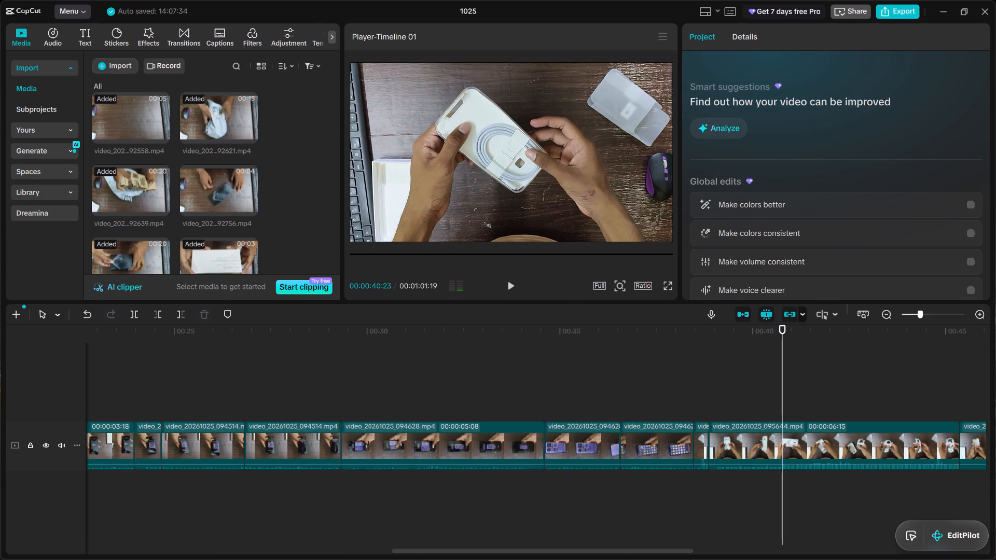
click(776, 407)
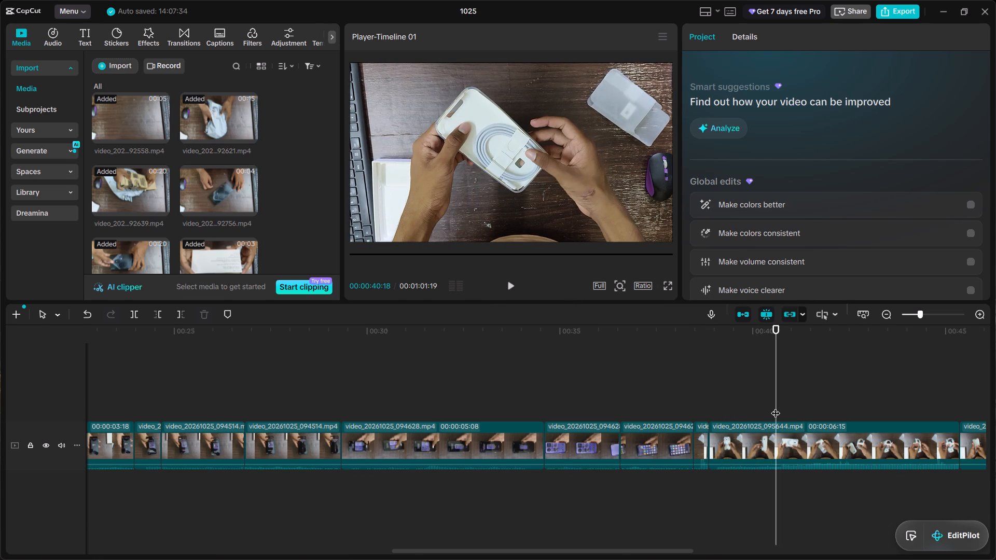
click(131, 322)
Replay the cut into video_20261025_095644.mp4 repeatedly and examine how the case movement flows across the split at 00:00:40:18.
click(740, 397)
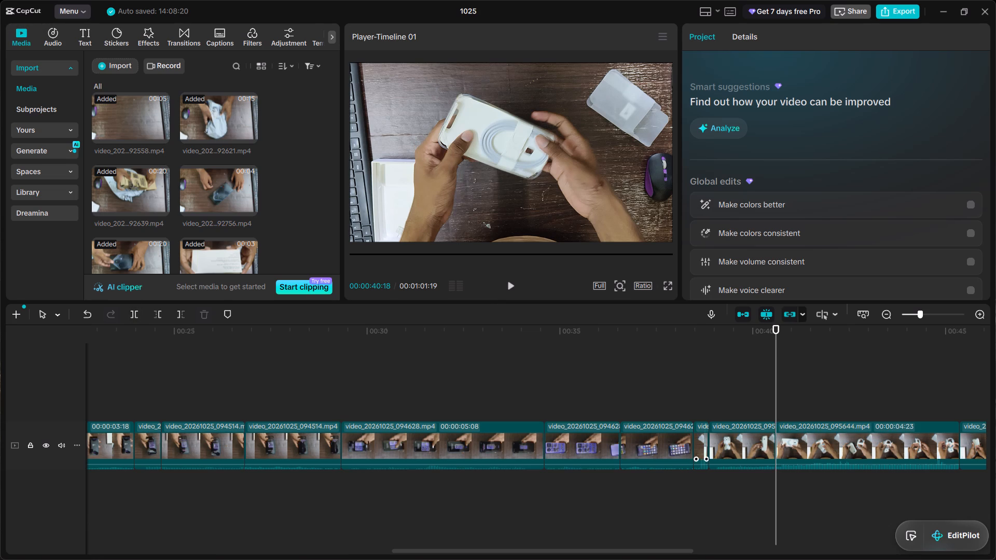
click(509, 284)
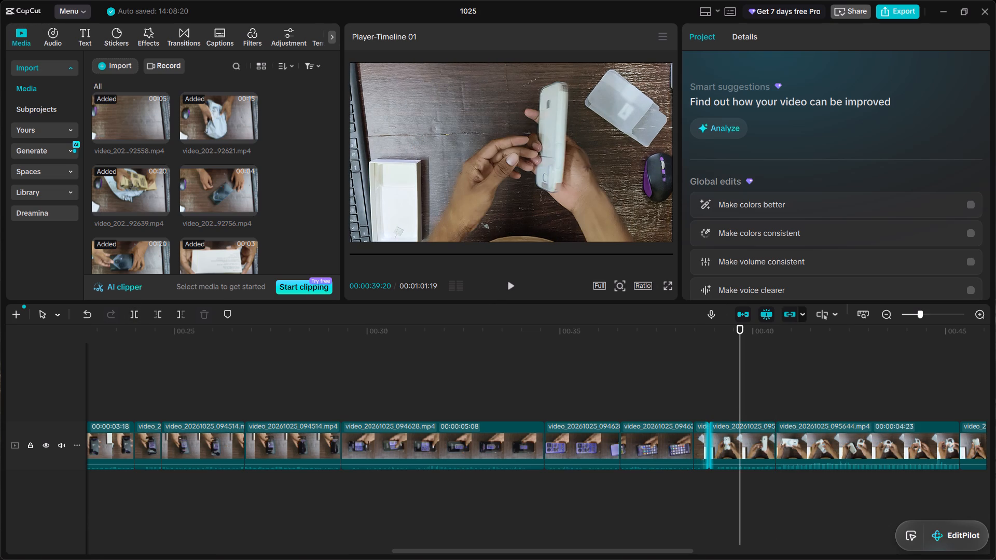
click(509, 284)
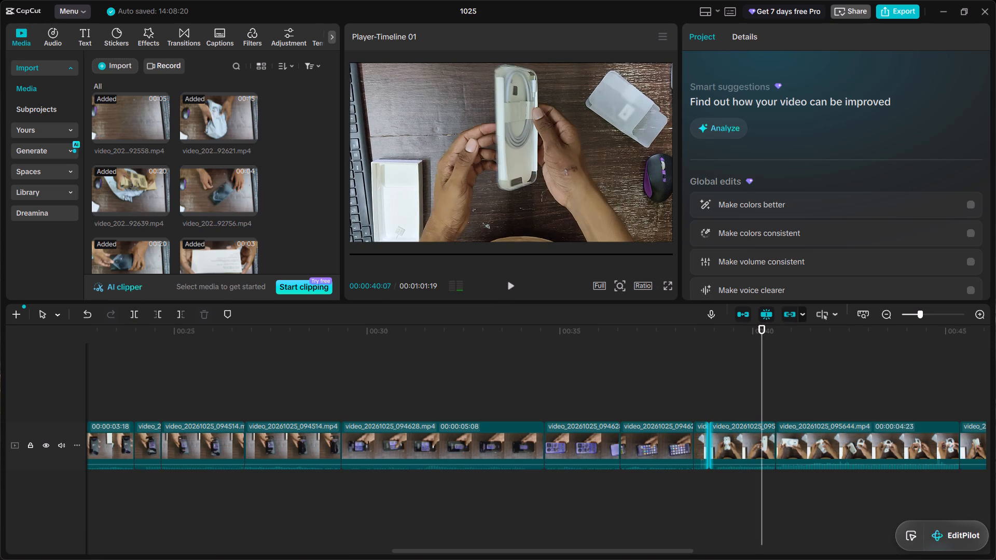
click(509, 284)
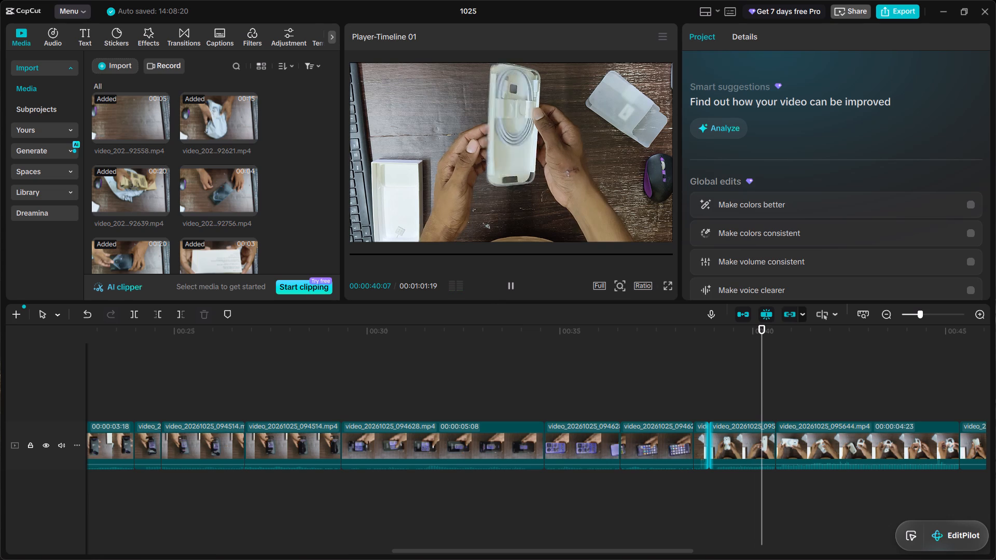
click(509, 284)
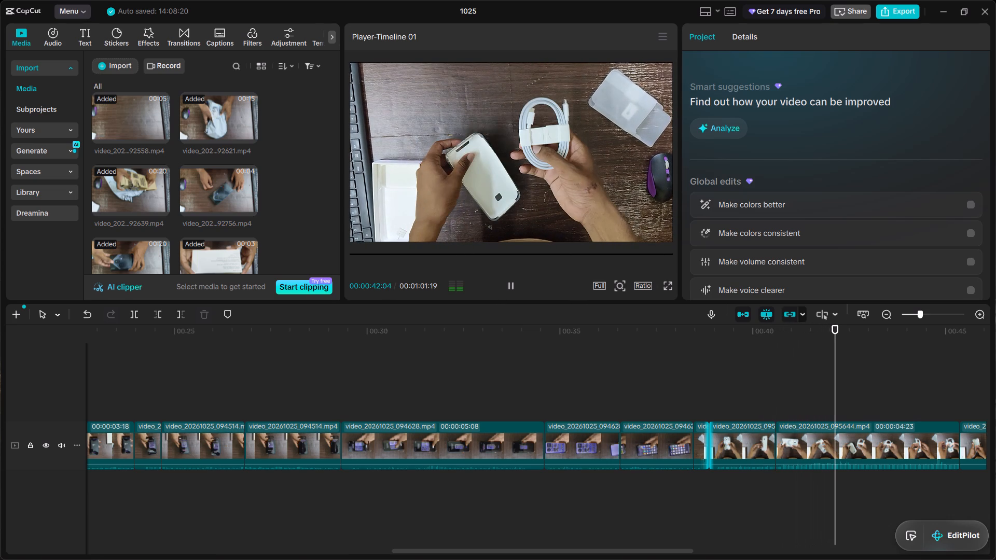
click(757, 406)
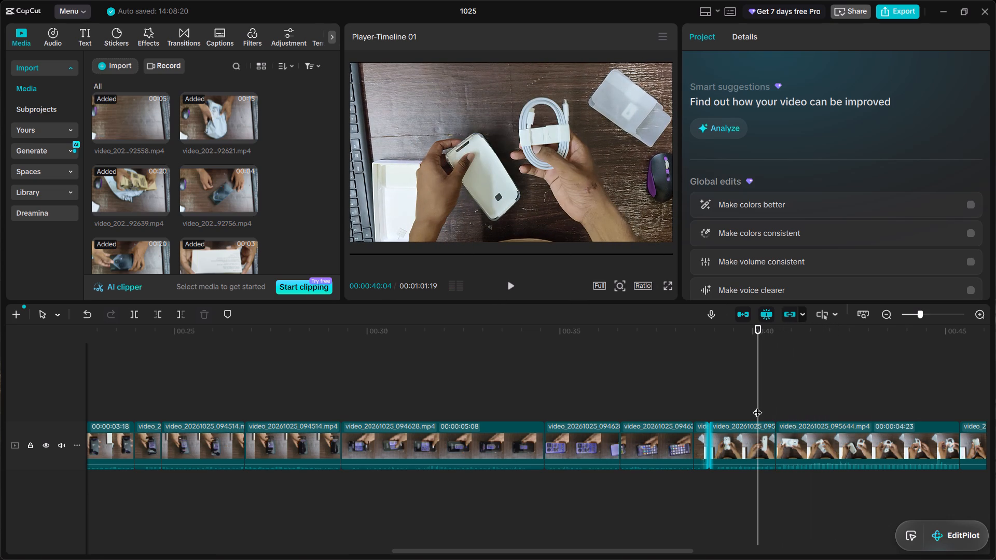
click(506, 279)
click(506, 279)
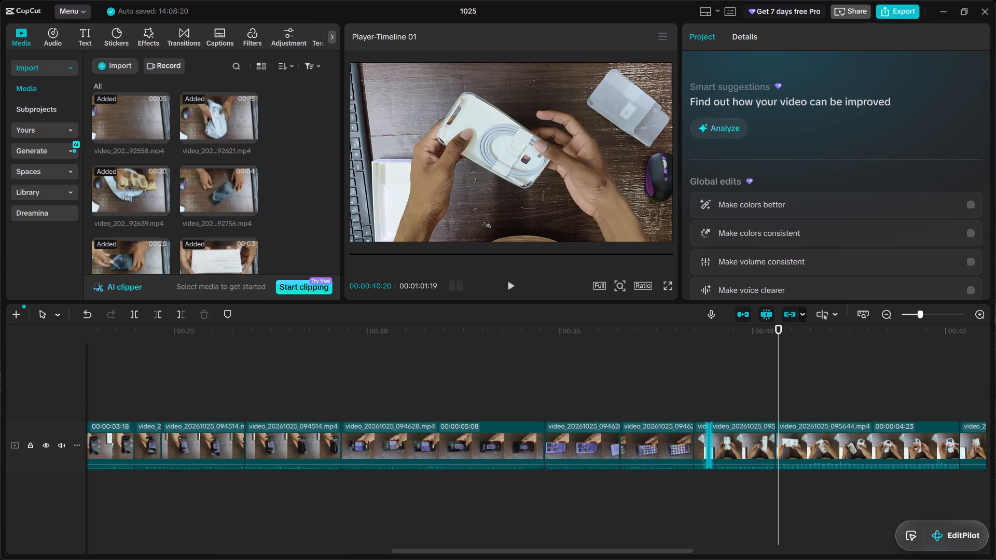
click(702, 396)
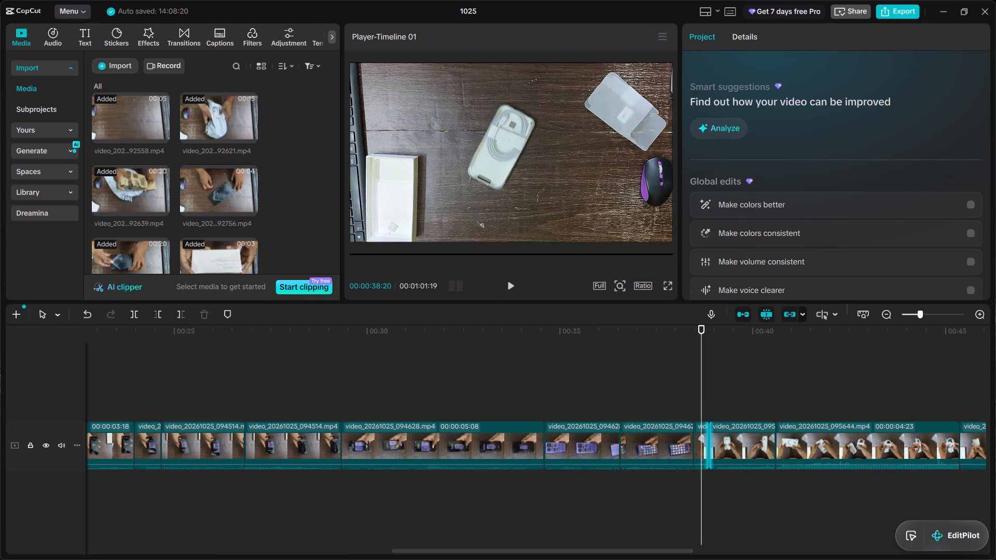
click(507, 287)
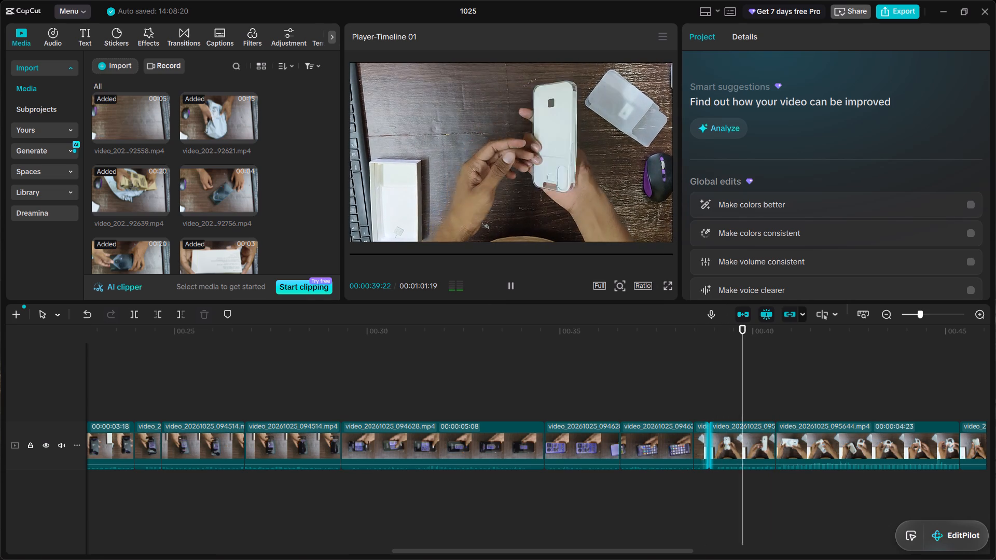
click(507, 287)
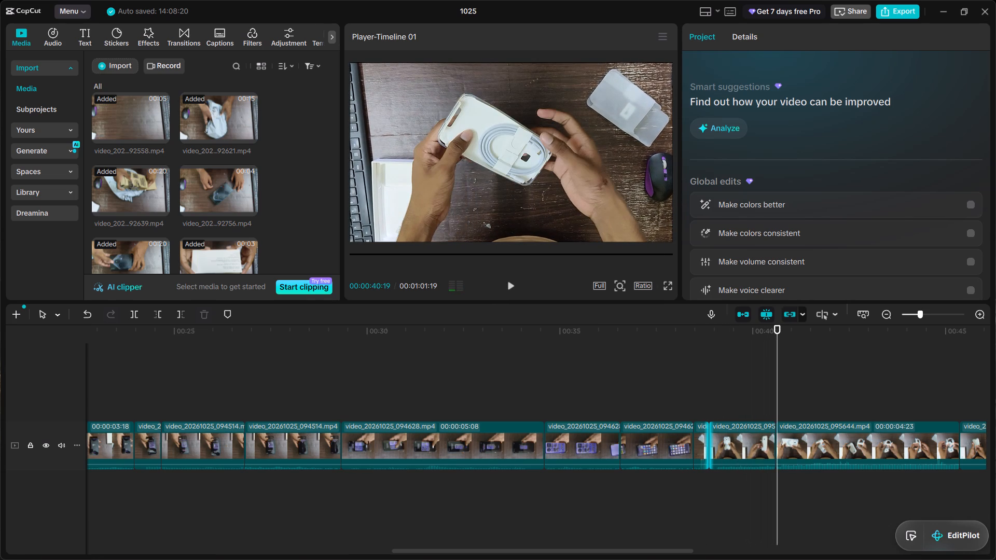
click(699, 391)
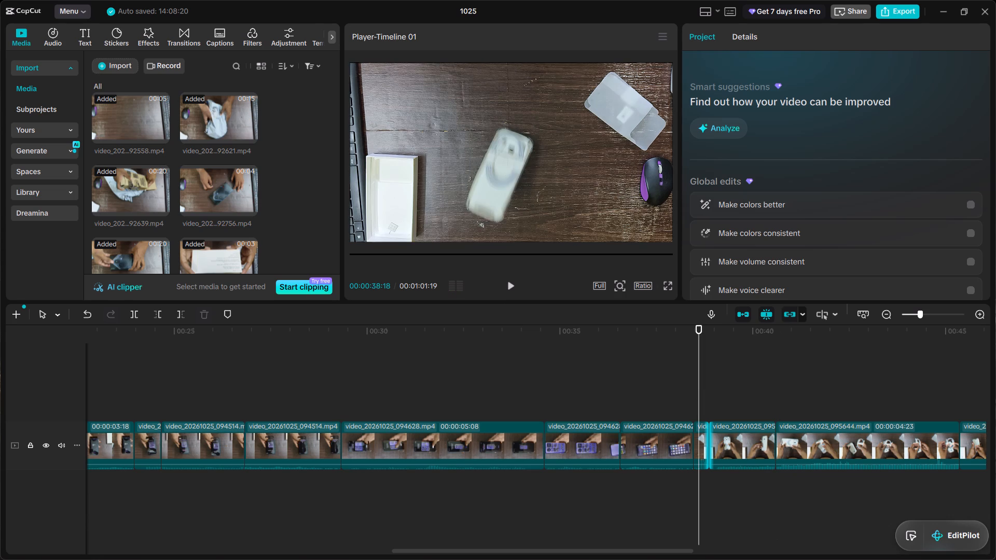
drag(516, 296, 509, 286)
click(509, 286)
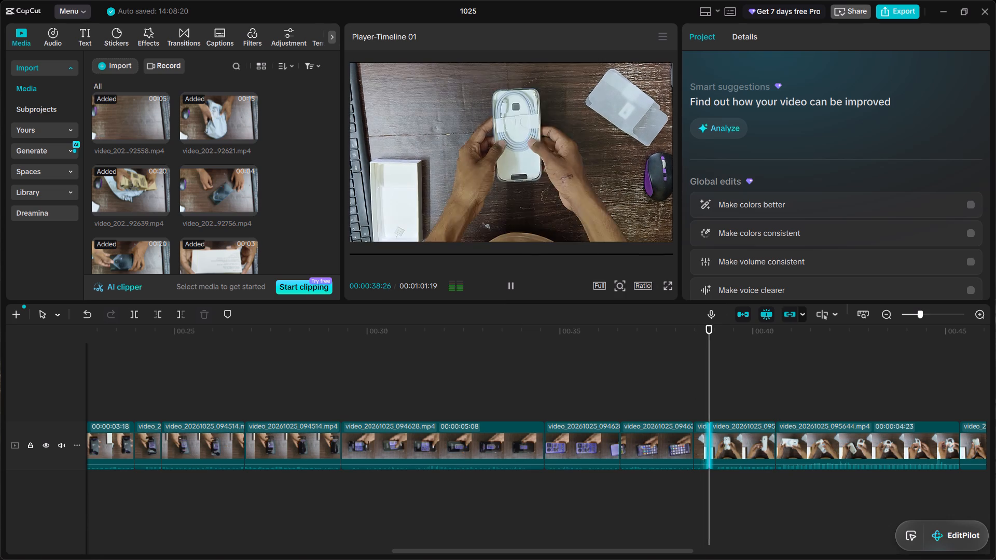
click(509, 286)
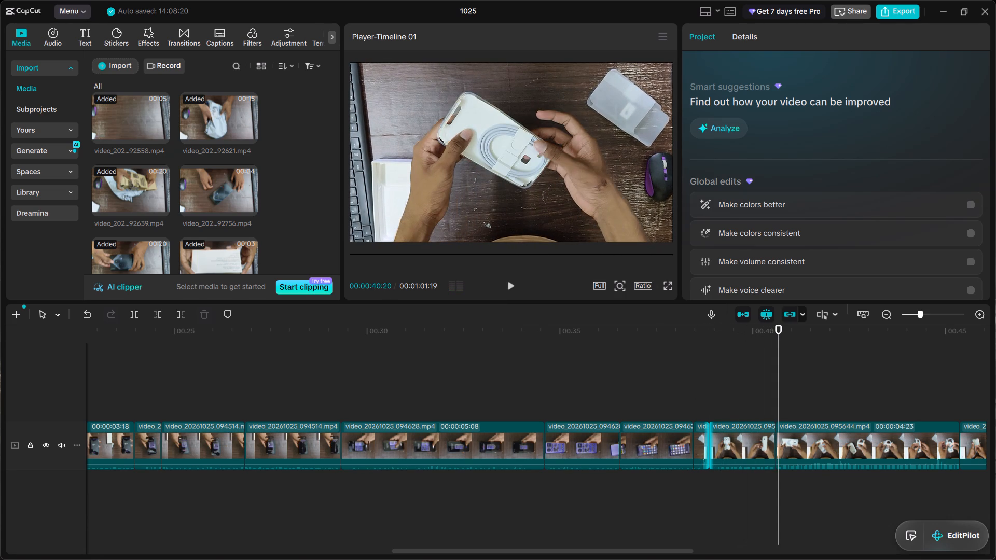
Replay the end of the first video_20261025_095644.mp4 segment and trim away its part after 00:00:40:11.
click(753, 417)
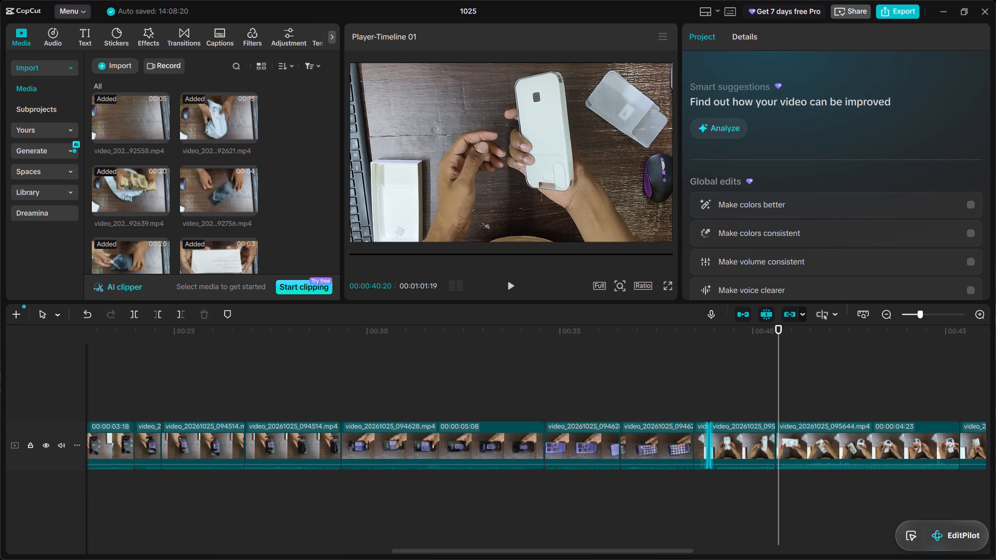
double_click(513, 288)
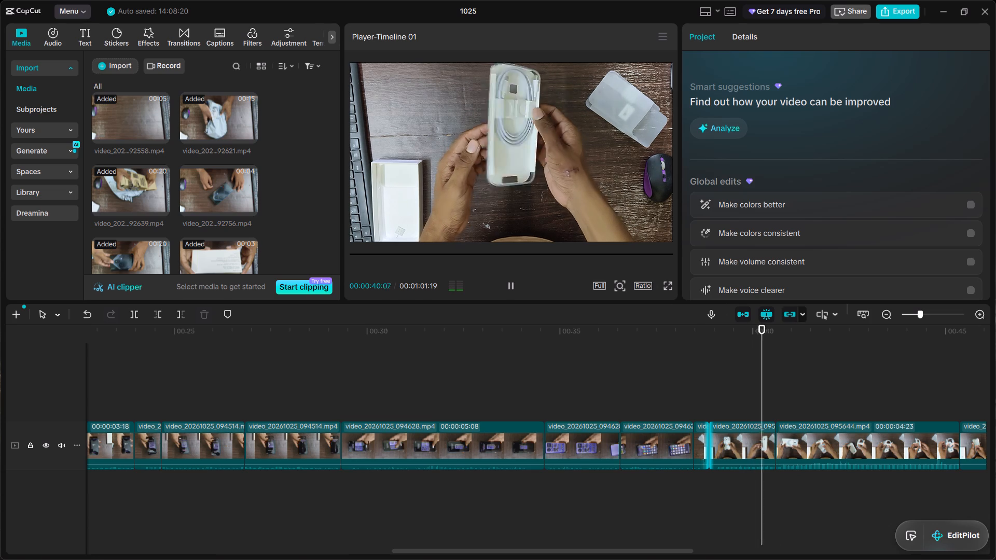
click(177, 317)
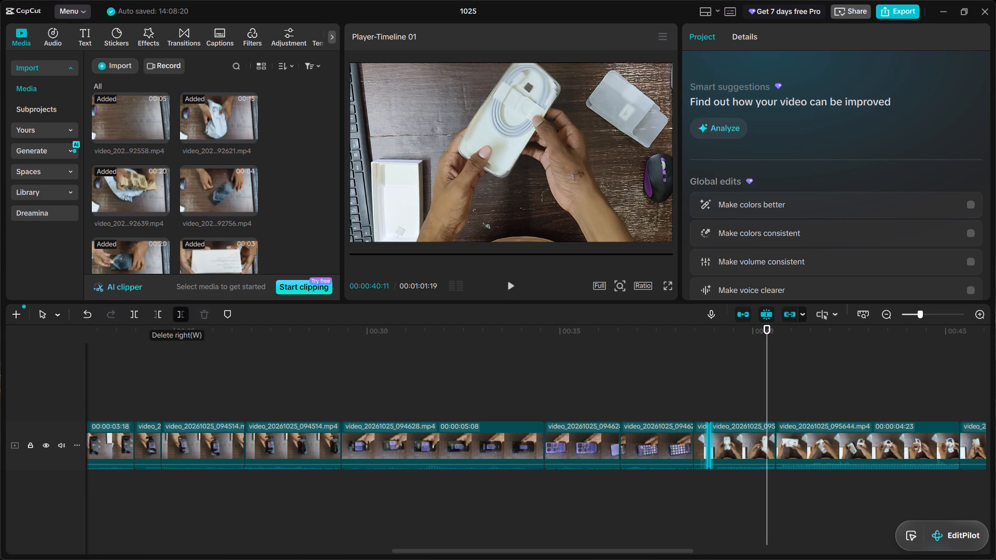
Replay across the shortened cut and trim the end of the first video_20261025_095644.mp4 segment back to 00:00:40:02.
click(705, 412)
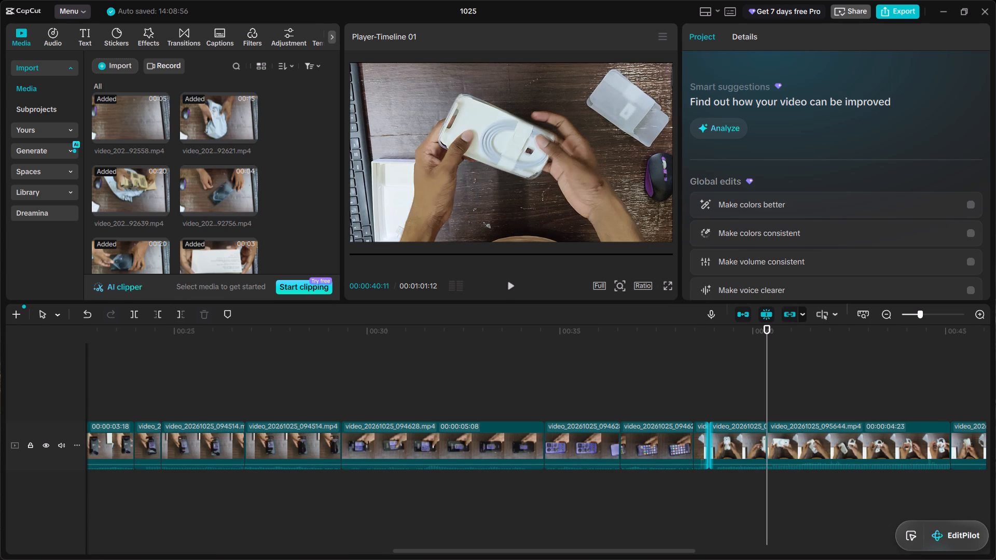
click(510, 279)
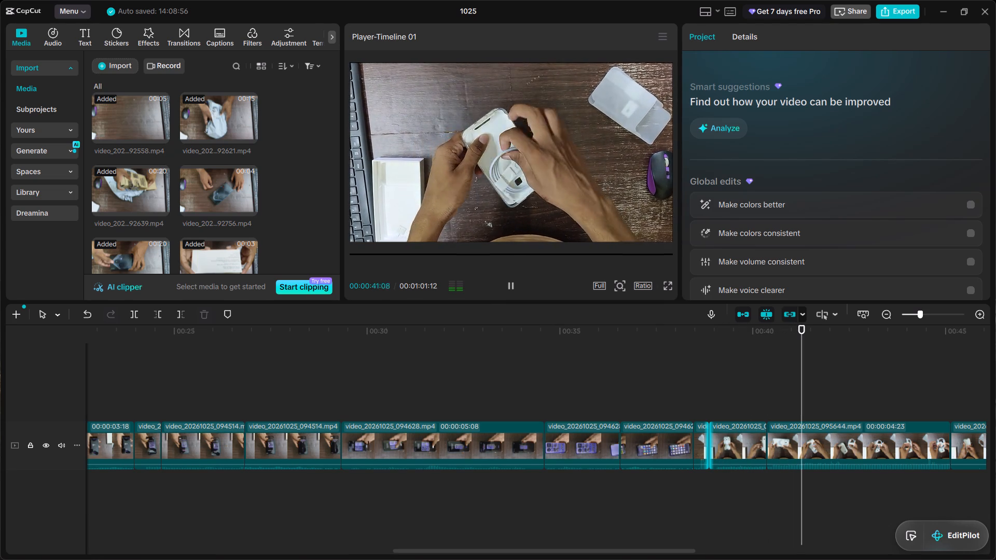
click(746, 408)
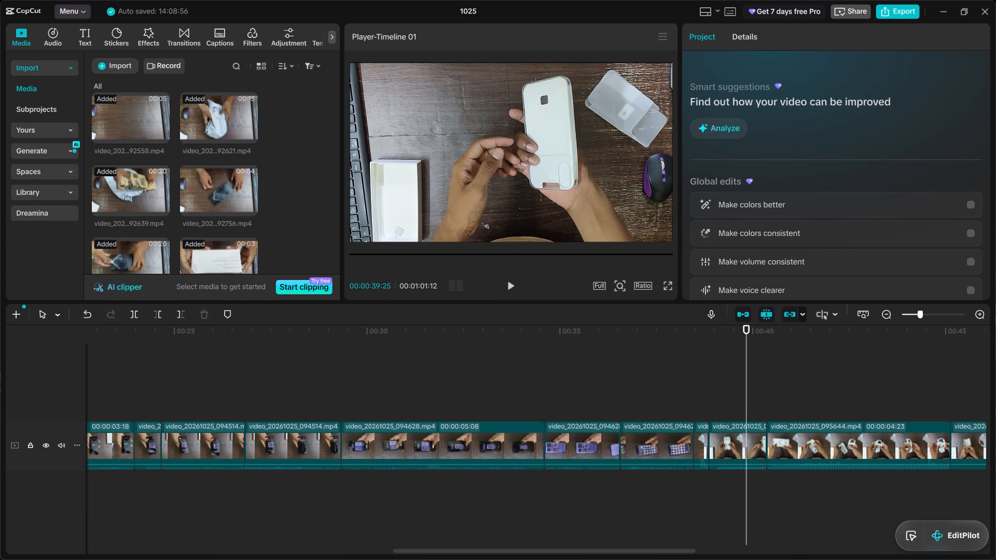
click(755, 411)
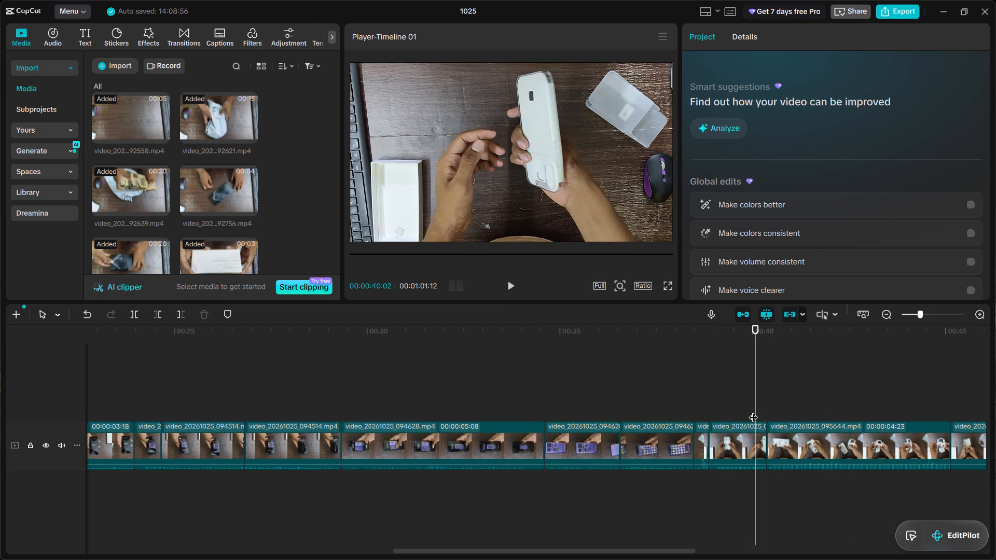
click(177, 317)
Play on into the video_20261025_095734.mp4 clip, and check the cable-handling frames in the second video_20261025_095644.mp4 segment.
click(703, 411)
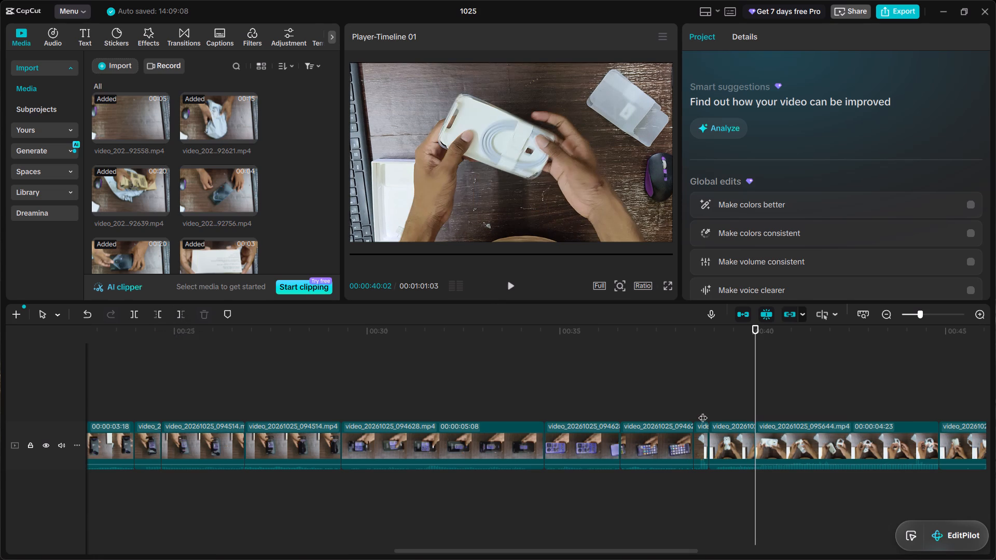
click(508, 284)
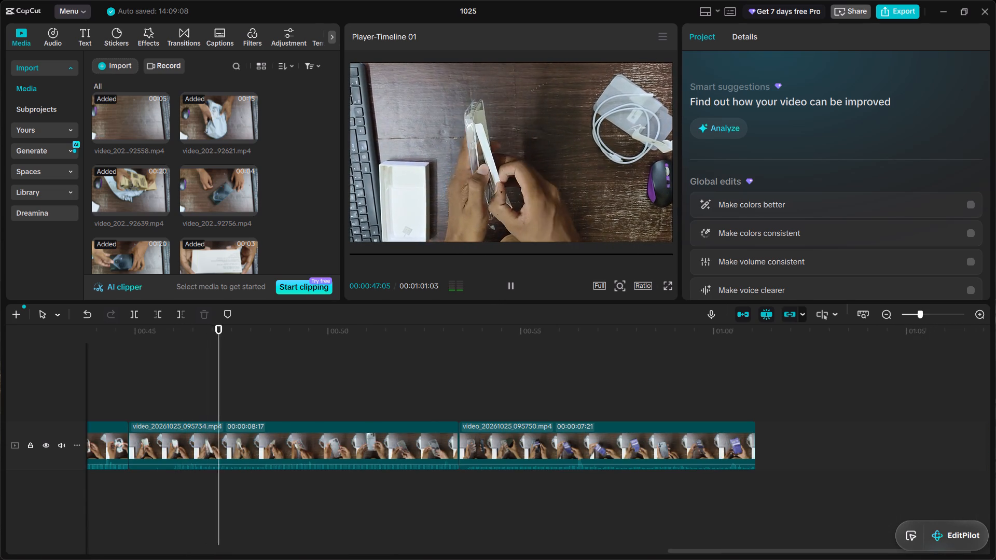
scroll(525, 393, right, 1)
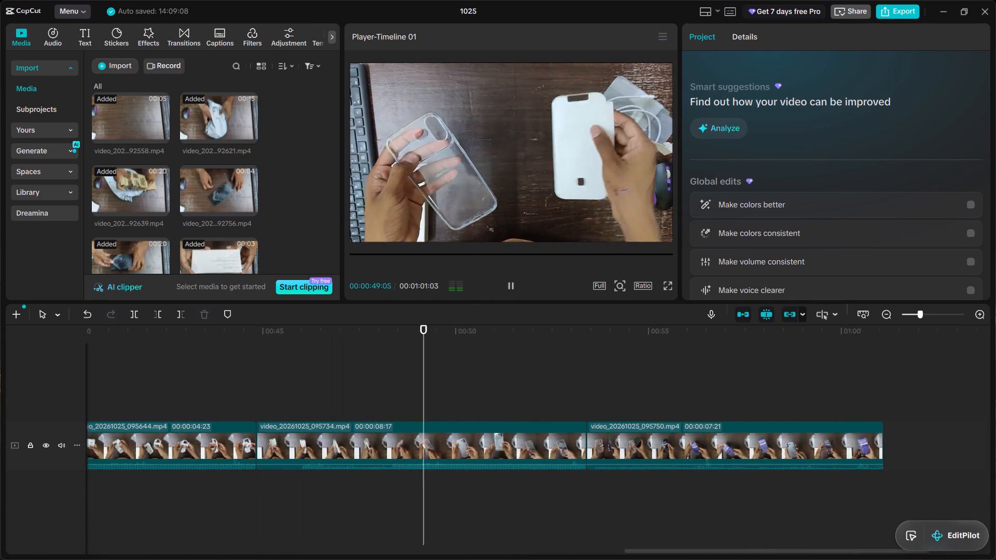
scroll(525, 393, right, 1)
click(399, 391)
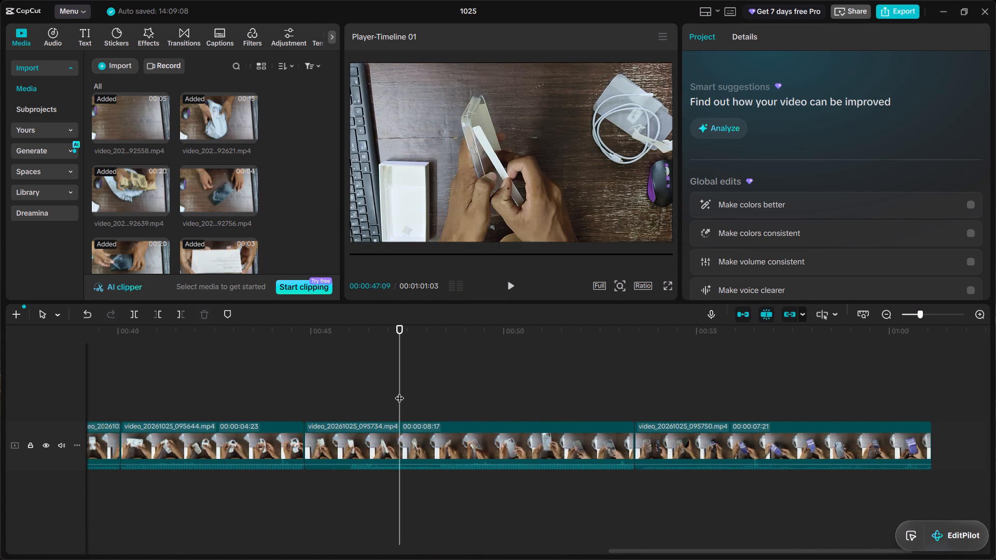
click(349, 399)
click(285, 408)
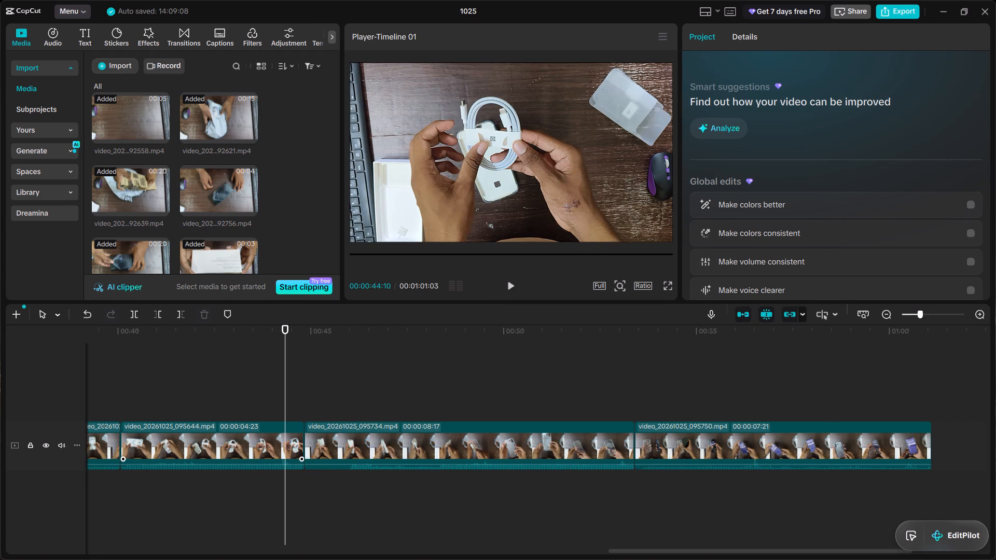
click(254, 409)
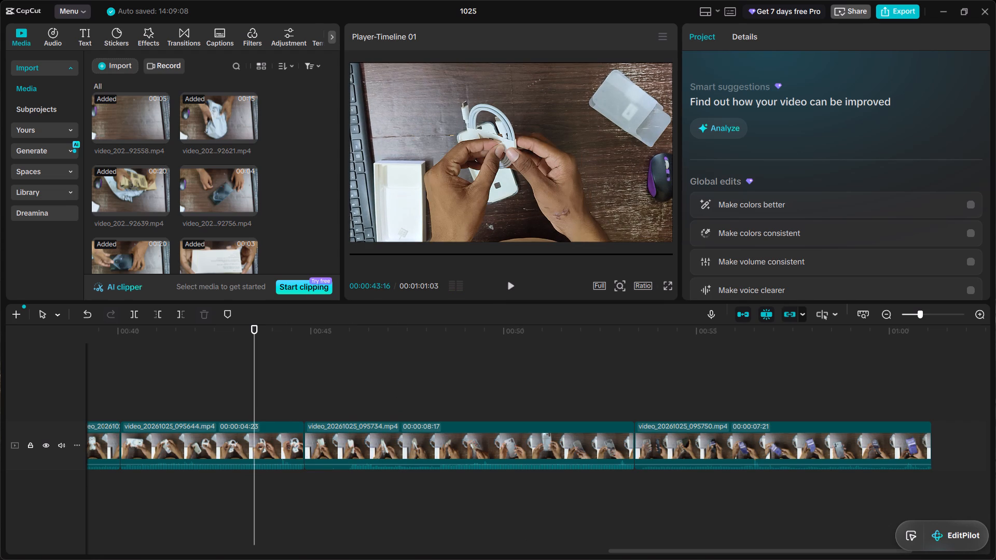
click(186, 390)
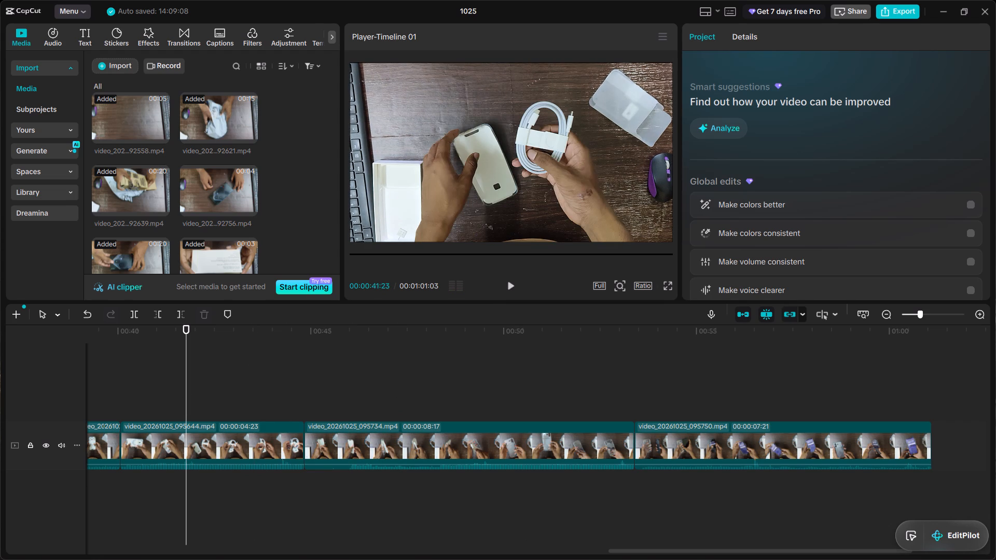
click(513, 286)
click(513, 286)
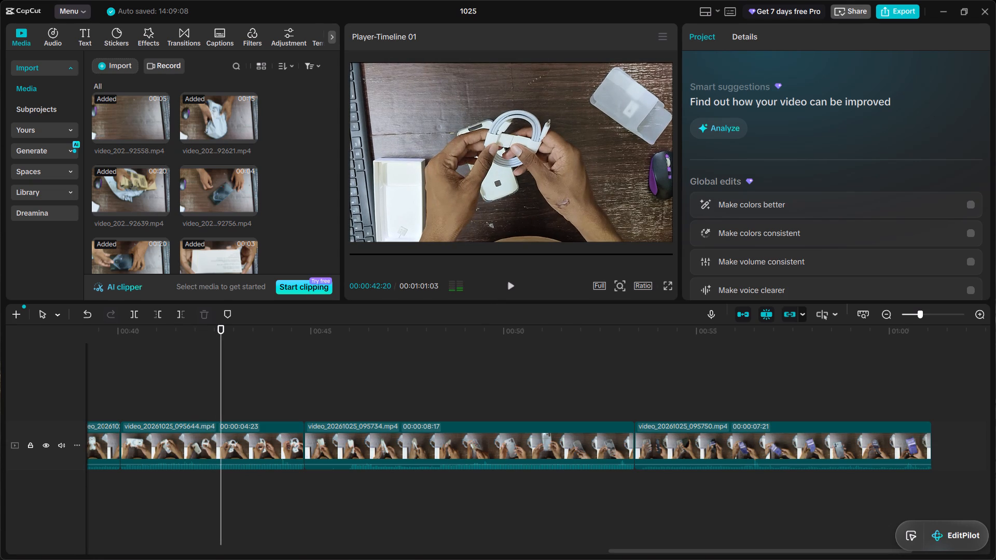
scroll(233, 391, right, 1)
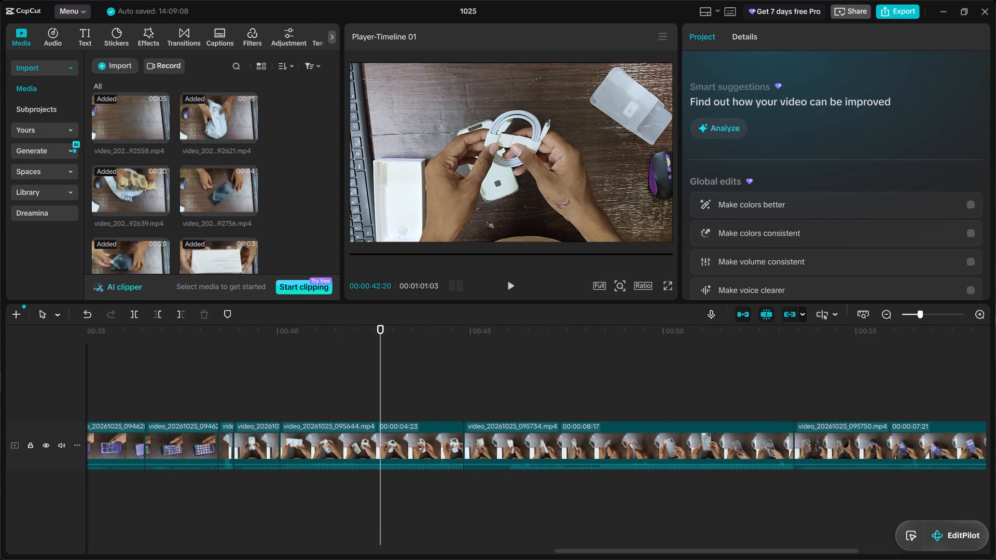
Replay the second video_20261025_095644.mp4 segment from its start and trim away everything in it after 00:00:42:05.
click(280, 390)
click(509, 281)
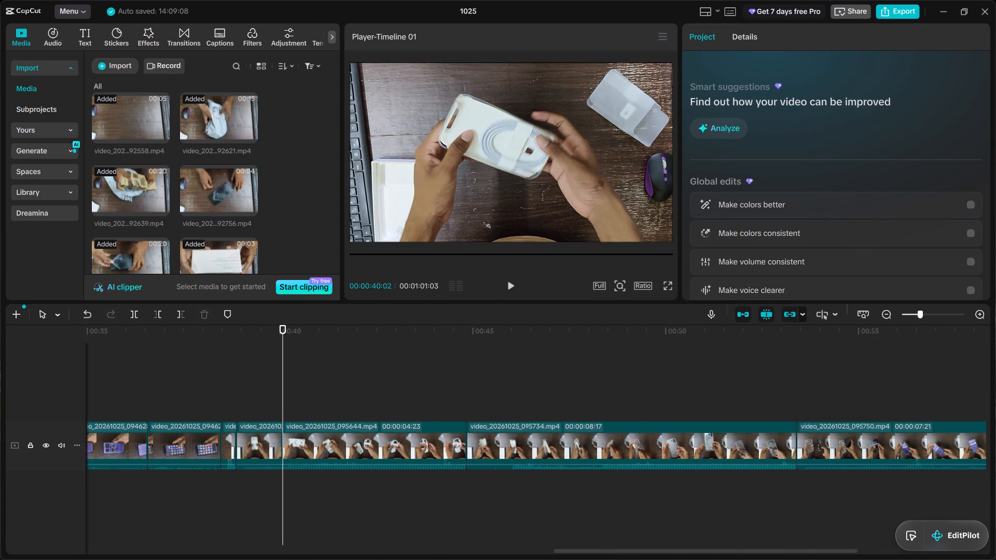
click(509, 281)
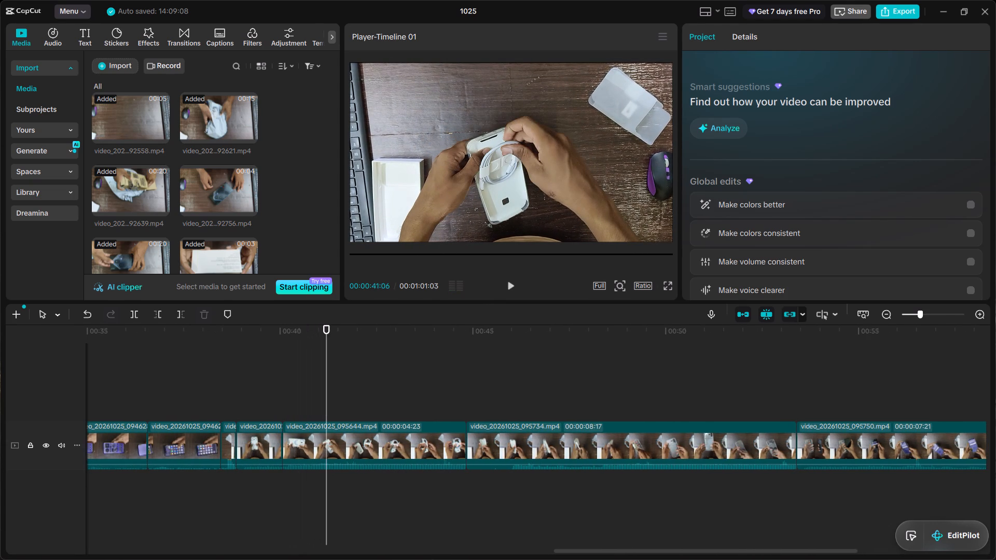
click(509, 281)
click(509, 281)
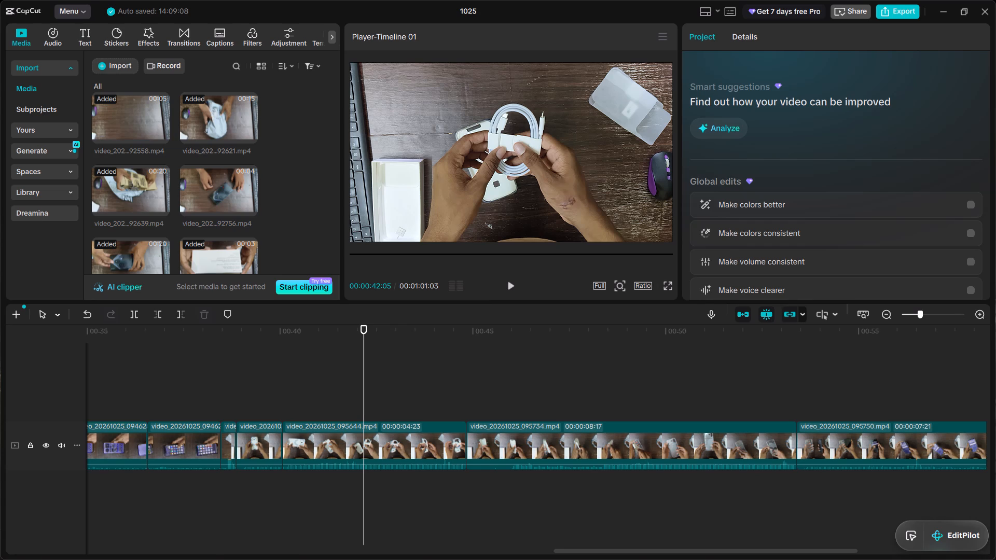
click(178, 310)
Replay from 00:00:39:16 into the video_20261025_095734.mp4 clip and trim away that clip's part before 00:00:44:00.
click(262, 411)
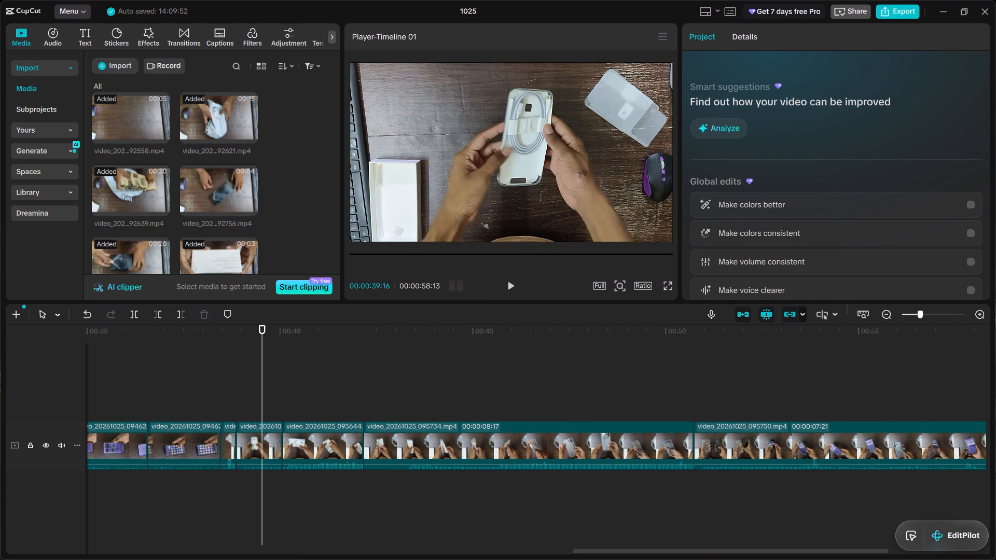
click(508, 278)
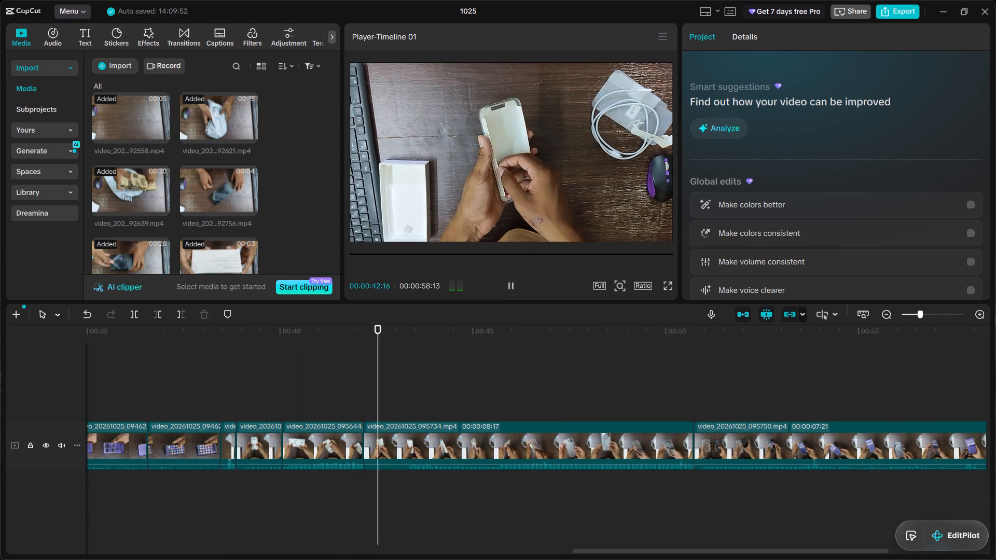
click(508, 278)
click(508, 278)
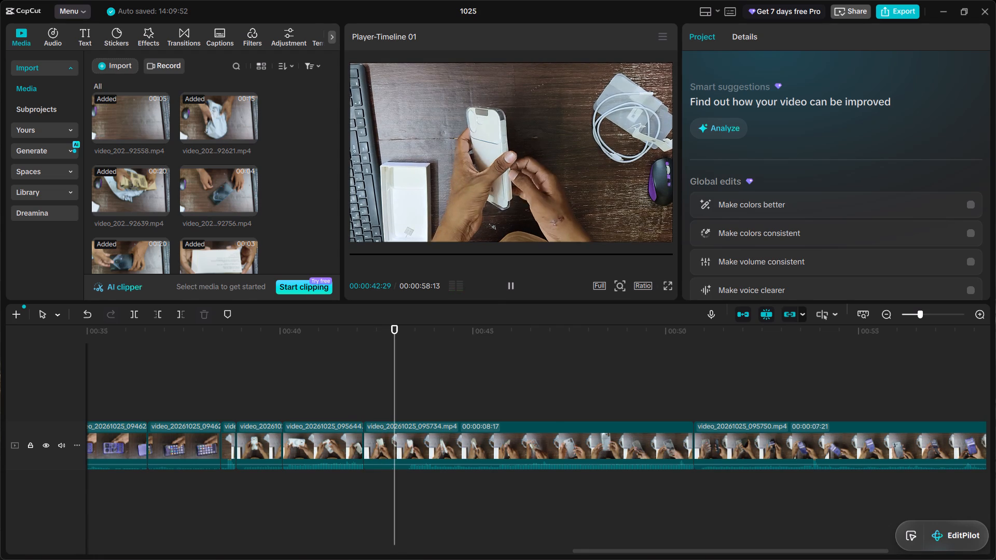
click(508, 278)
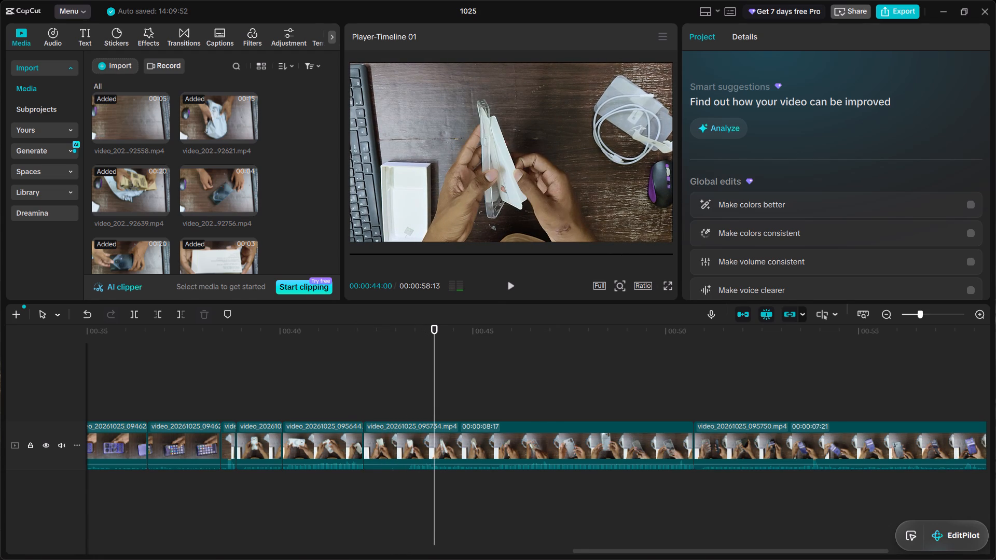
click(159, 316)
Replay from 00:00:41:18 across the new cut and examine video_20261025_095734.mp4 between 00:00:43:17 and 00:00:44:04, where the case is being handled.
click(342, 409)
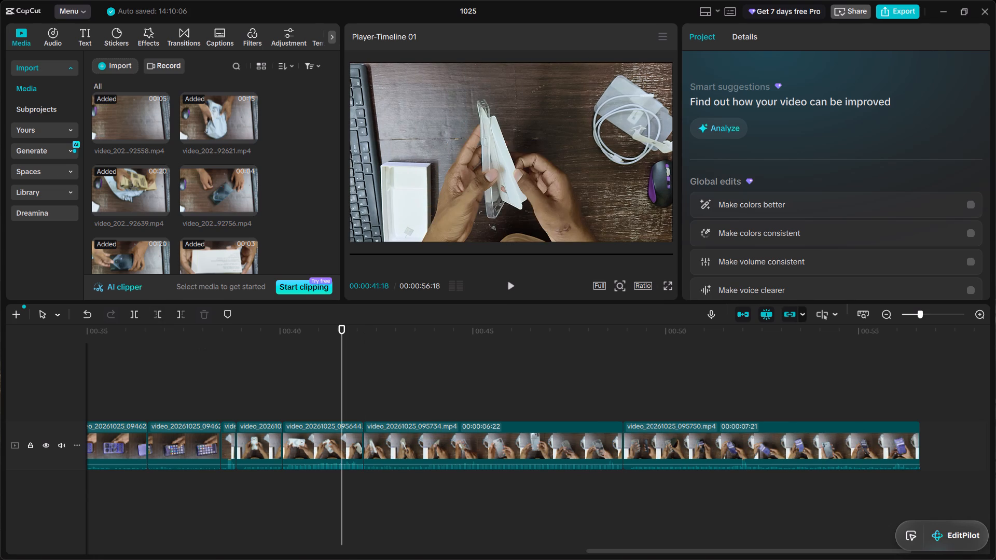
click(510, 284)
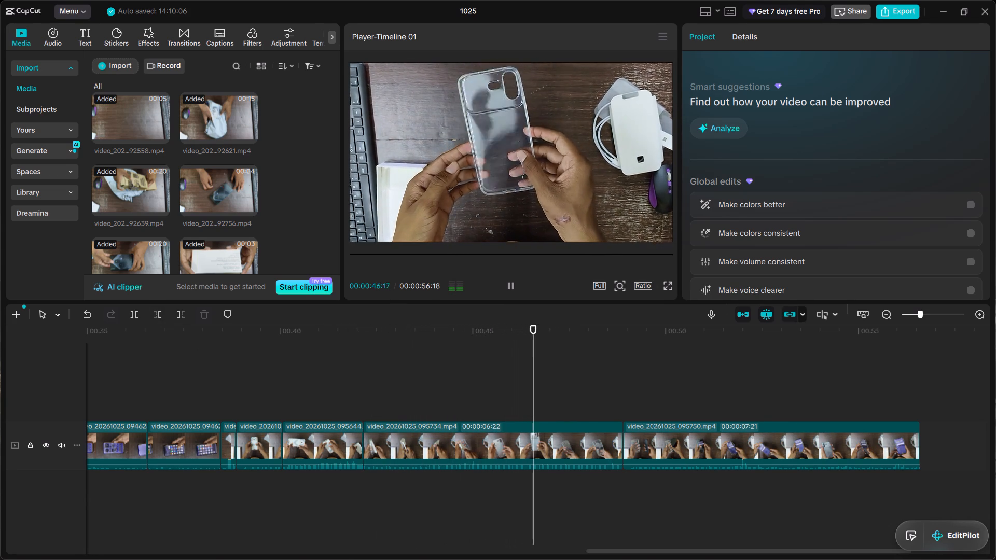
click(452, 395)
click(418, 402)
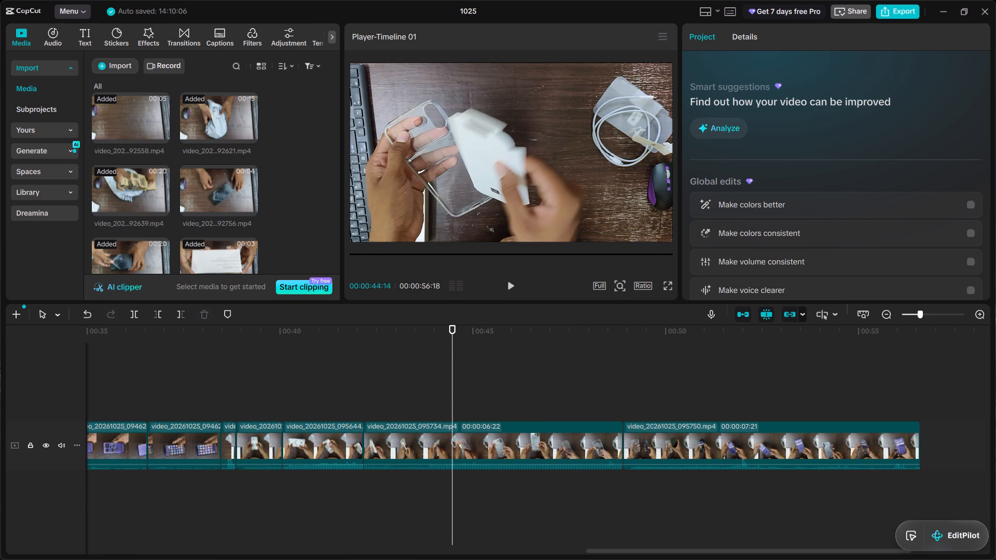
click(508, 285)
click(508, 285)
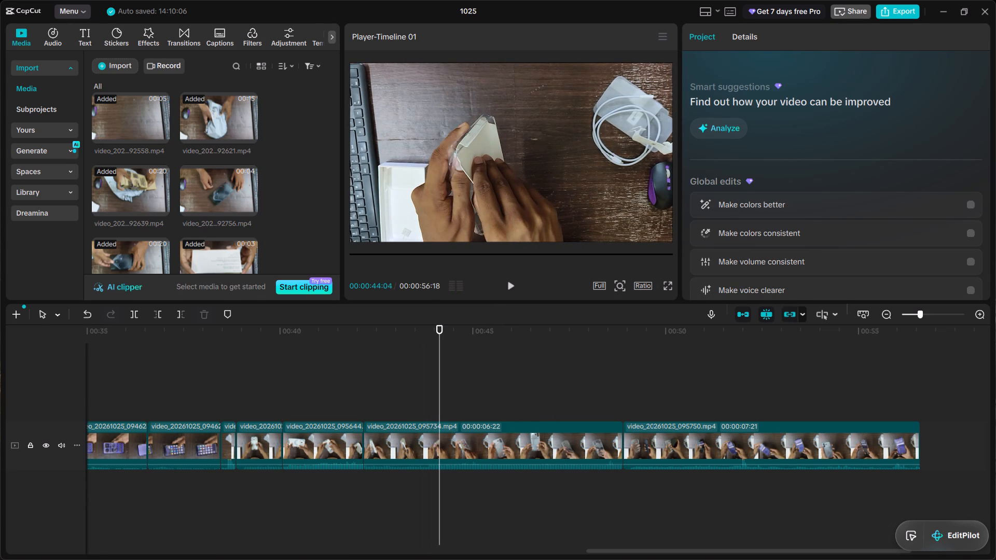
click(422, 404)
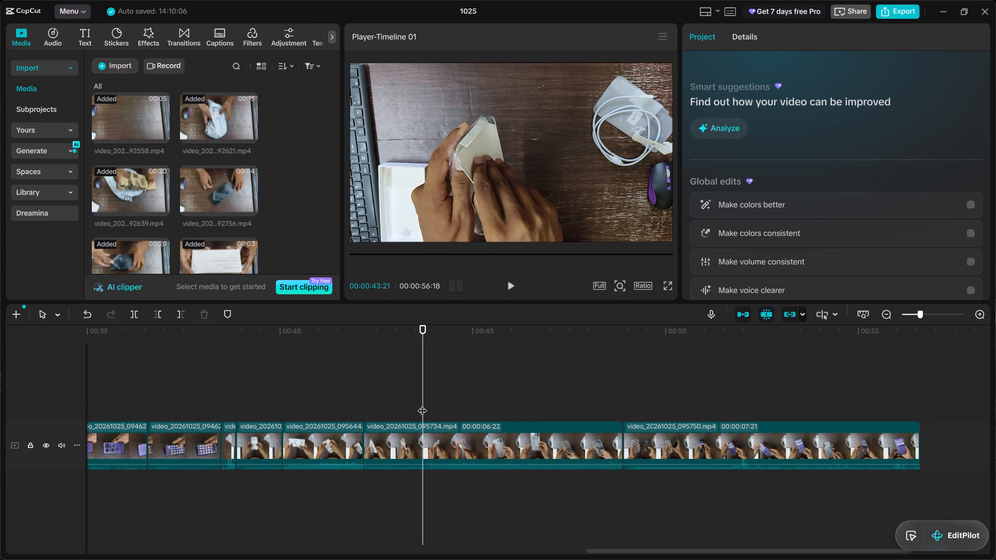
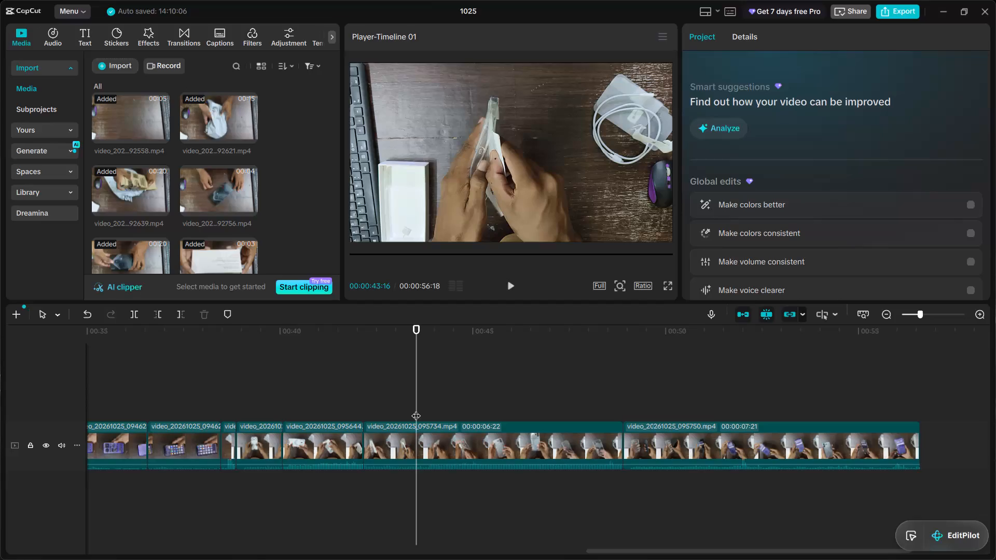
Split the video_20261025_095734.mp4 clip at 00:00:43:16.
click(134, 311)
Review the second video_20261025_095734.mp4 segment's opening, where the case insert is put aside, and trim away everything in it before 00:00:44:23.
click(509, 282)
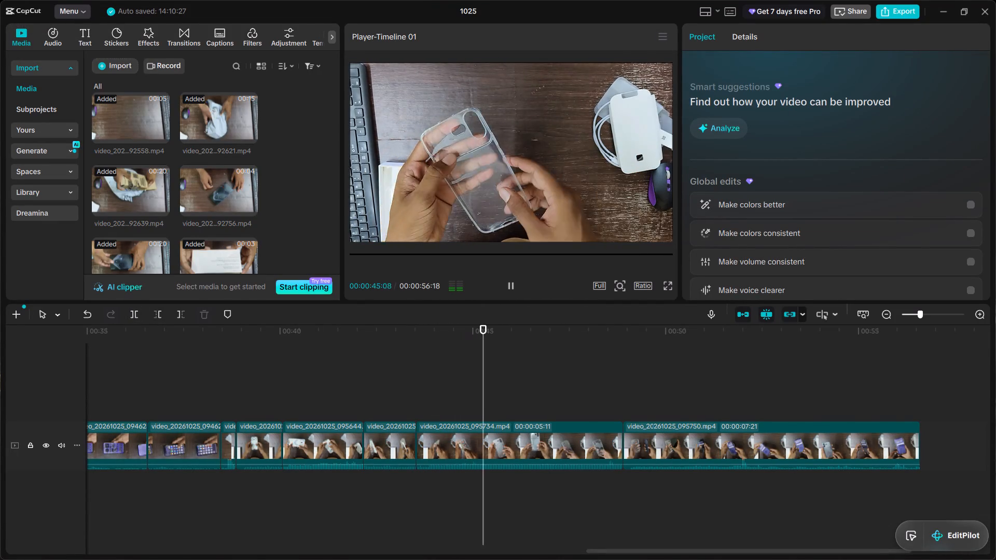
click(509, 282)
click(492, 399)
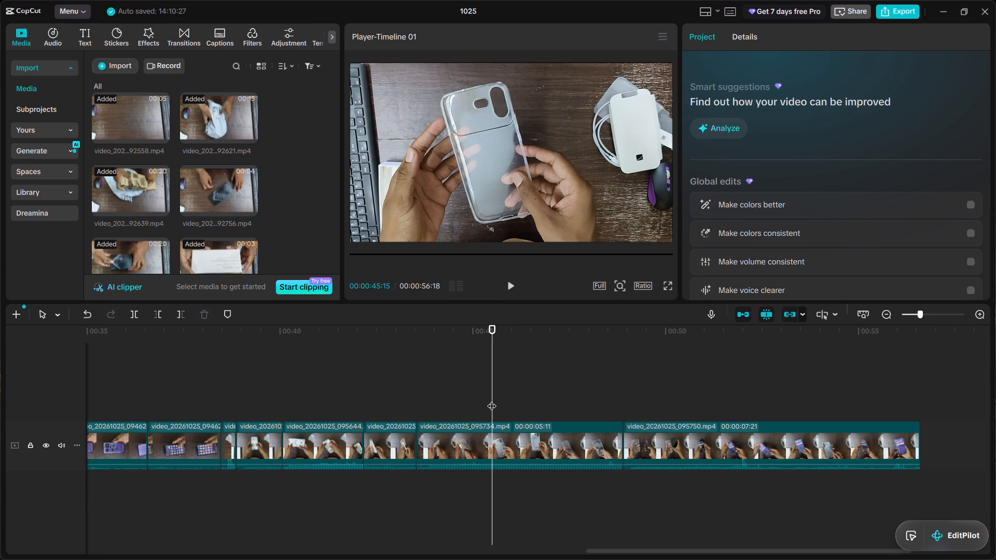
click(511, 286)
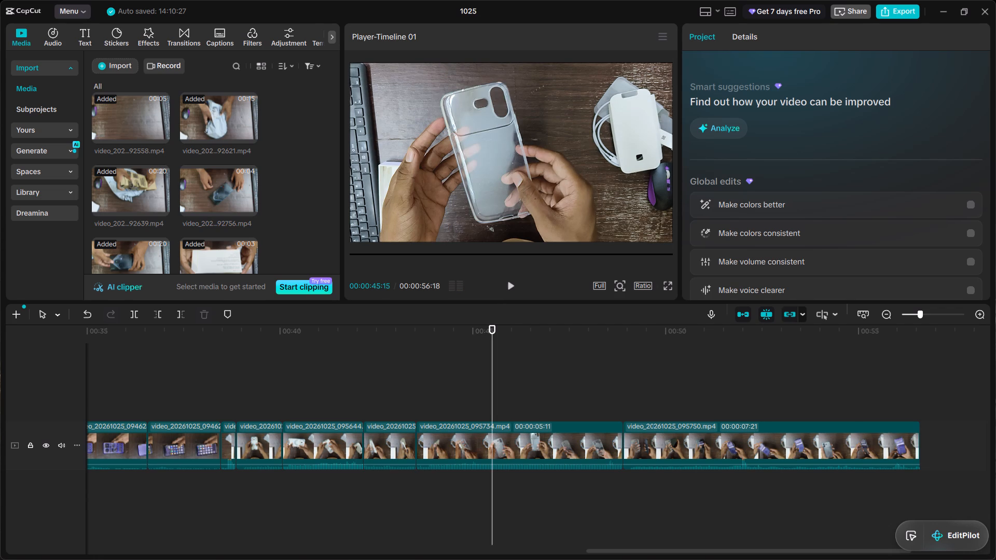
click(511, 286)
click(482, 401)
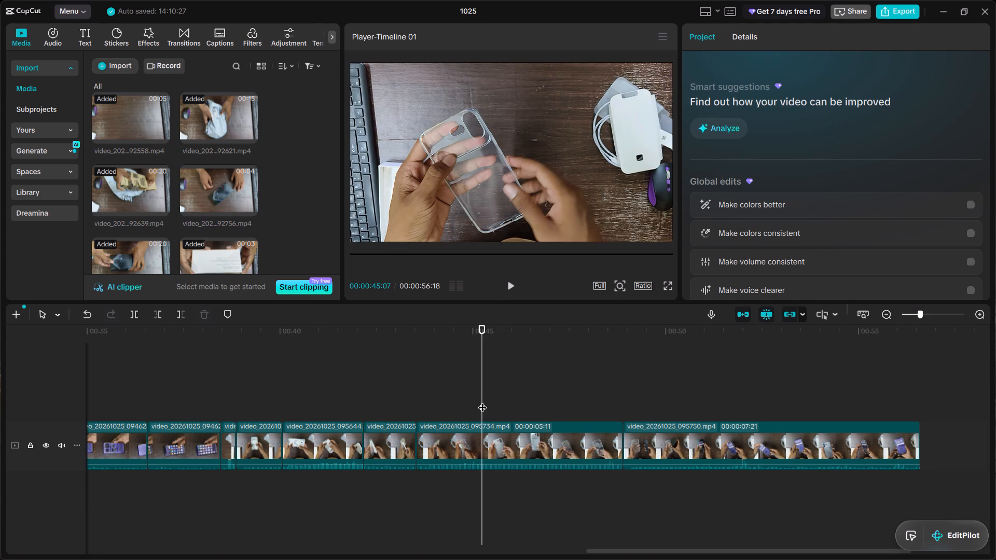
click(509, 282)
drag(509, 282, 450, 392)
click(450, 392)
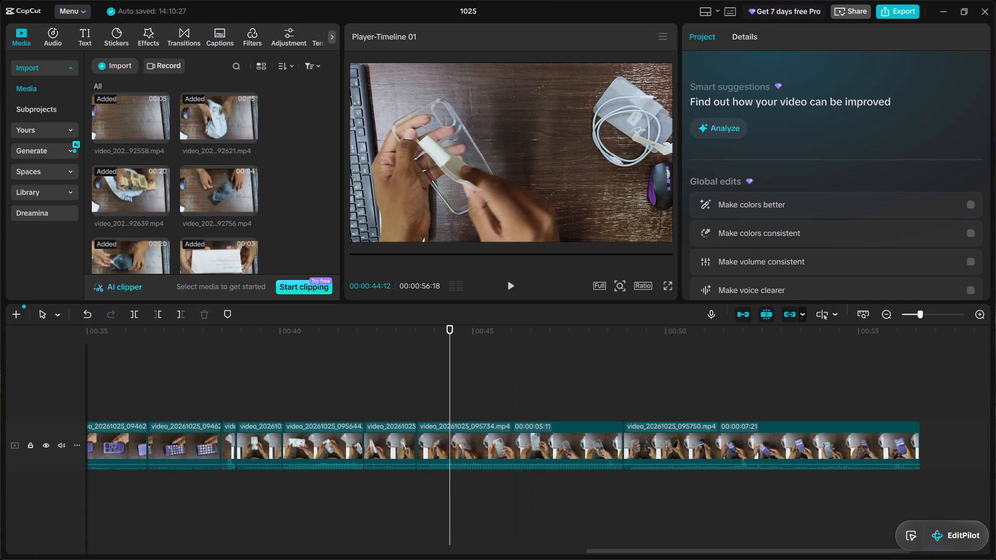
click(509, 279)
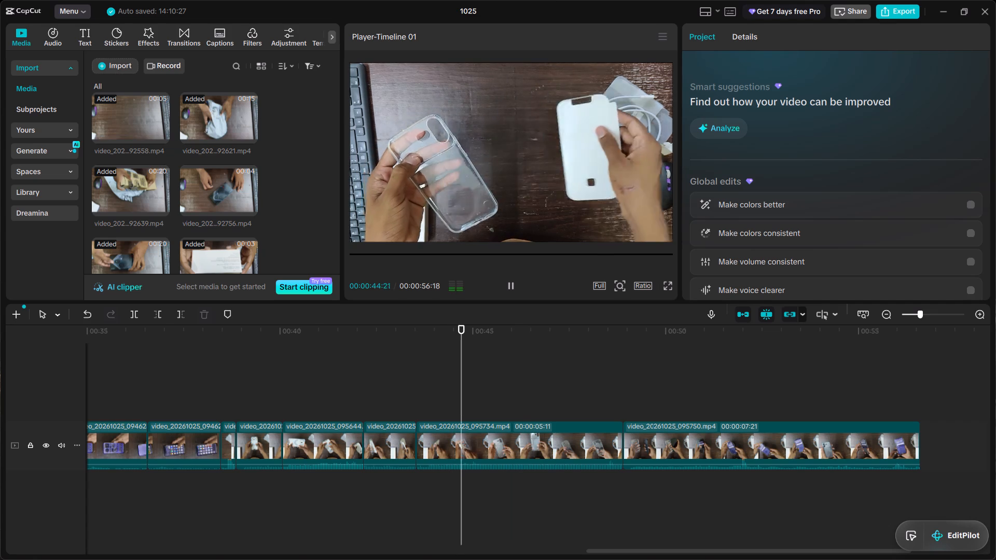
click(509, 279)
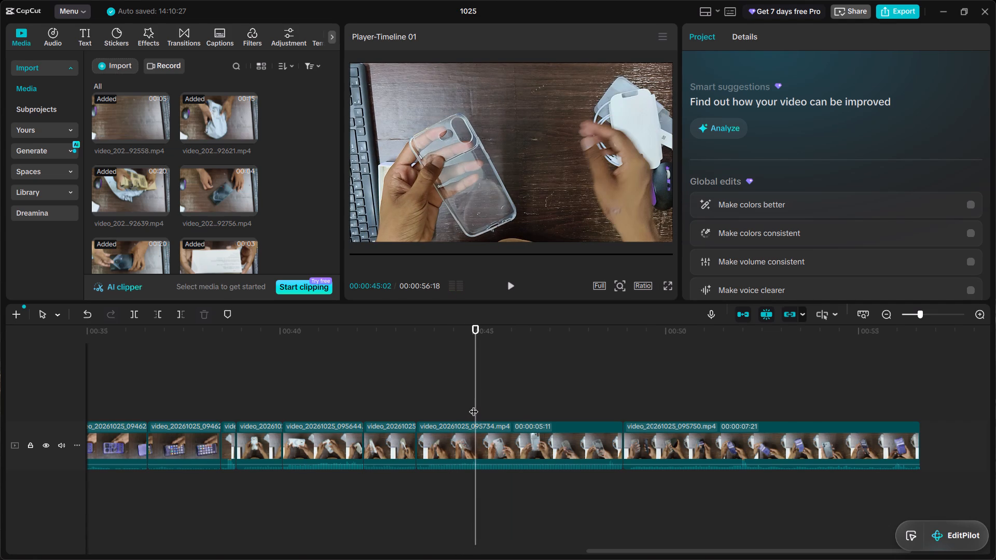
click(474, 405)
click(471, 405)
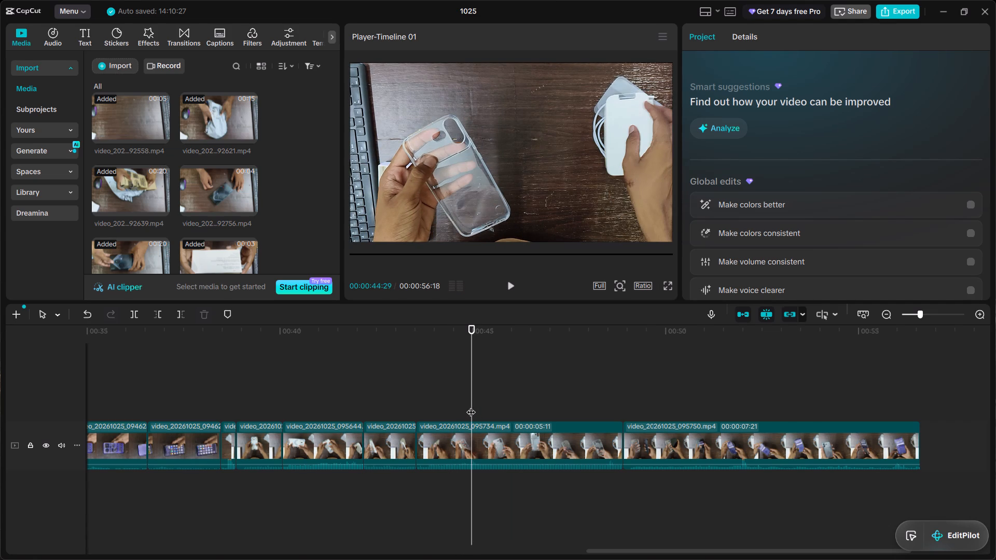
click(469, 406)
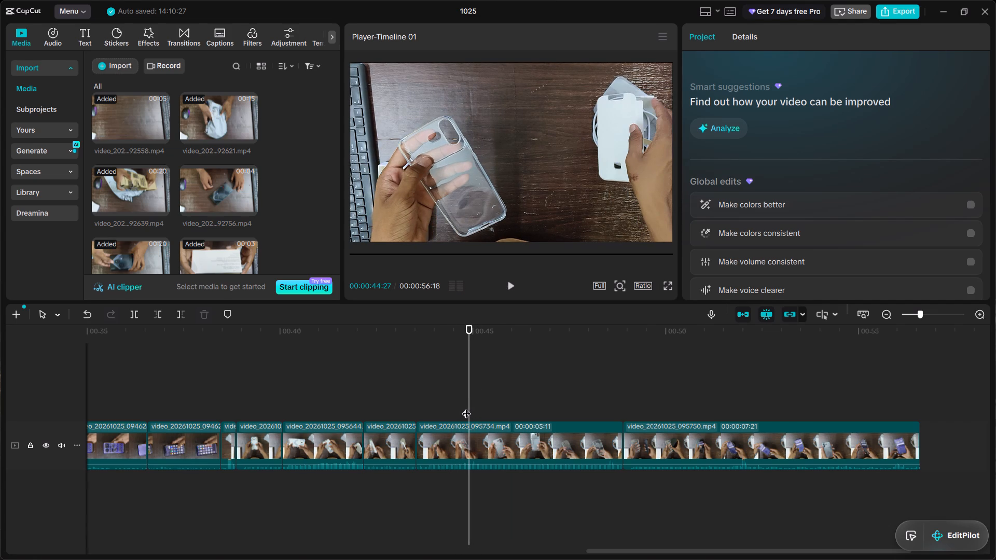
click(466, 408)
click(464, 409)
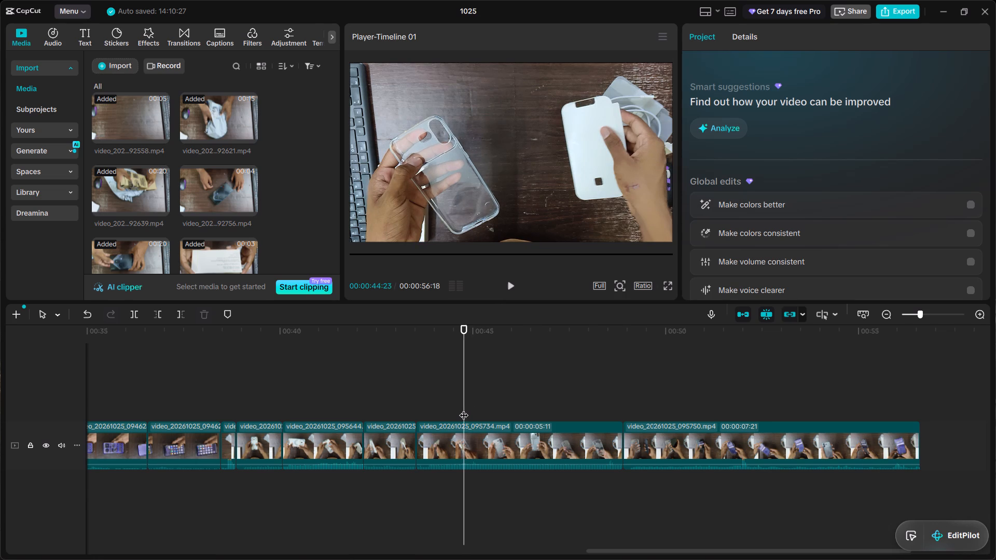
click(157, 316)
Replay across the new cut and trim away everything in the first video_20261025_095734.mp4 segment after 00:00:43:09.
click(389, 385)
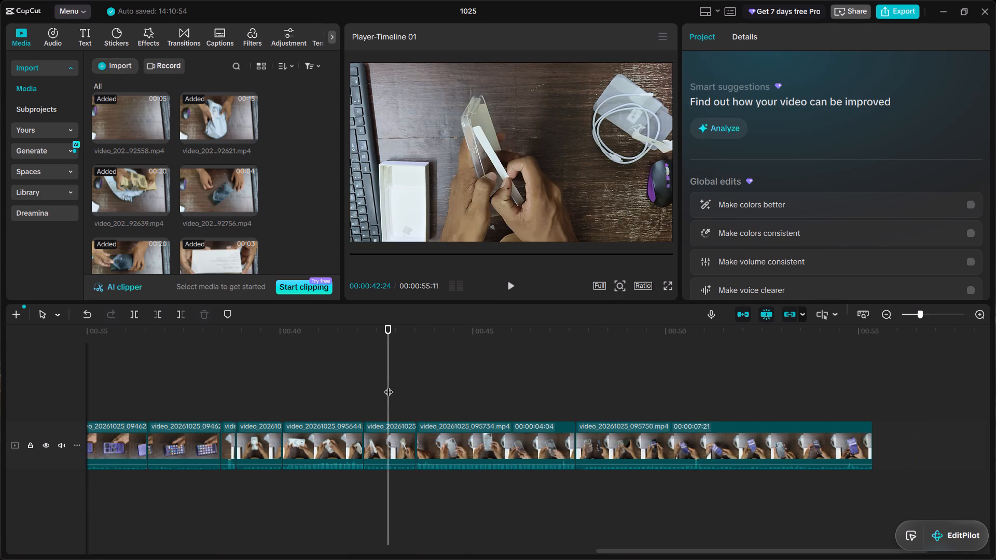
click(510, 279)
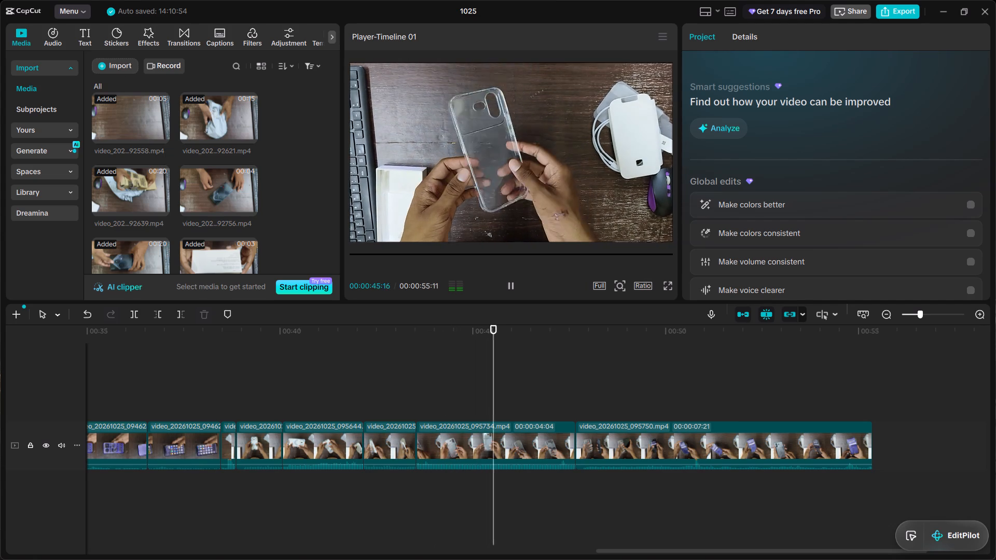
click(364, 380)
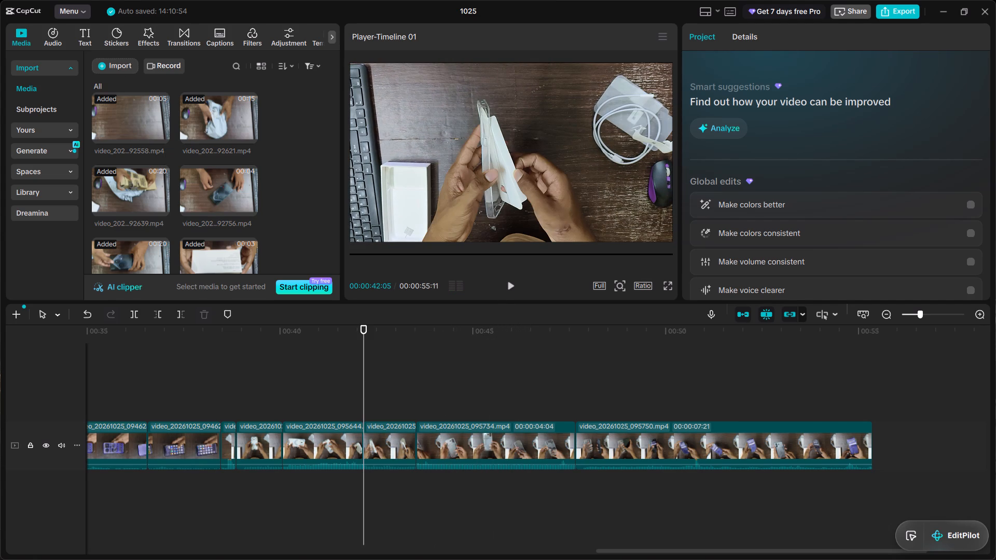
click(513, 285)
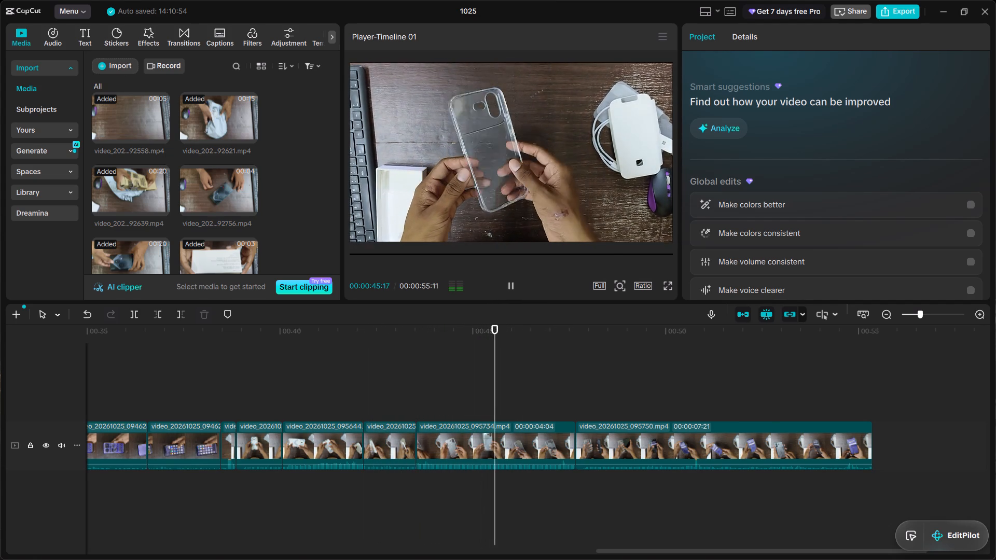
click(390, 389)
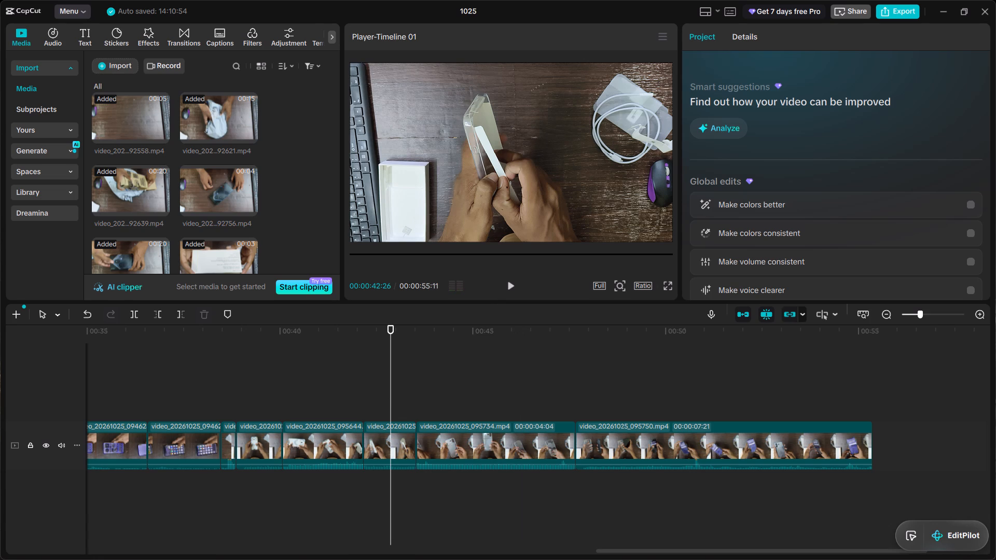
click(513, 283)
click(513, 283)
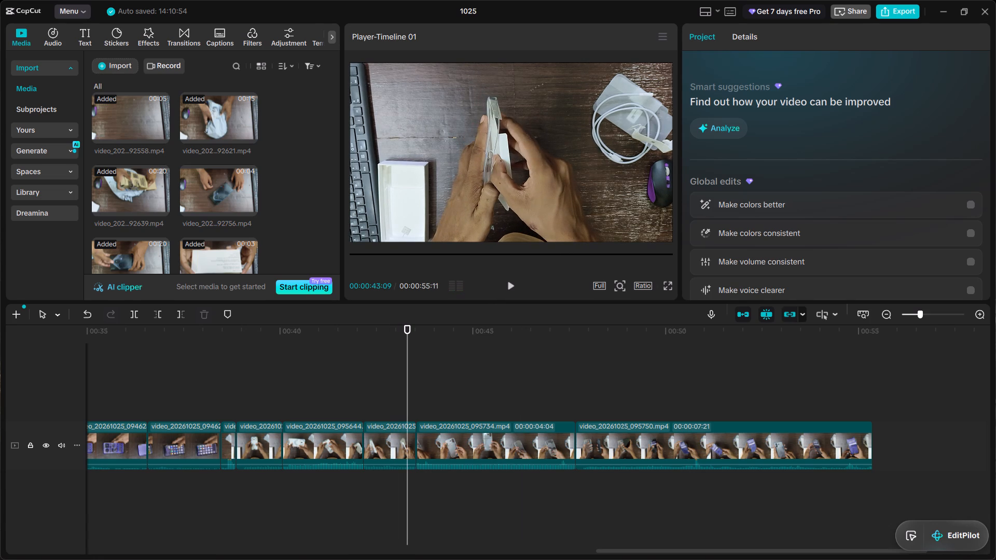
click(179, 317)
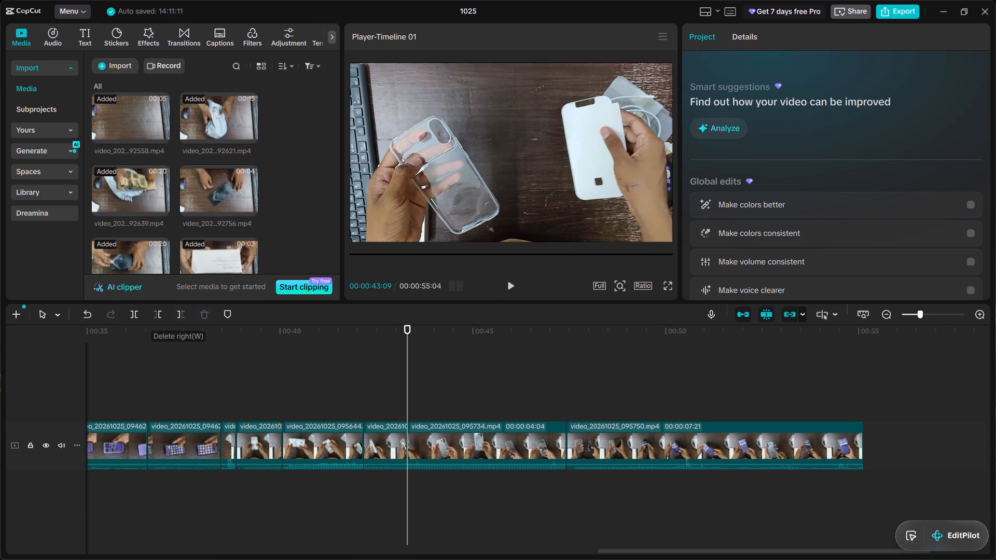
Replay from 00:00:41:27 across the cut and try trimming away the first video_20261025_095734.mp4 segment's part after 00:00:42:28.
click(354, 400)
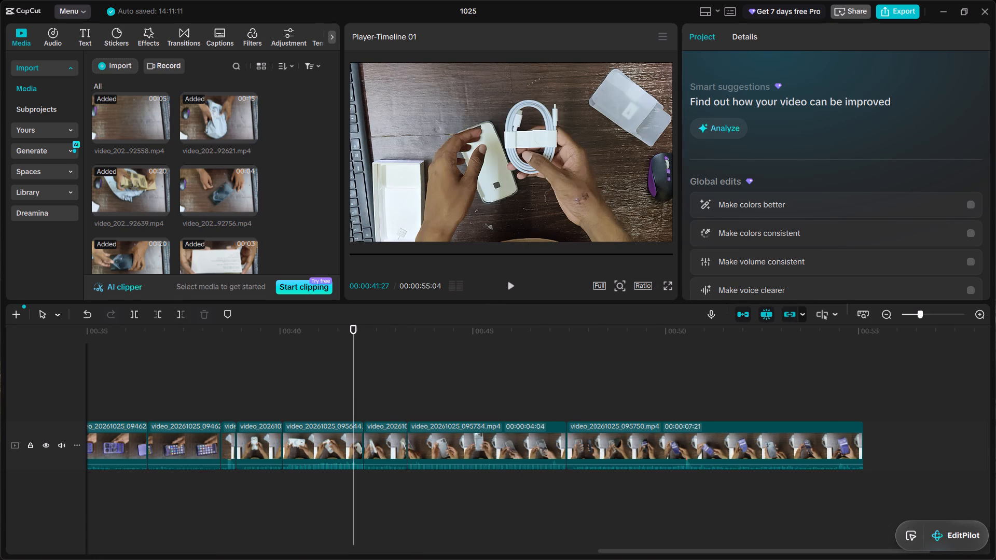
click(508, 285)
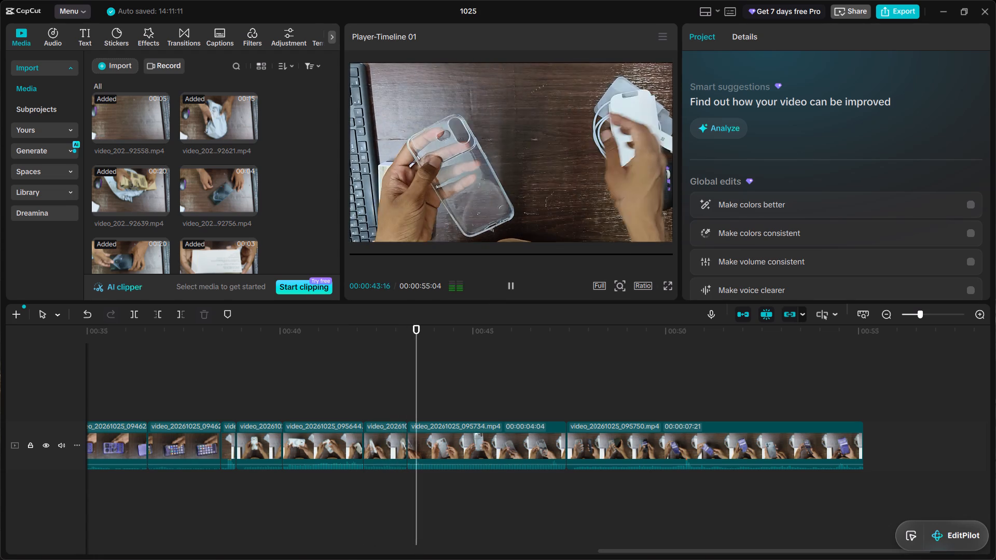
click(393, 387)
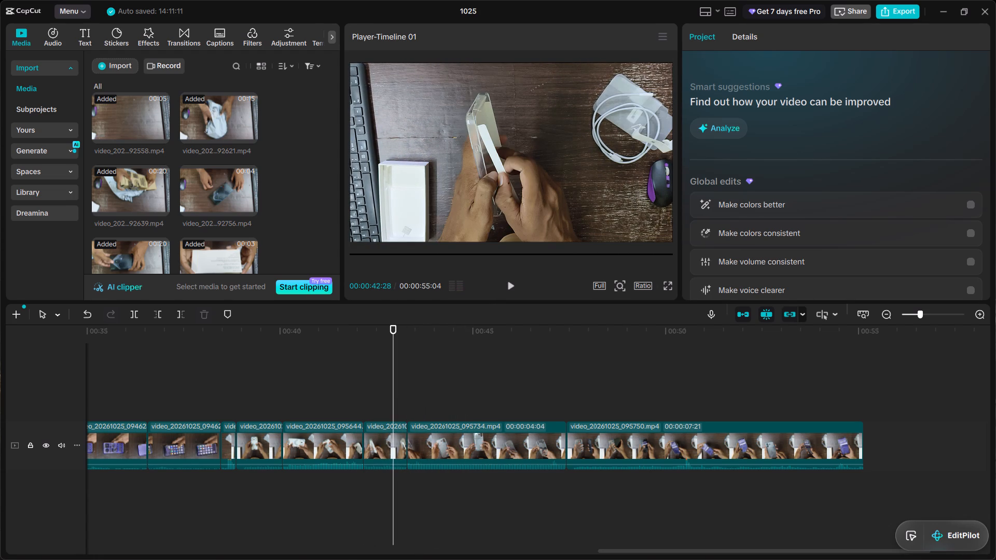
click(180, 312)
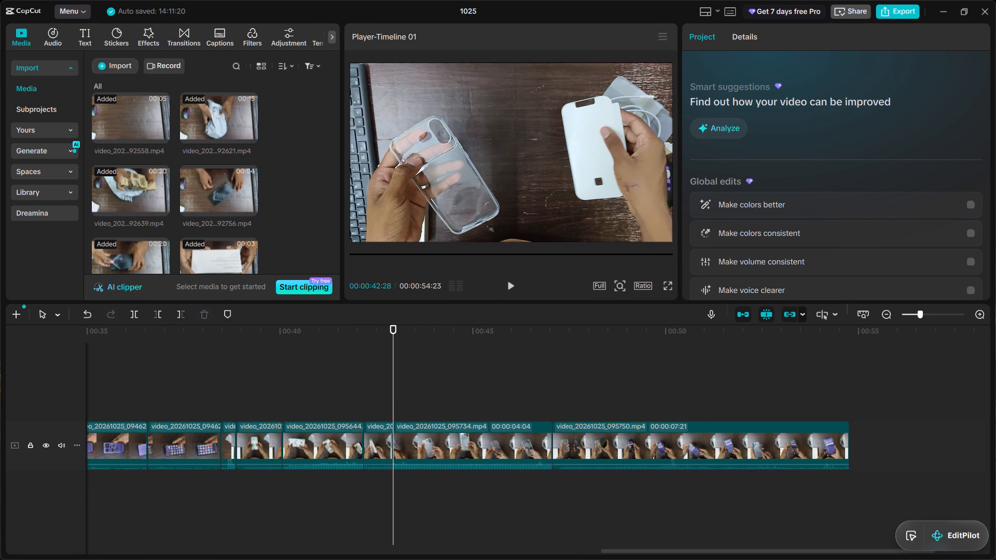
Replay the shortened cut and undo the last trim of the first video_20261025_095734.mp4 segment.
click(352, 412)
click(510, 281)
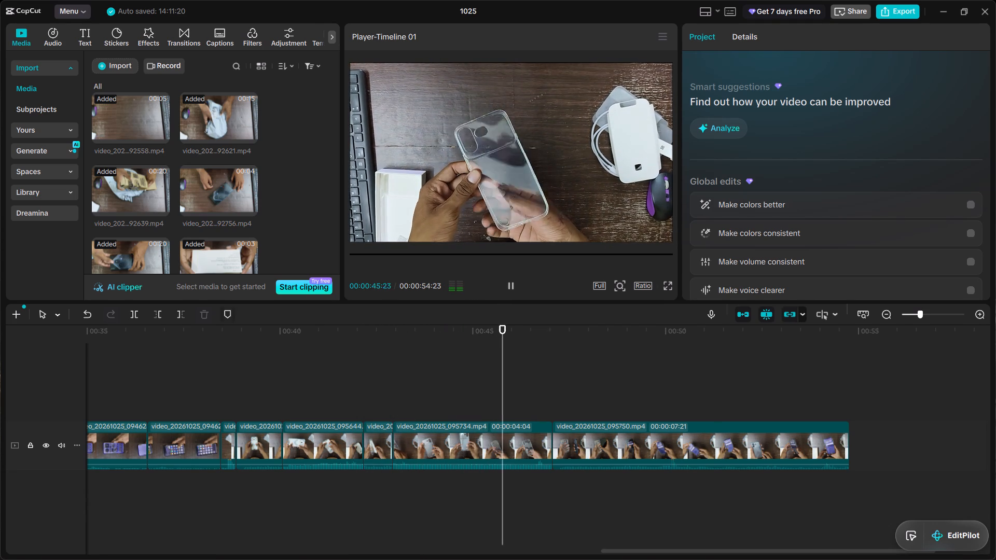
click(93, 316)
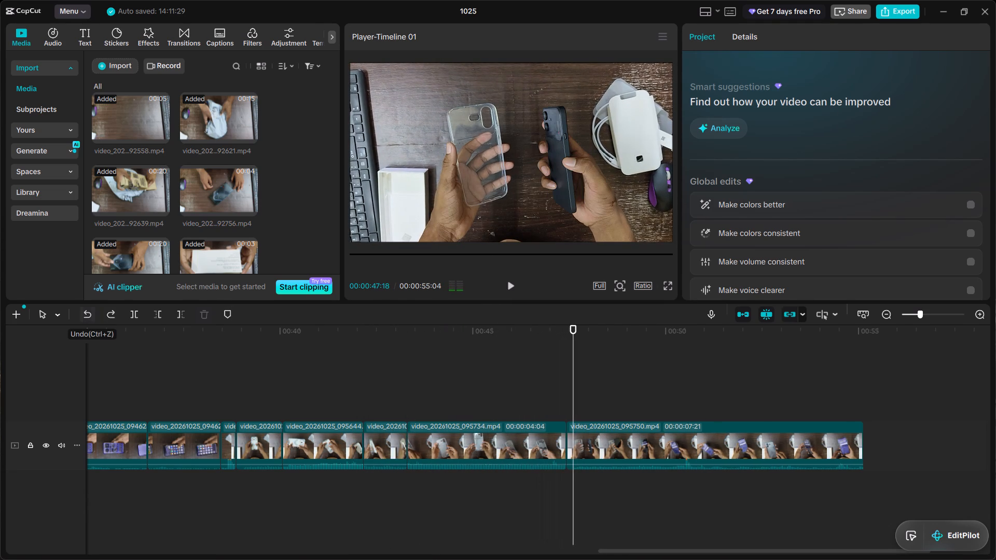
Trim away the first video_20261025_095734.mp4 segment's part before 00:00:42:15.
click(376, 407)
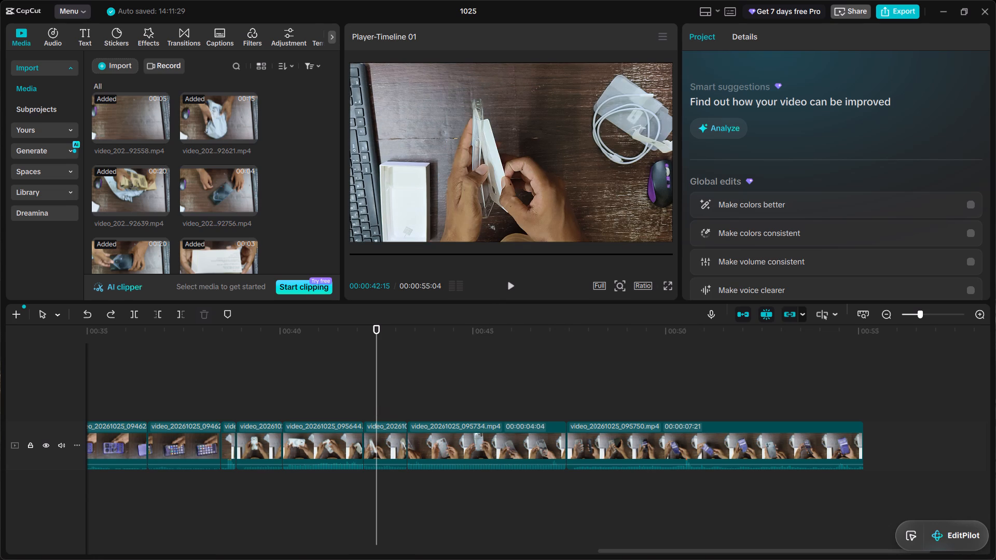
click(157, 317)
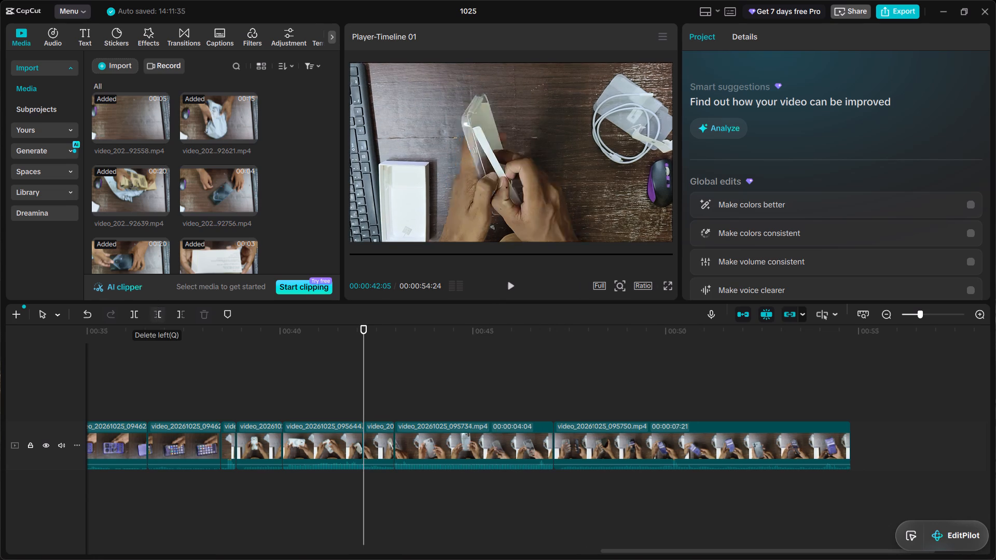
Replay the case footage from 00:00:41:28 and split the 00:00:04:04 long video_20261025_095734.mp4 segment at 00:00:43:25.
click(354, 412)
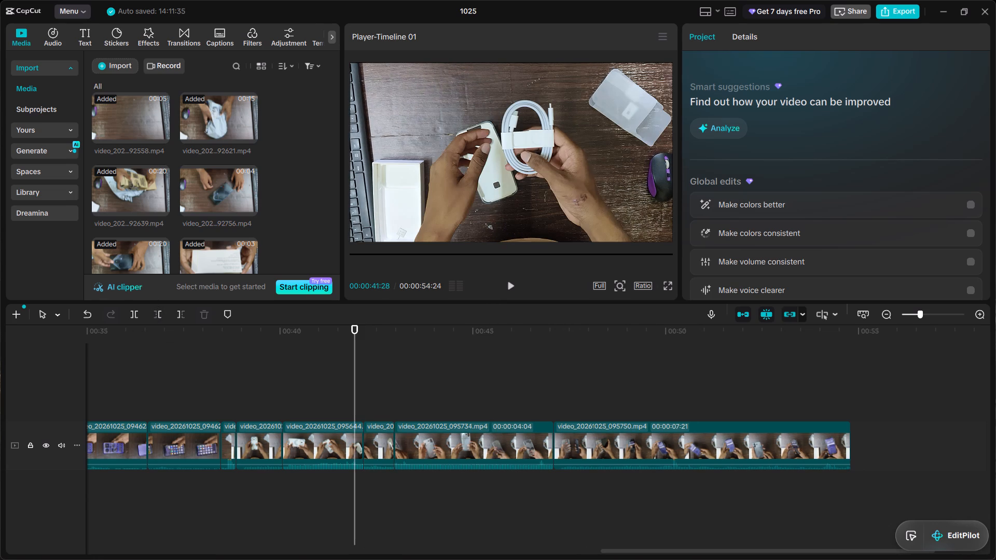
click(509, 281)
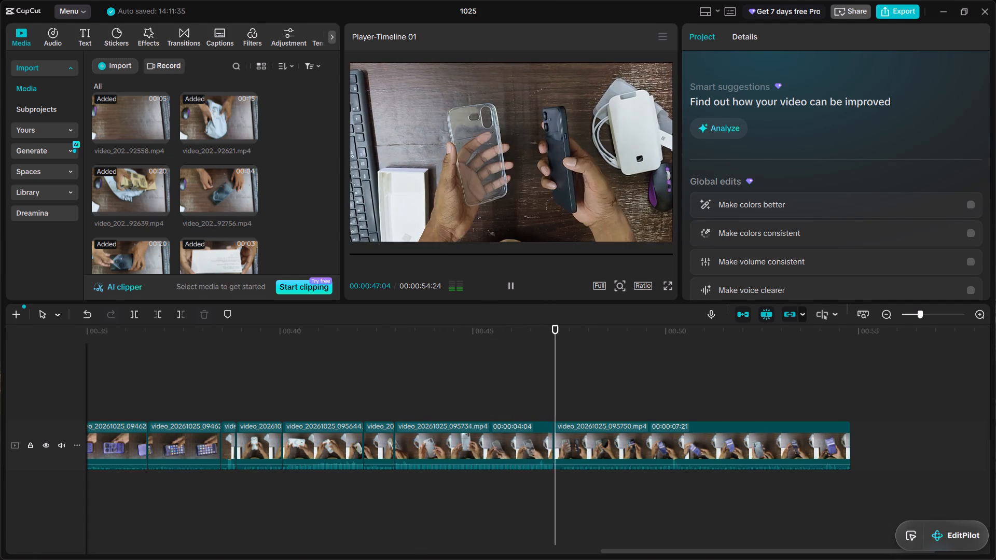
click(509, 281)
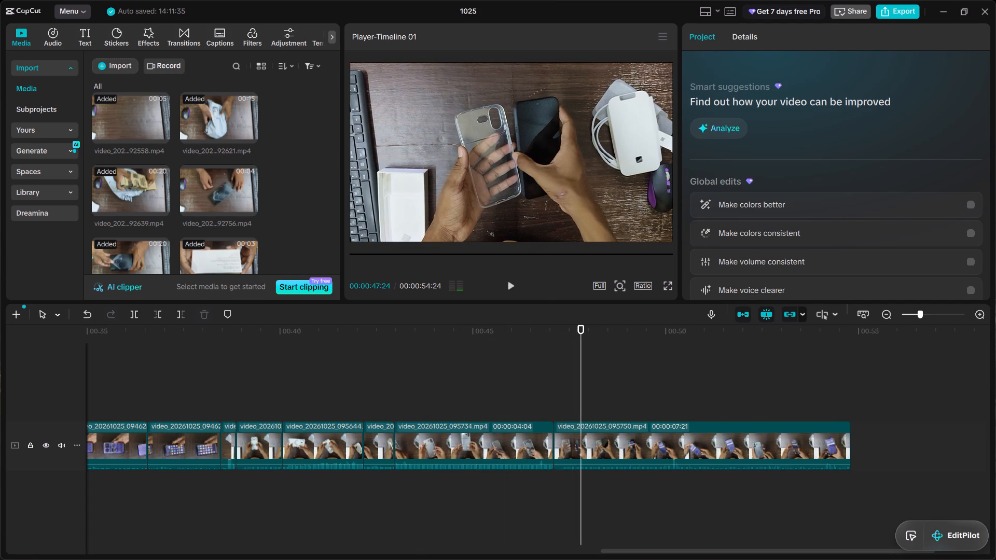
click(527, 403)
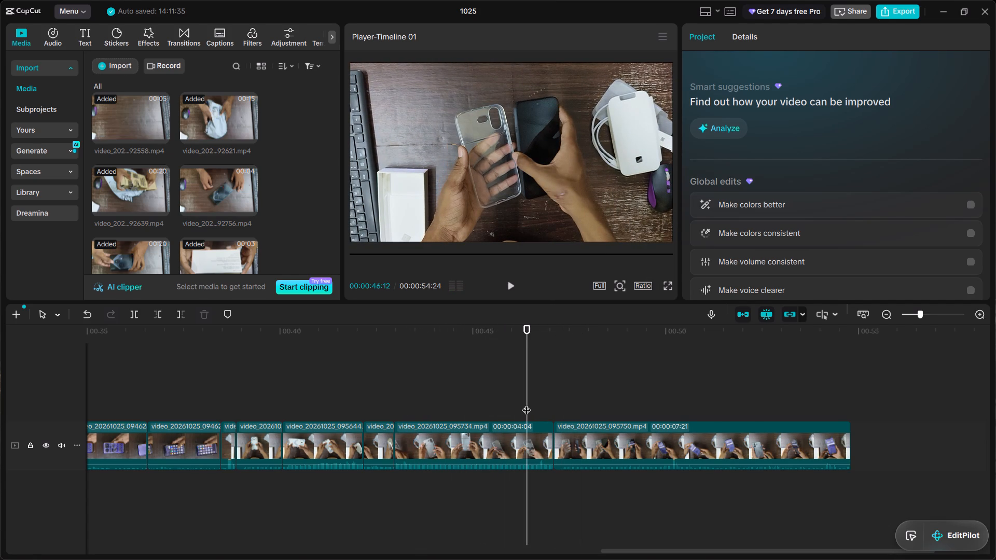
click(448, 393)
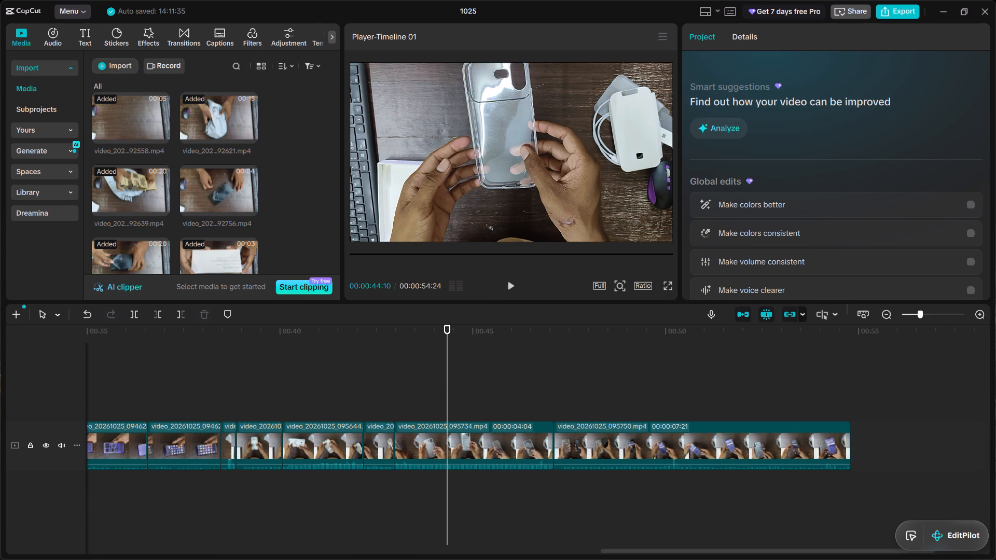
click(398, 394)
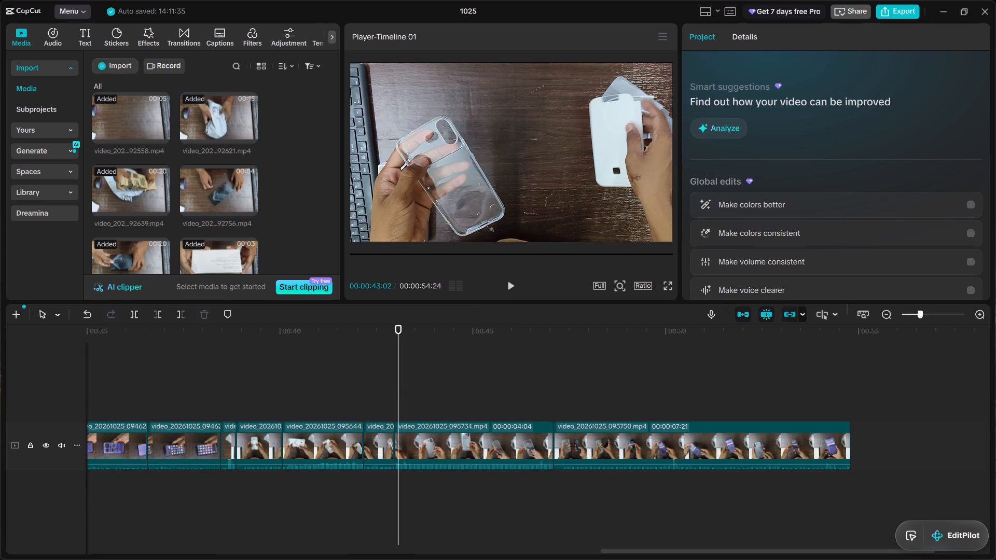
click(508, 286)
click(508, 286)
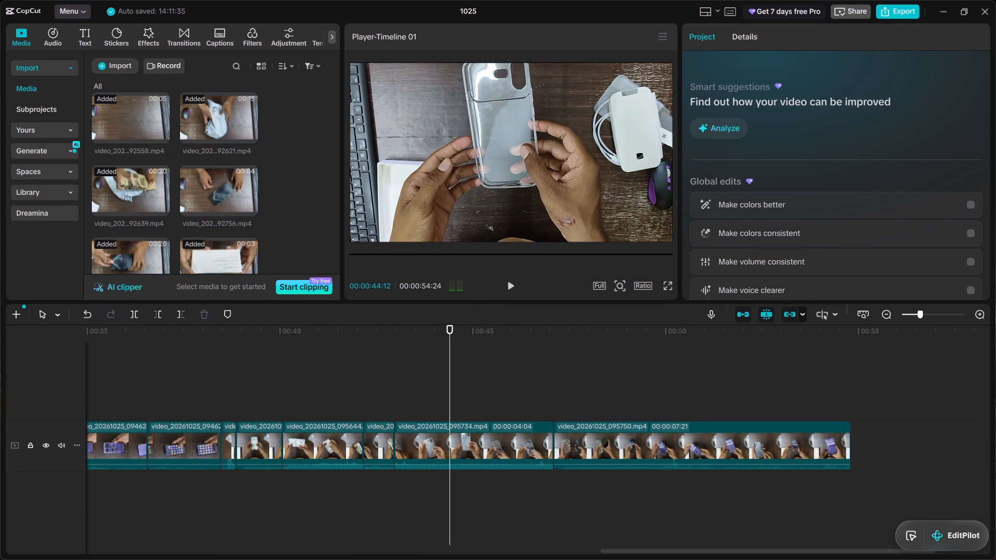
click(508, 286)
drag(508, 286, 444, 346)
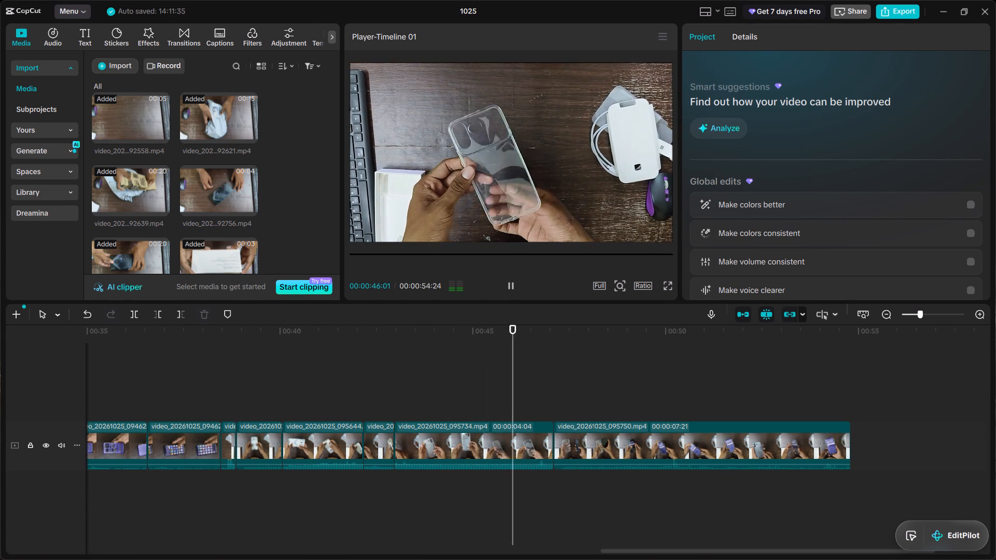
drag(444, 346, 432, 374)
click(432, 374)
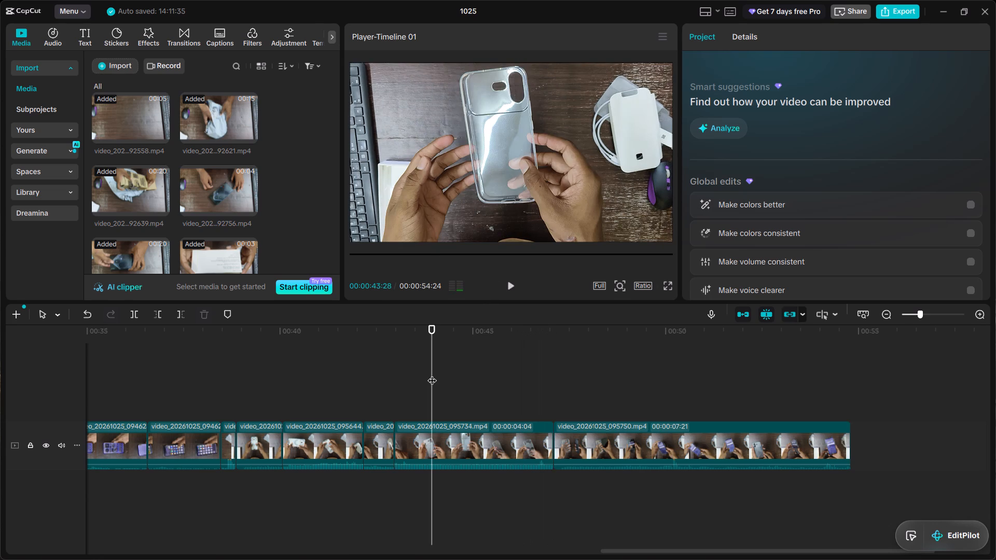
click(413, 377)
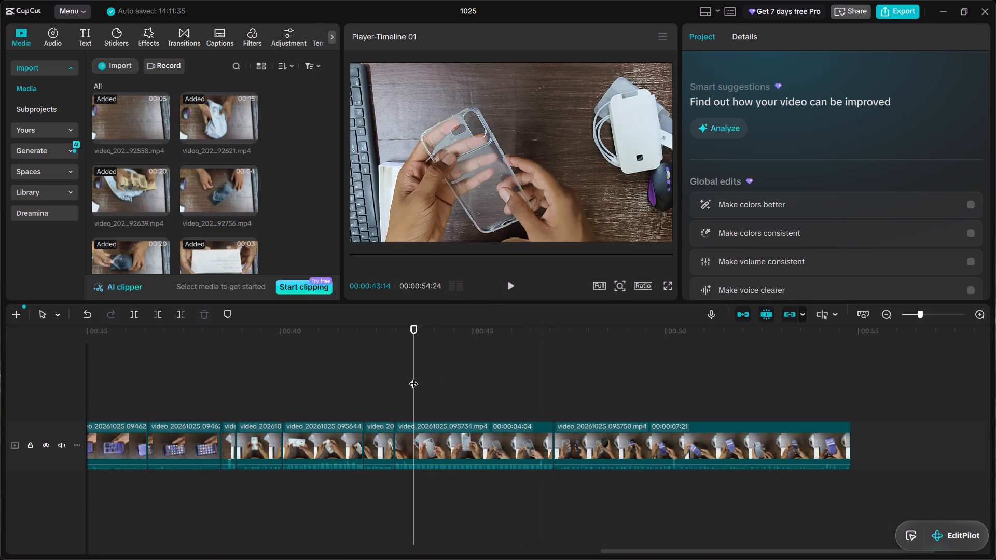
click(512, 286)
click(512, 286)
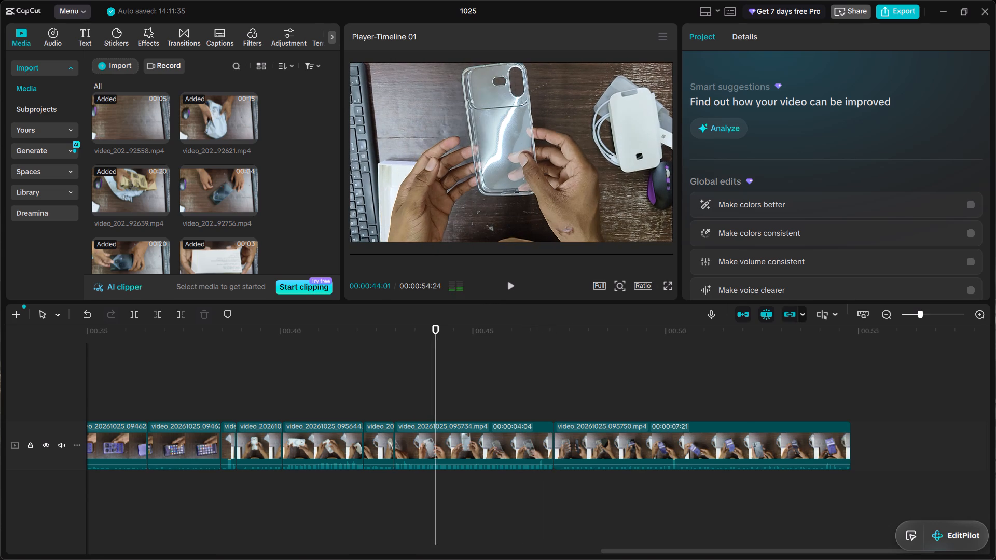
click(427, 410)
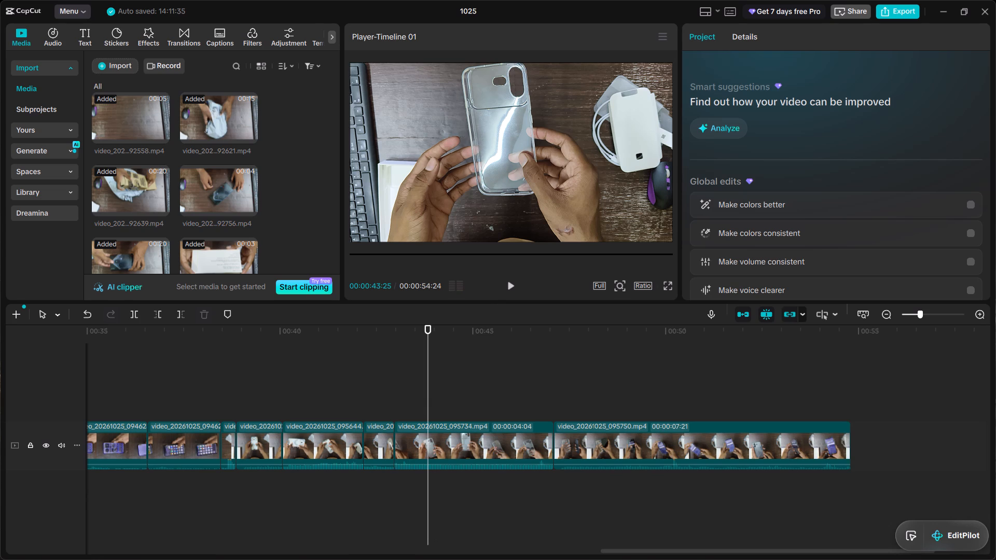
click(135, 320)
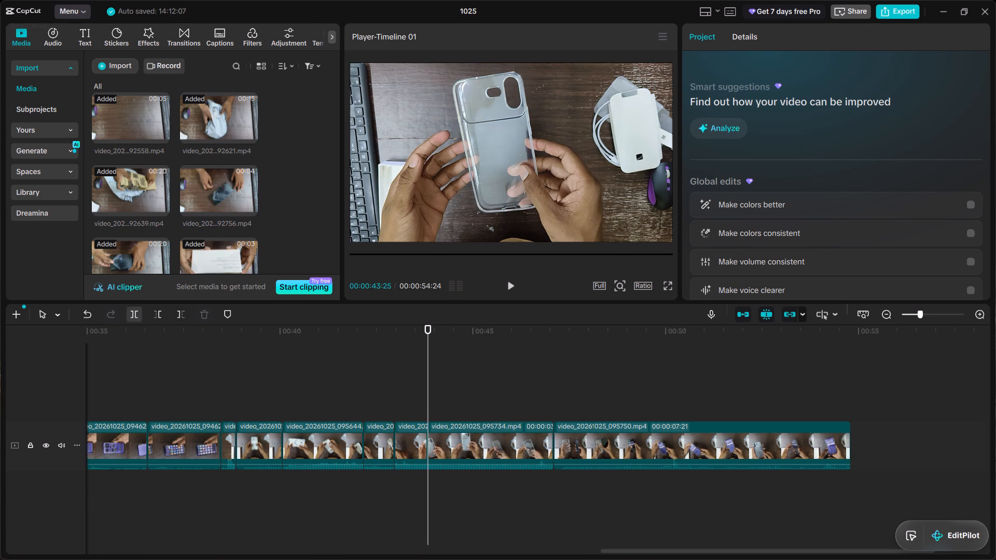
Replay from the new split and trim away the last video_20261025_095734.mp4 segment's part before 00:00:45:13.
click(513, 286)
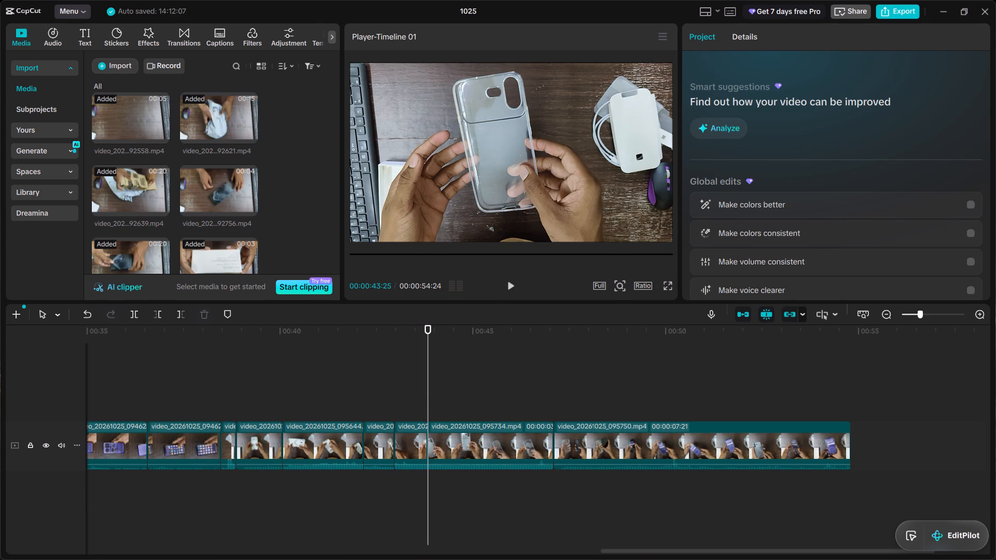
click(513, 286)
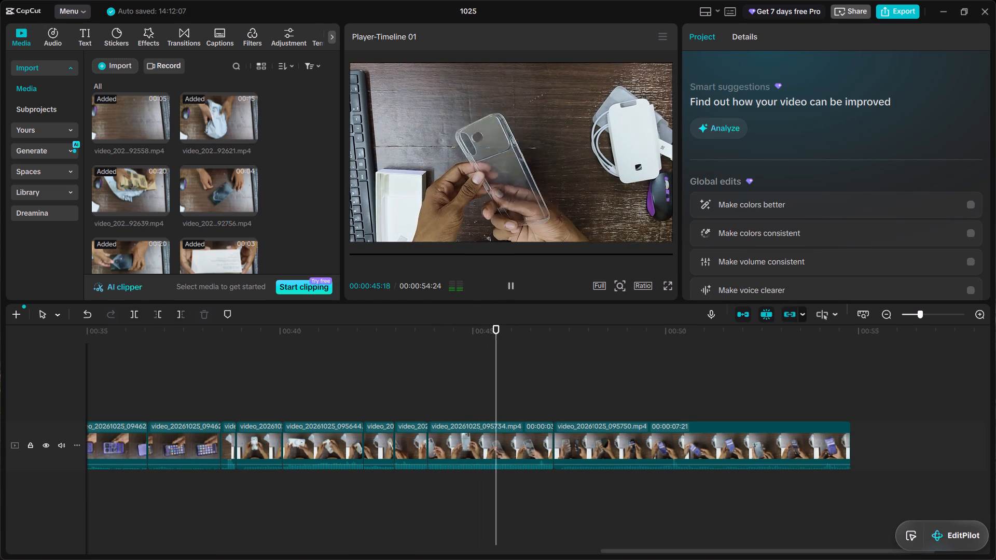
click(499, 408)
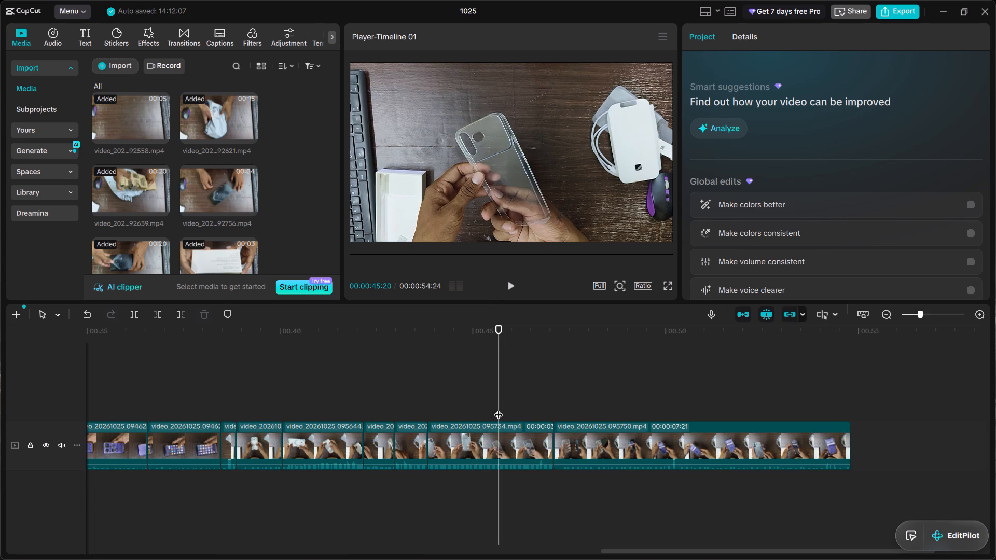
click(496, 409)
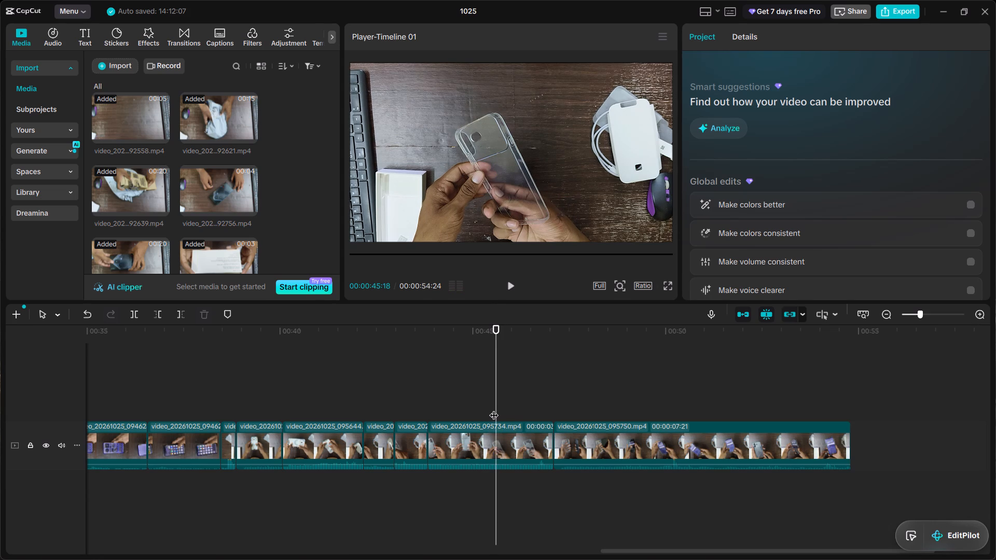
click(494, 409)
click(490, 411)
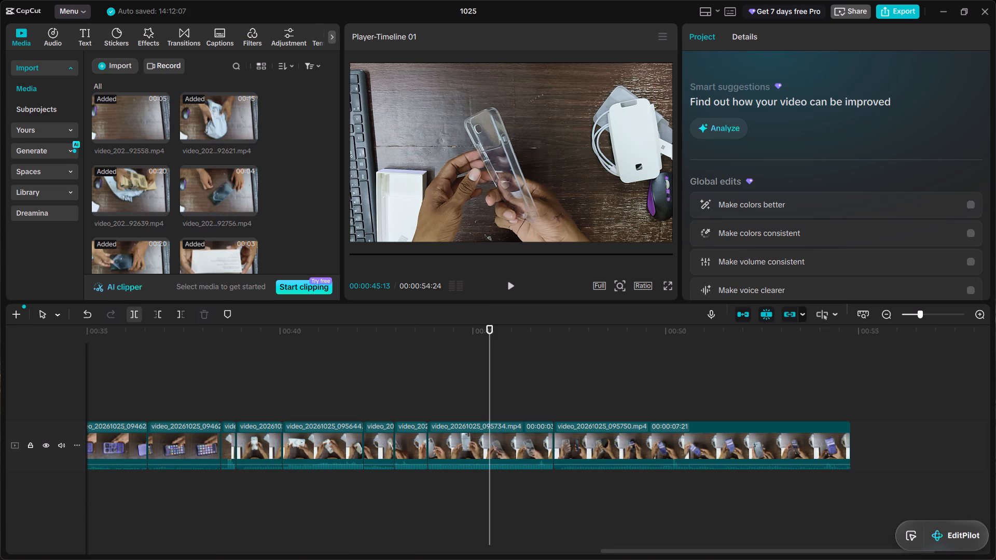
click(157, 317)
Replay the shortened last video_20261025_095734.mp4 segment and trim away everything in it after 00:00:44:19.
click(385, 395)
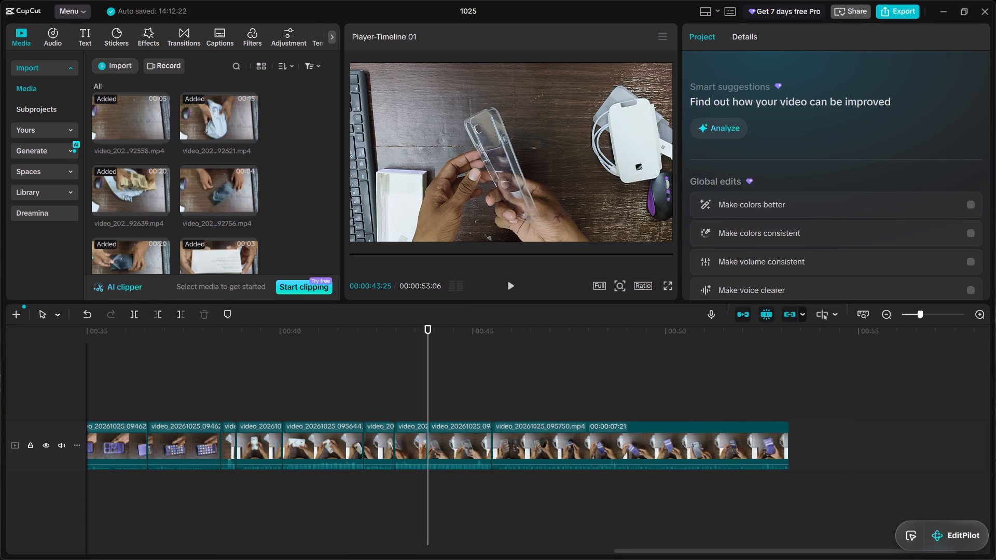
click(511, 286)
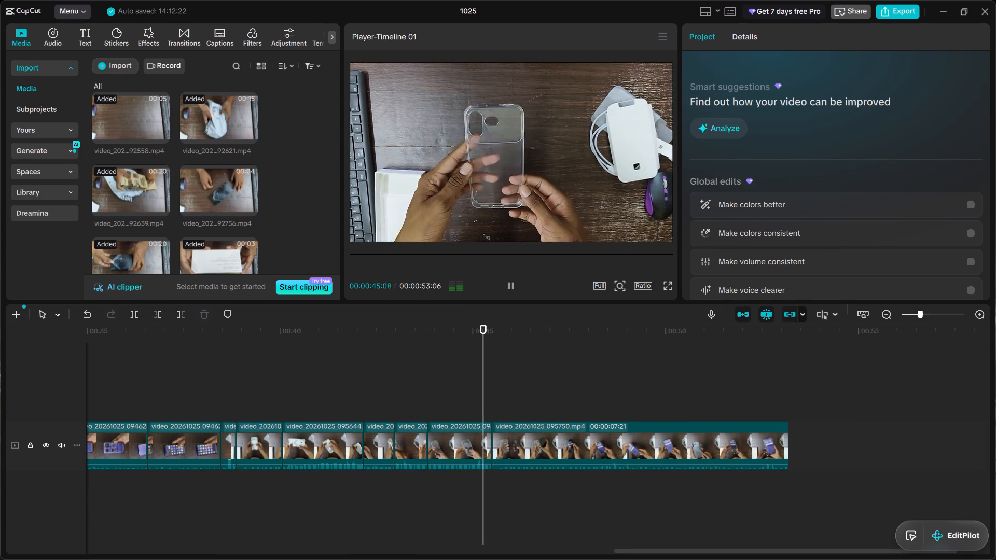
click(481, 390)
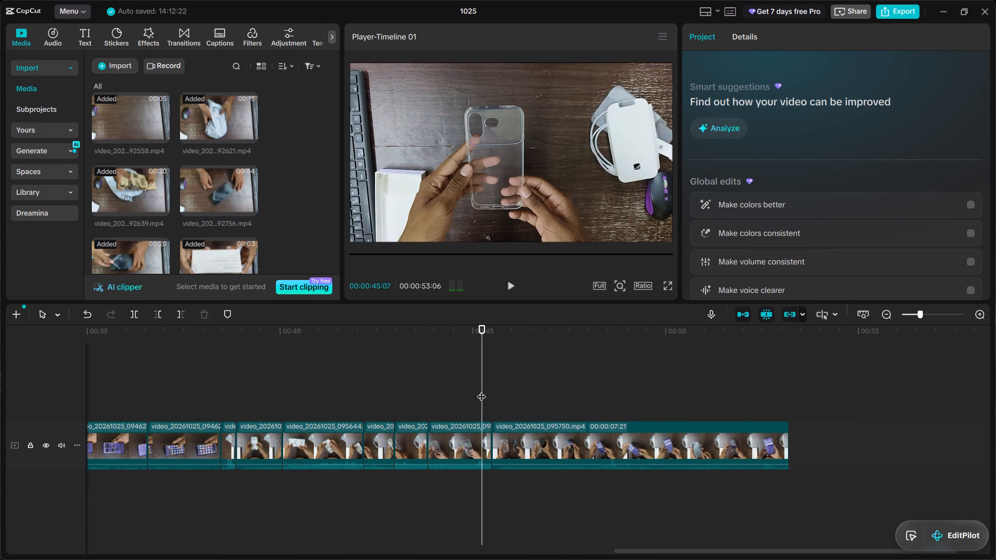
click(464, 393)
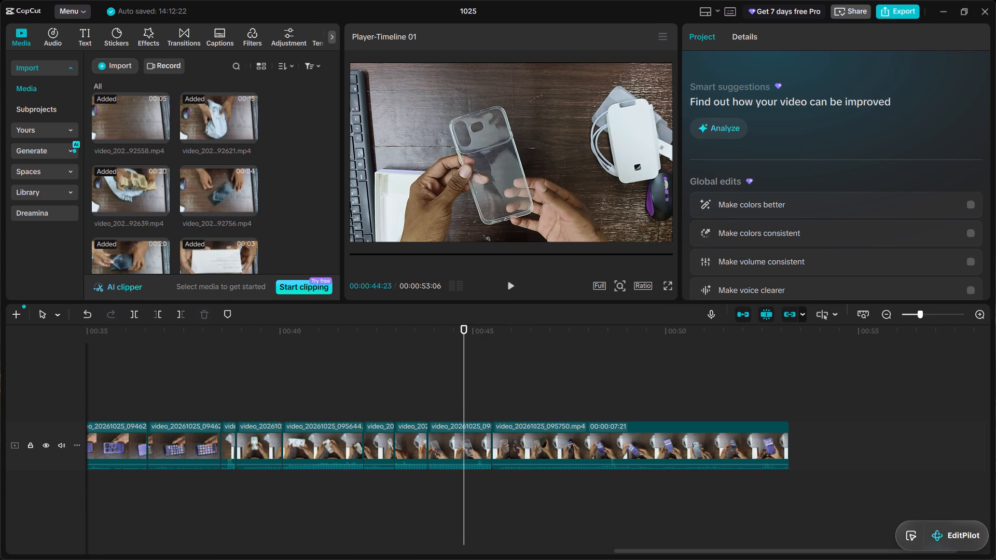
click(509, 286)
click(509, 286)
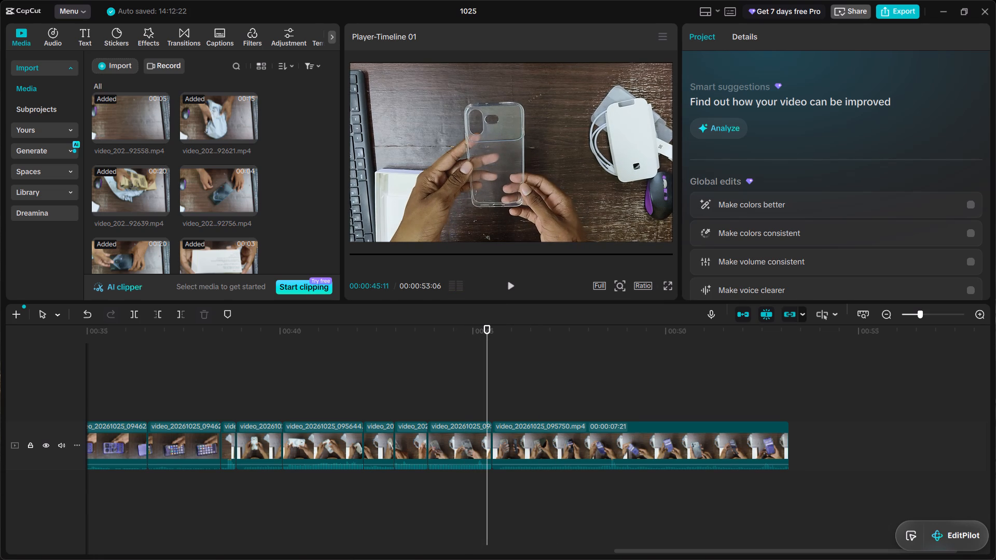
click(450, 379)
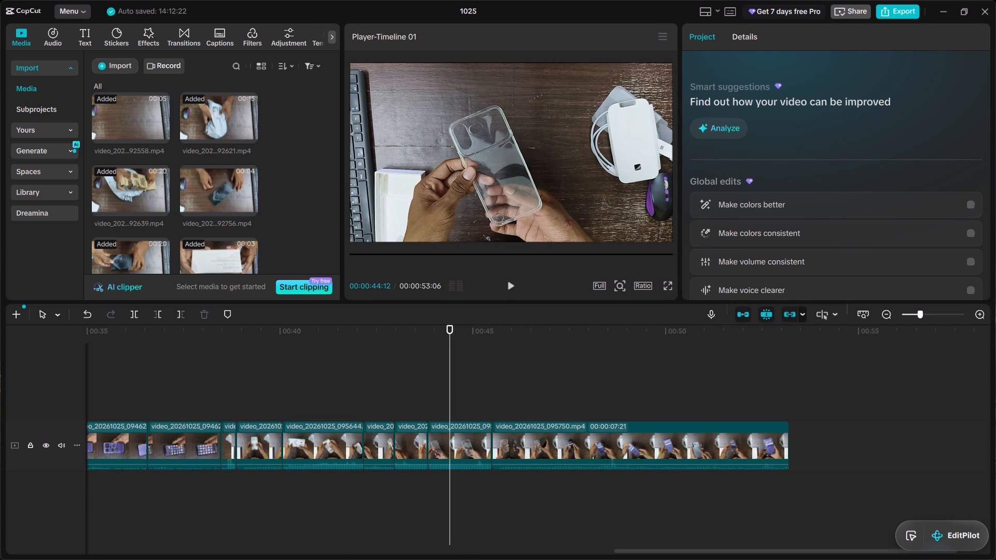
click(423, 384)
click(509, 285)
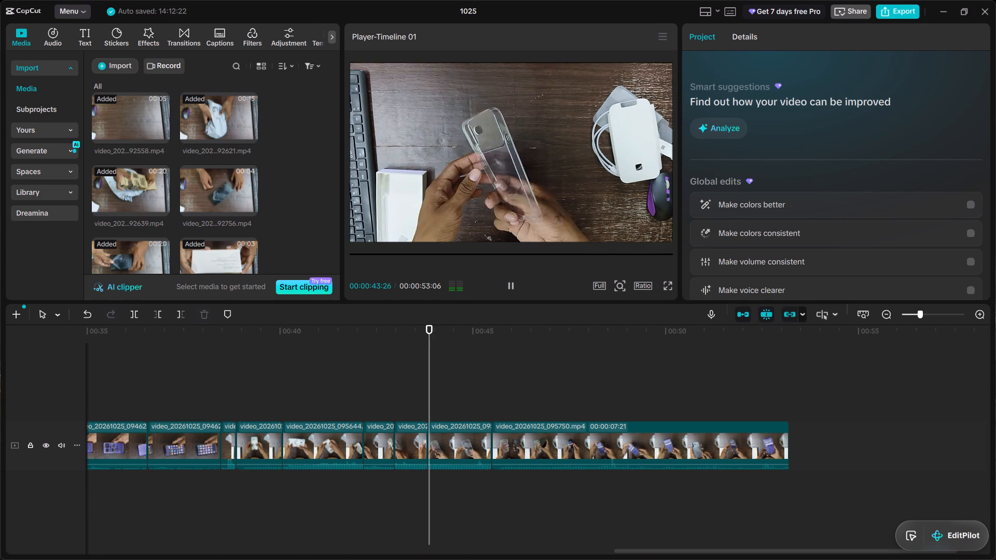
click(509, 285)
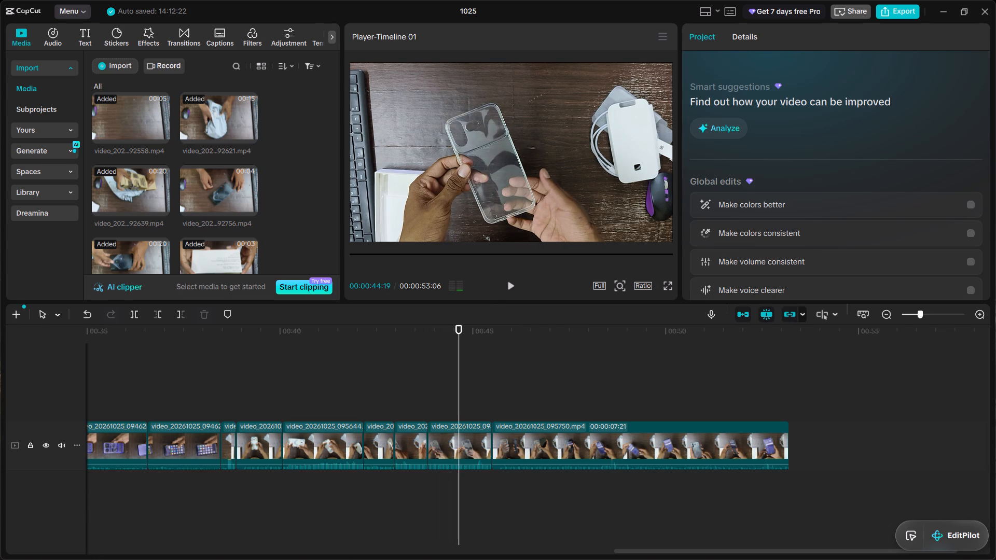
click(179, 314)
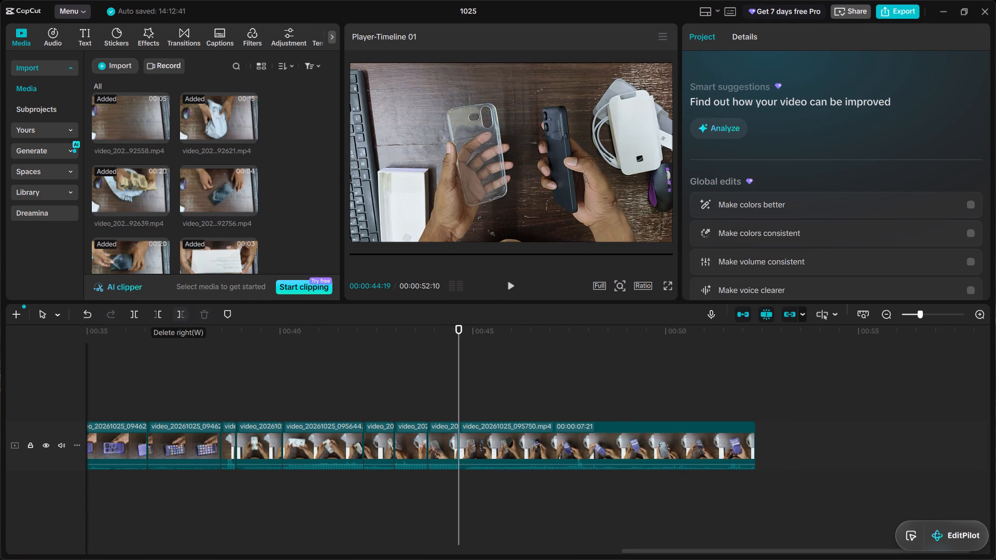
Replay from 00:00:42:29 across the cuts and trim away the video_20261025_095750.mp4 clip's part before 00:00:45:10.
click(395, 403)
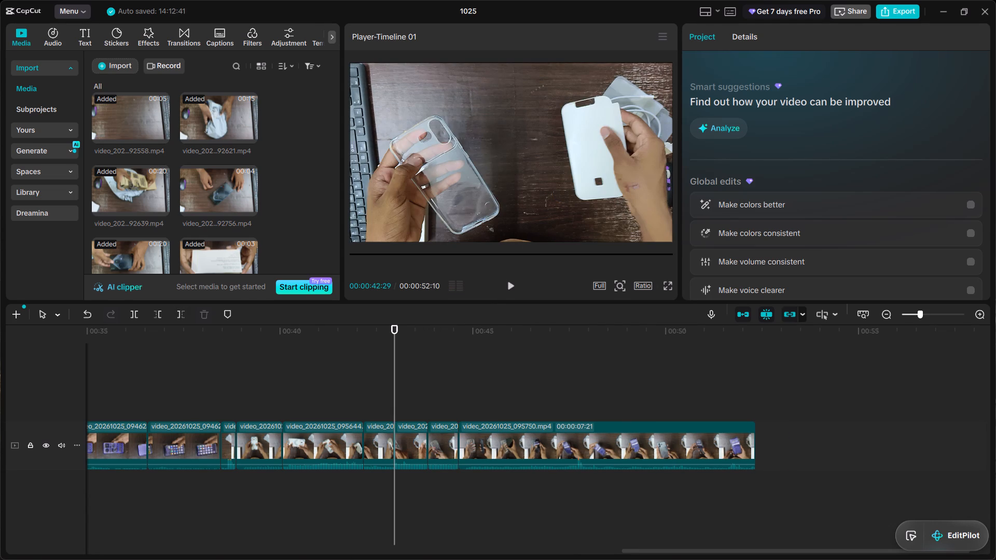
click(508, 286)
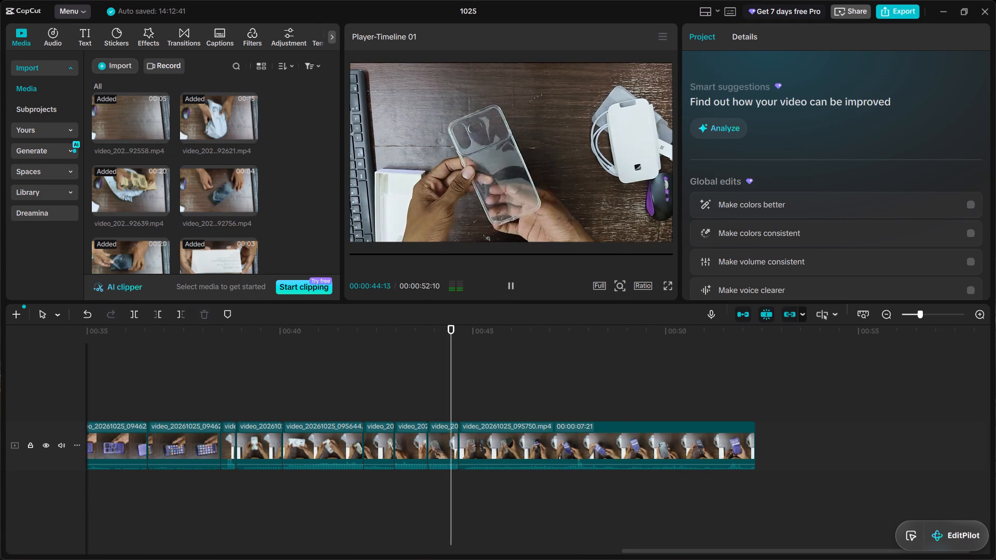
click(508, 286)
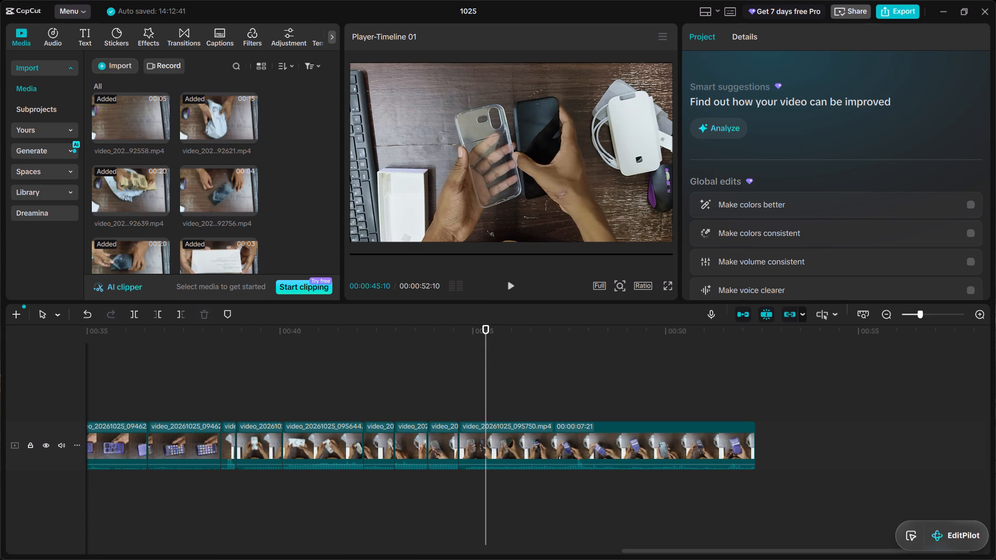
click(156, 319)
Replay the case-fitting footage from 00:00:43:18 and examine the video_20261025_095750.mp4 clip repeatedly for the next place to cut.
click(419, 410)
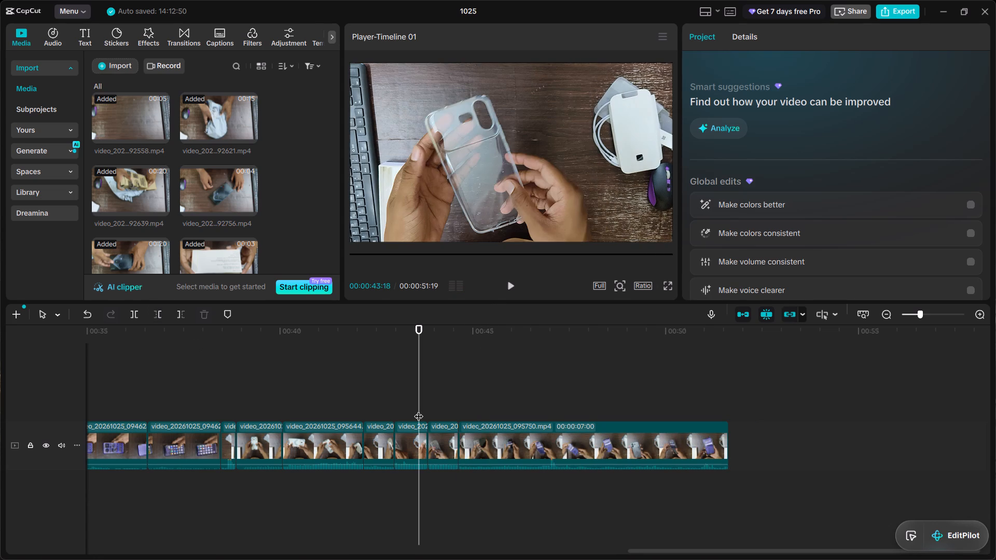
click(512, 284)
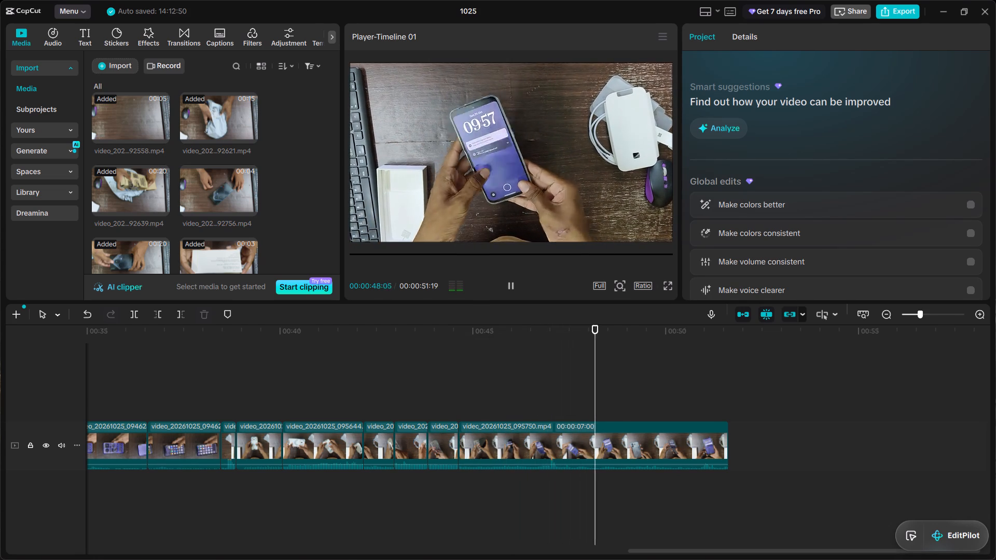
click(512, 284)
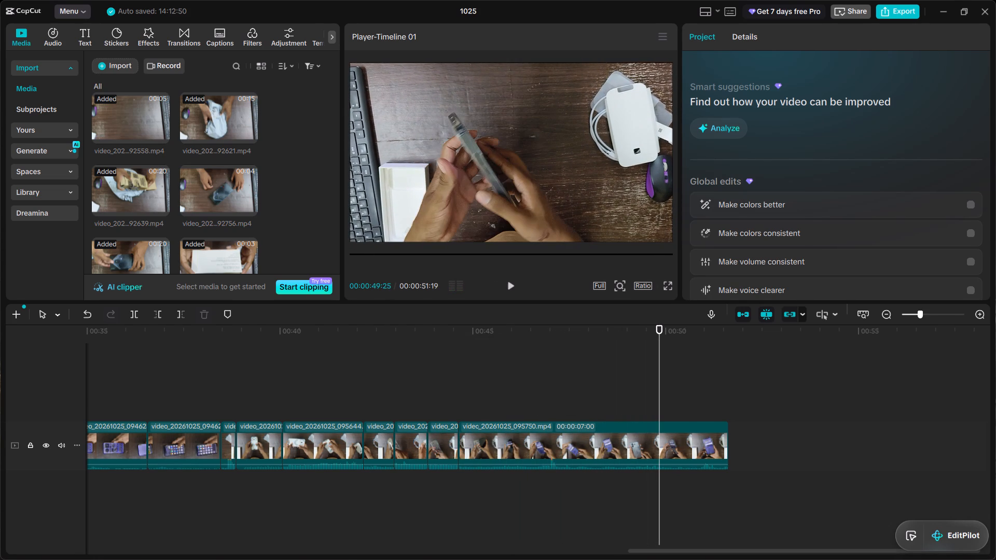
click(501, 399)
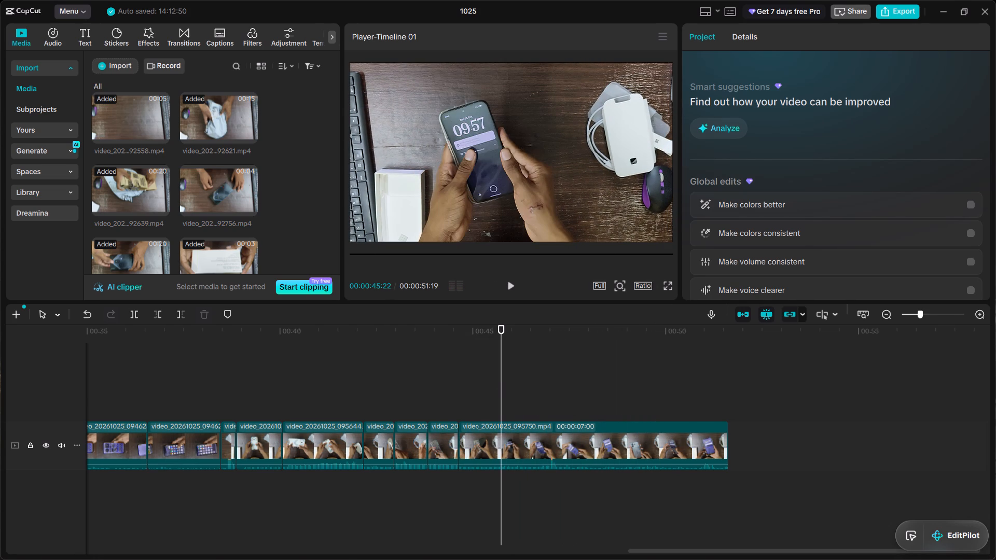
click(509, 287)
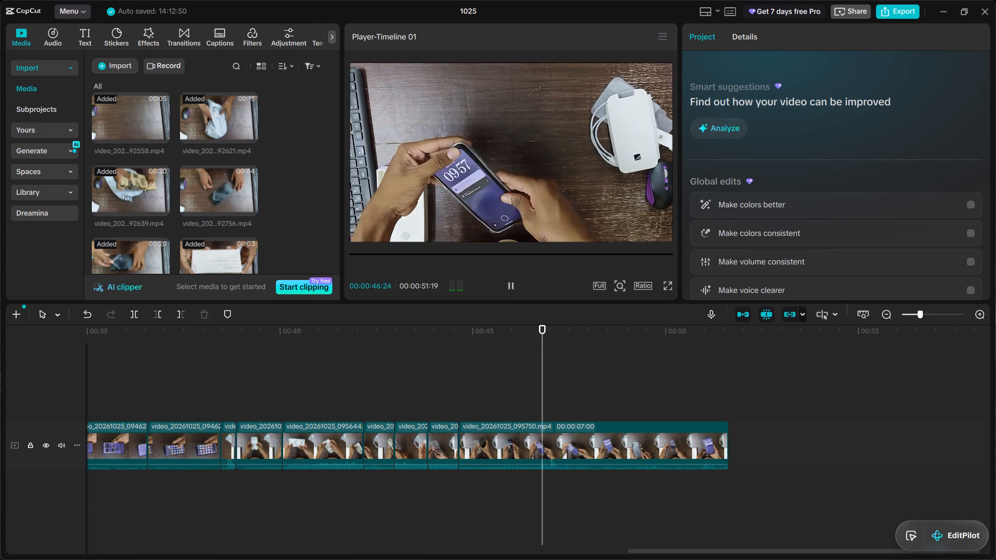
click(509, 287)
click(509, 287)
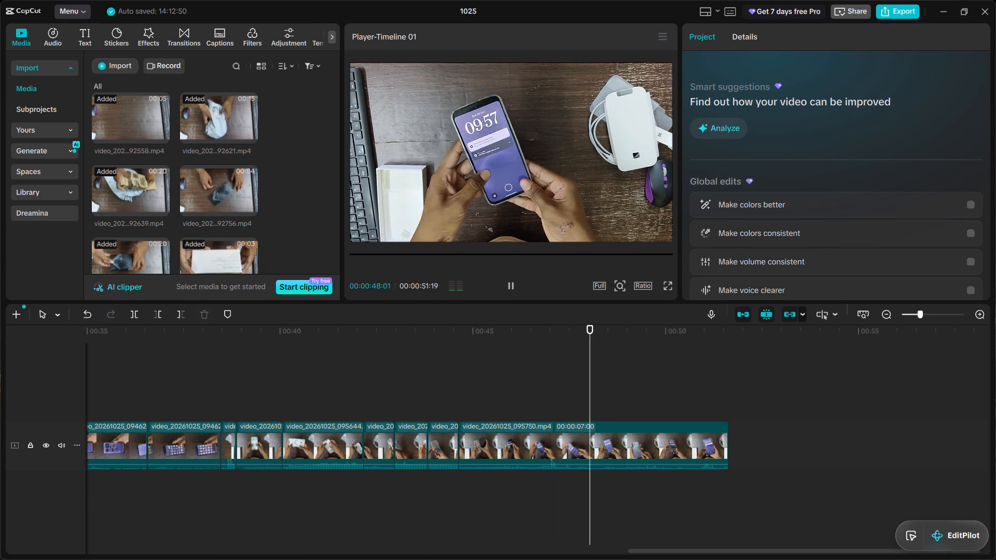
click(509, 287)
click(509, 287)
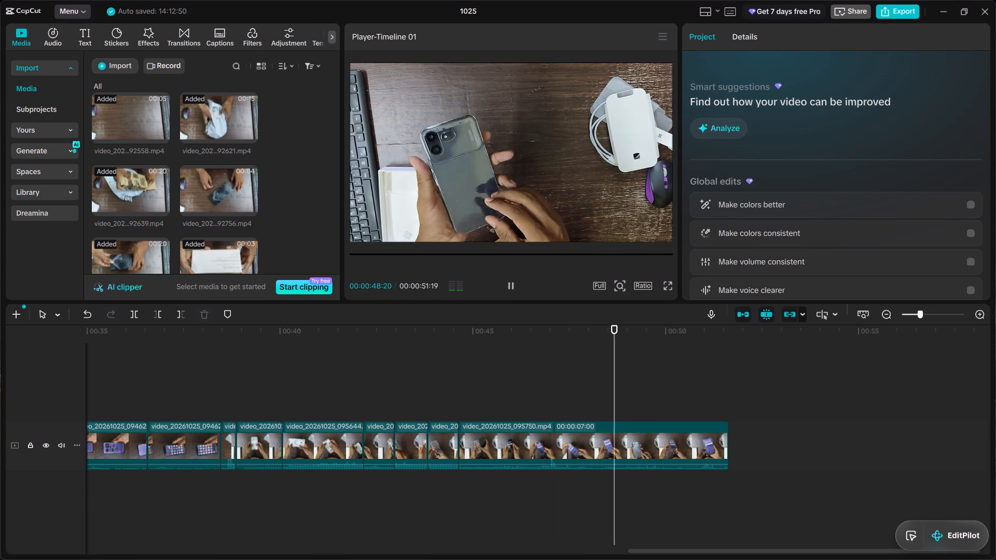
click(523, 400)
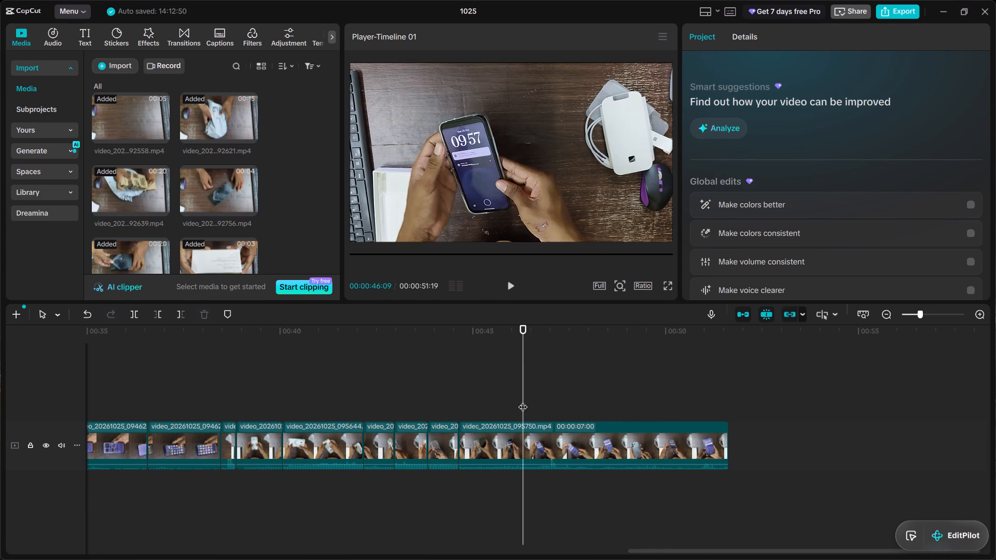
click(510, 283)
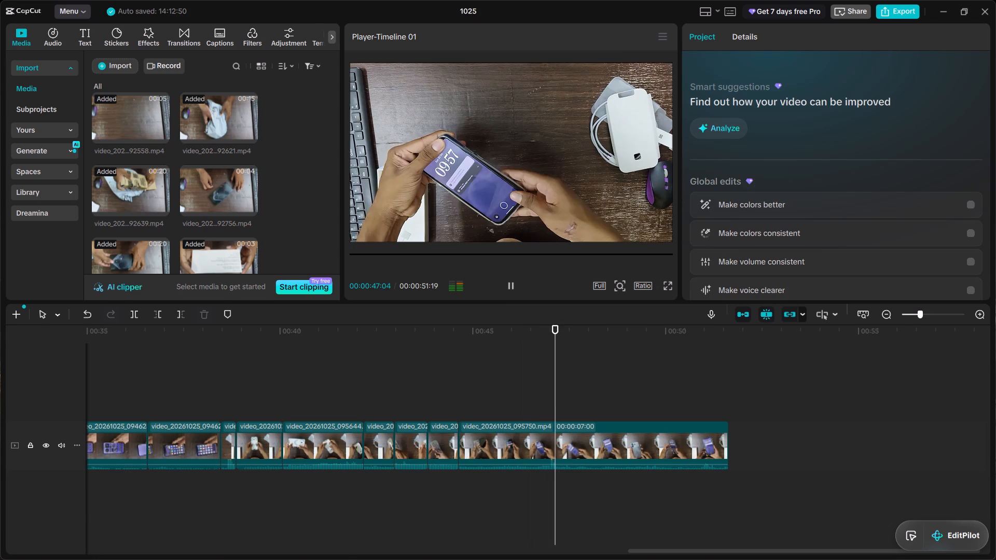
click(444, 408)
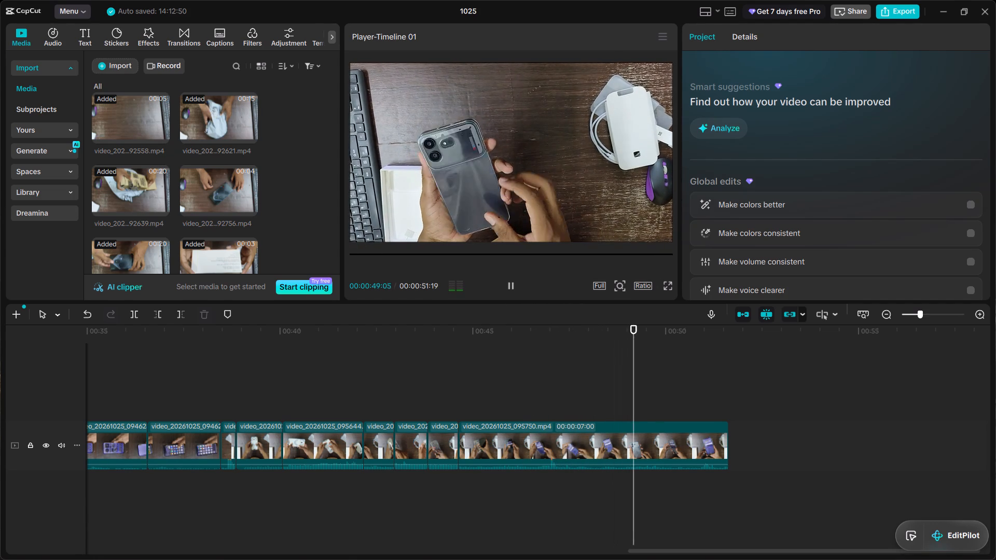
click(510, 284)
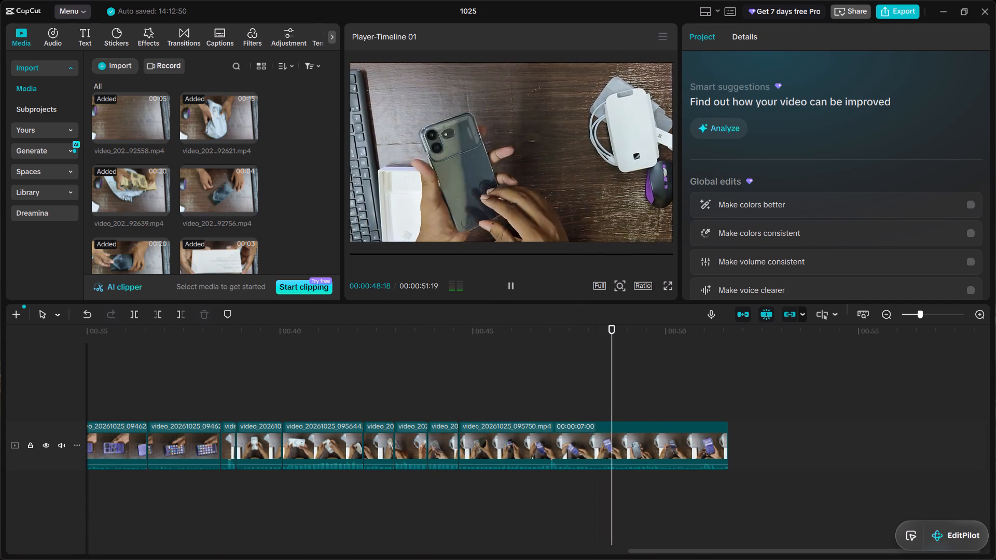
Replay from 00:00:43:15 and split the 00:00:07:00 long video_20261025_095750.mp4 clip at 00:00:45:27.
click(415, 408)
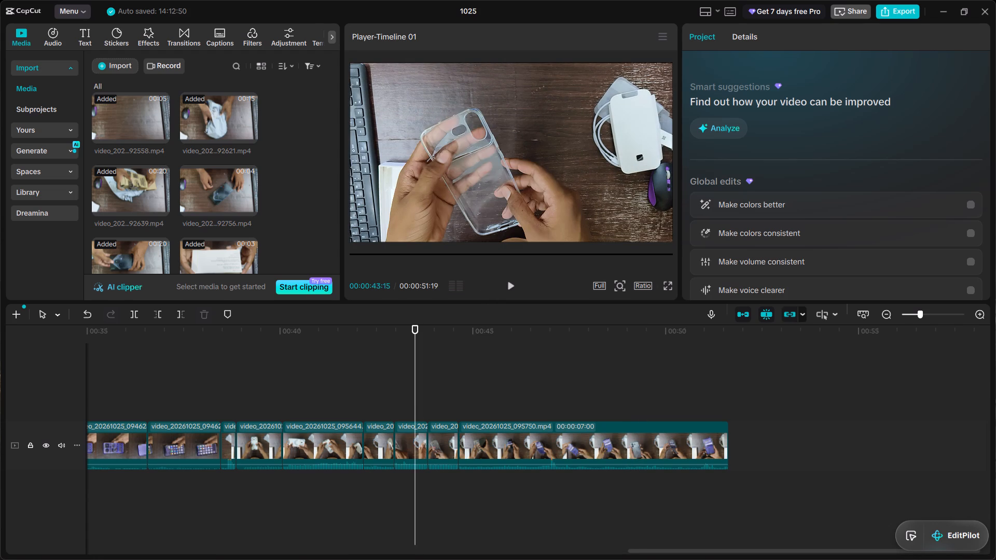
click(505, 282)
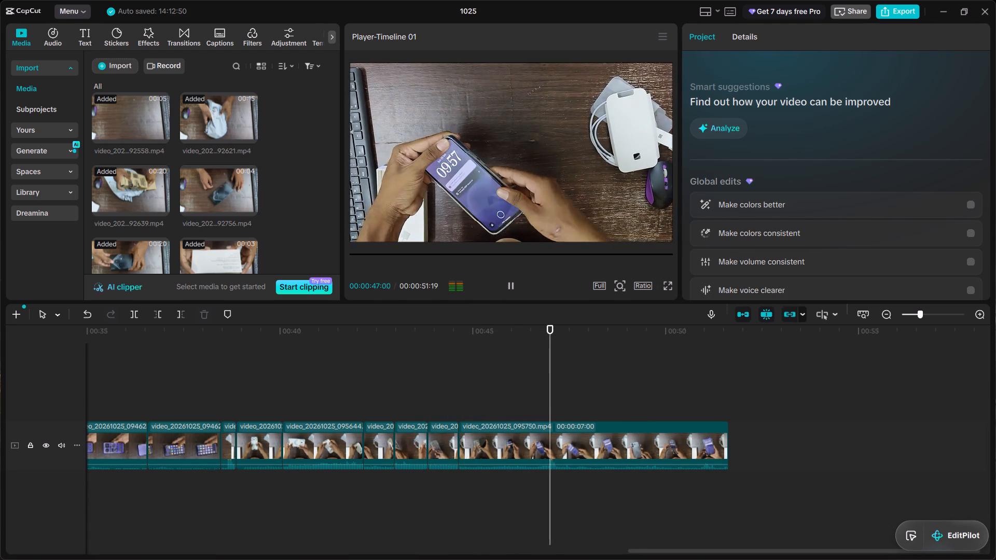
click(501, 402)
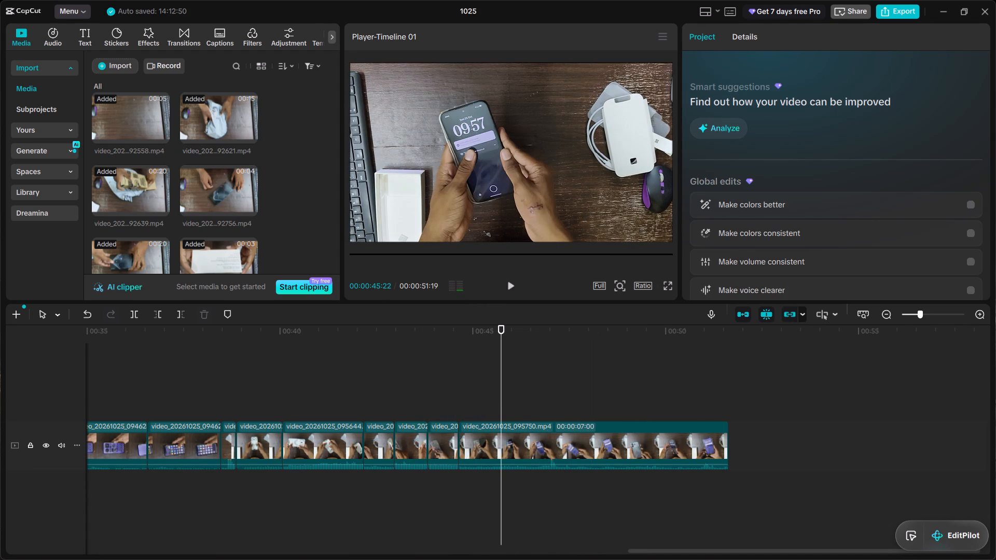
click(486, 405)
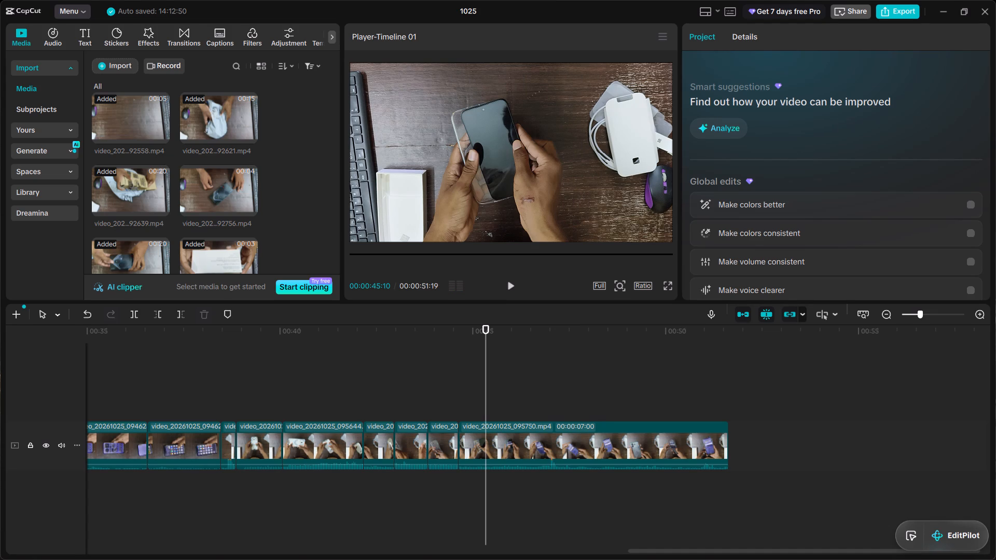
click(511, 285)
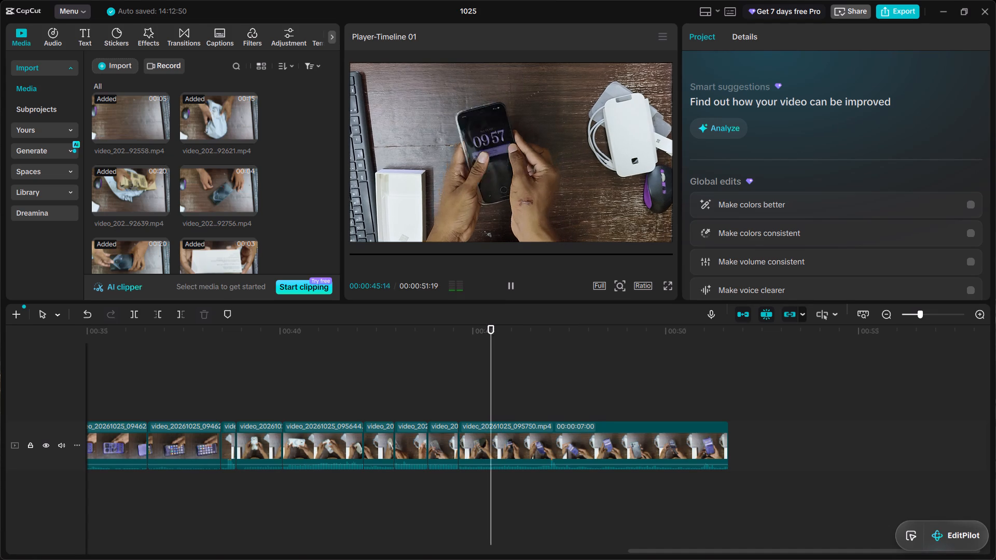
click(511, 285)
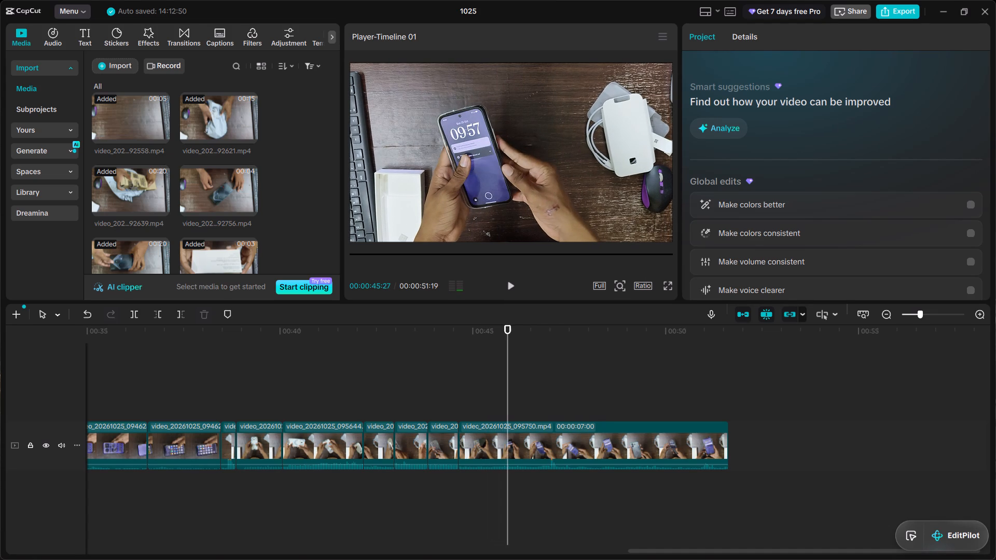
click(139, 316)
Play on from the new split and trim away the last video_20261025_095750.mp4 segment's part before 00:00:46:25.
click(509, 280)
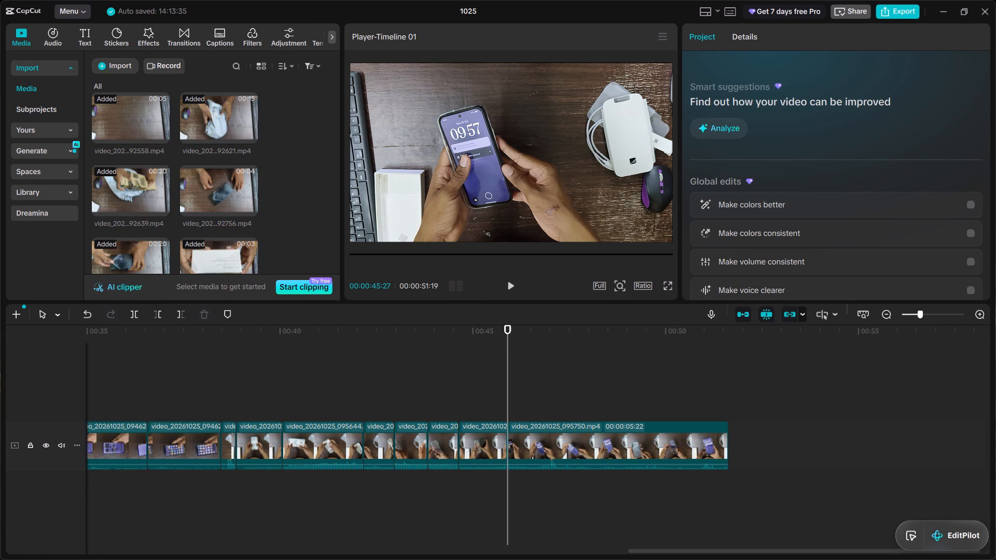
click(509, 280)
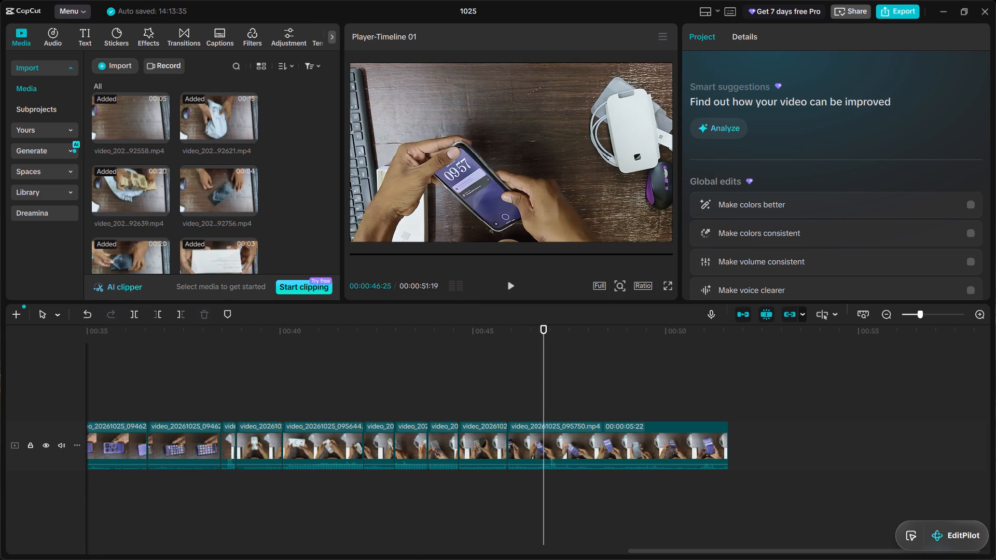
click(158, 316)
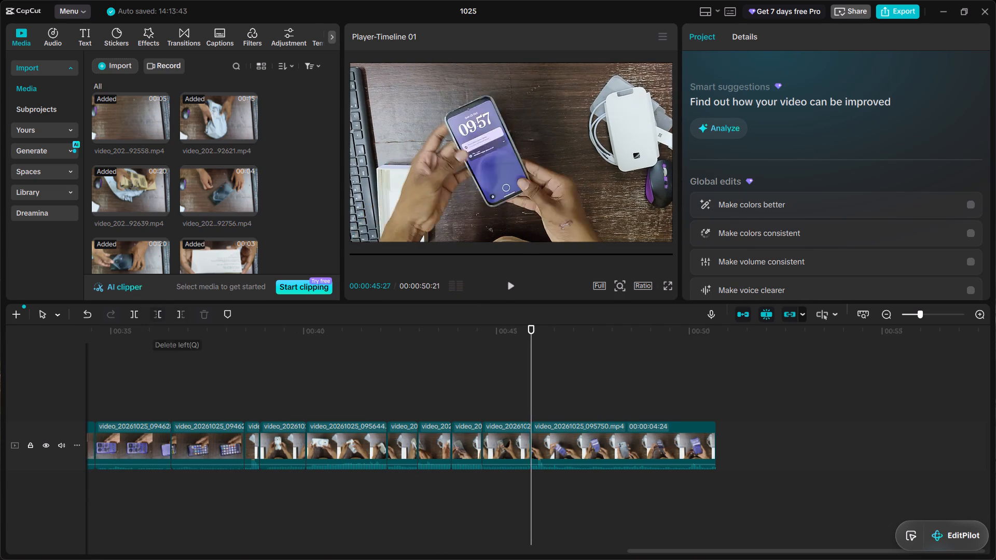
Replay from 00:00:43:25 across the cuts and split the last video_20261025_095750.mp4 segment at 00:00:46:27.
click(452, 404)
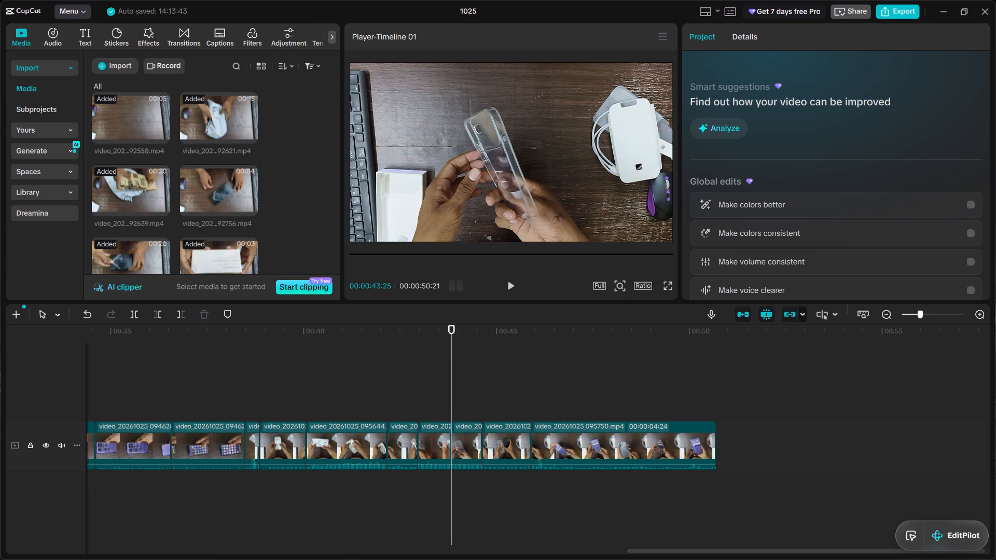
click(510, 279)
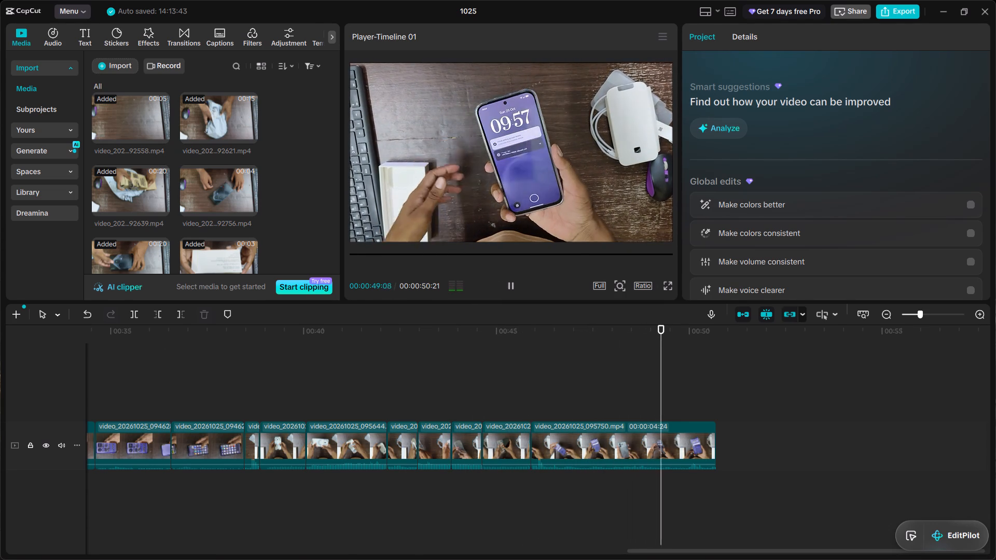
click(560, 411)
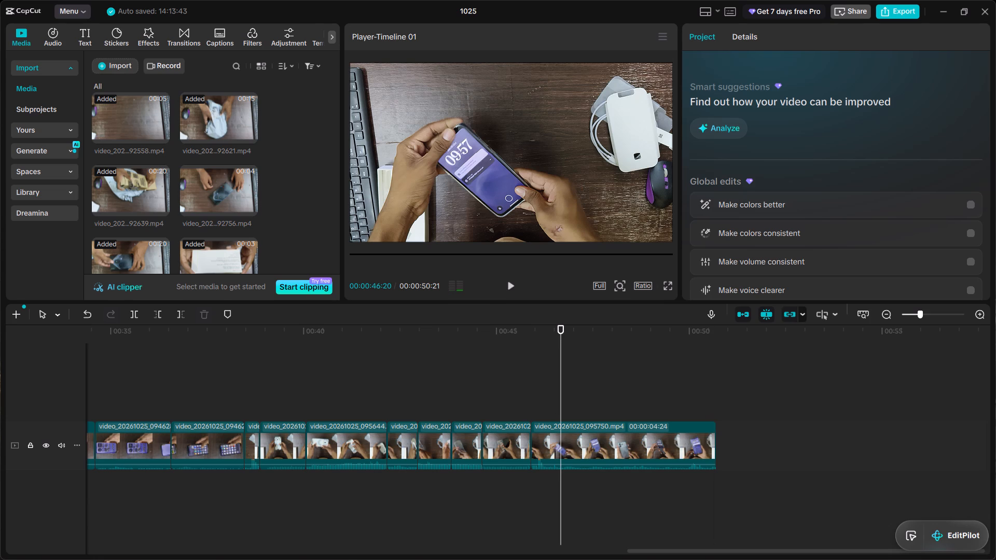
click(514, 283)
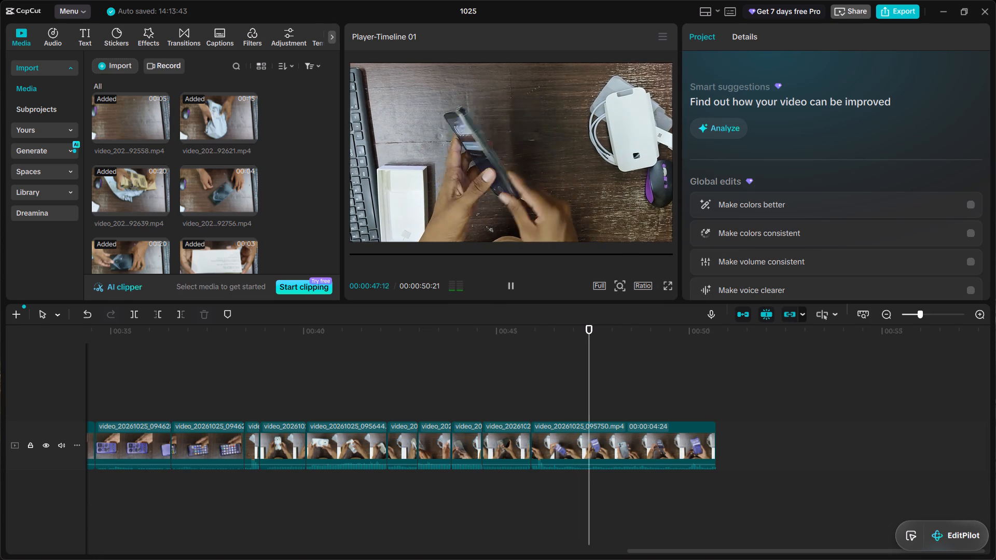
click(542, 400)
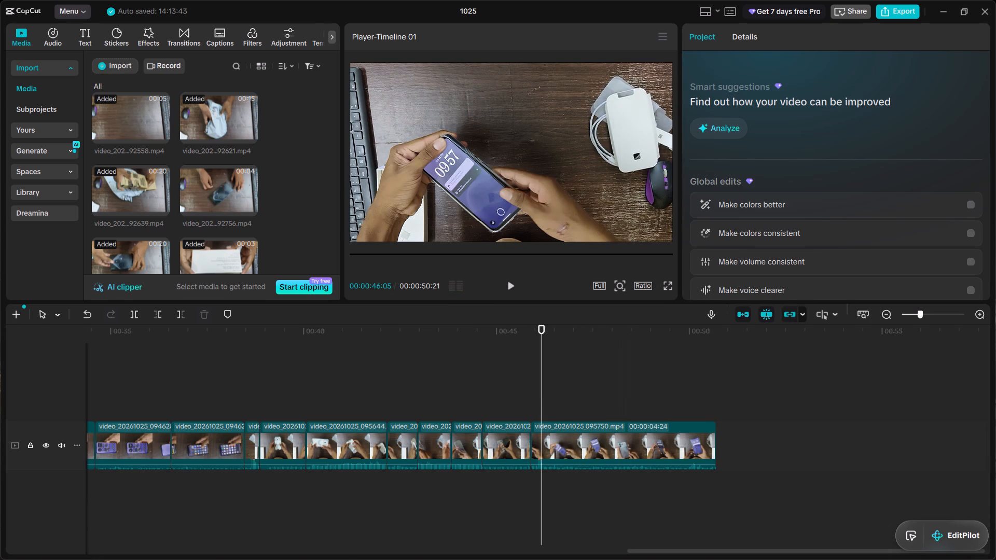
click(511, 281)
click(511, 281)
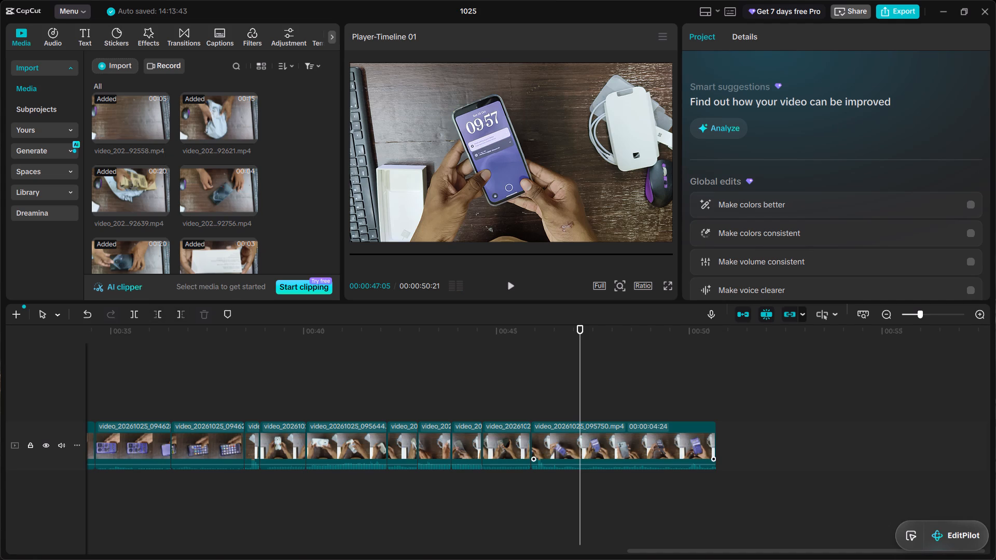
click(577, 410)
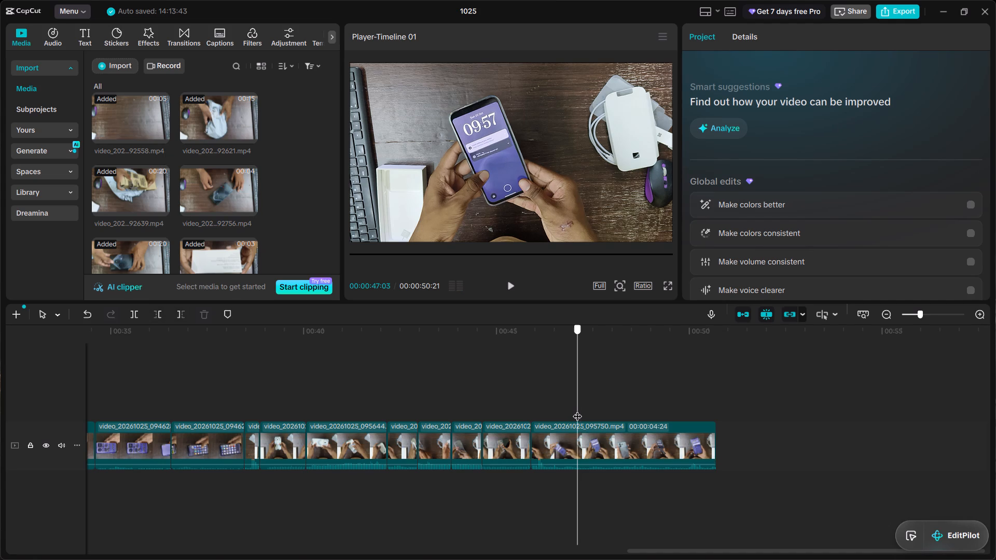
click(577, 410)
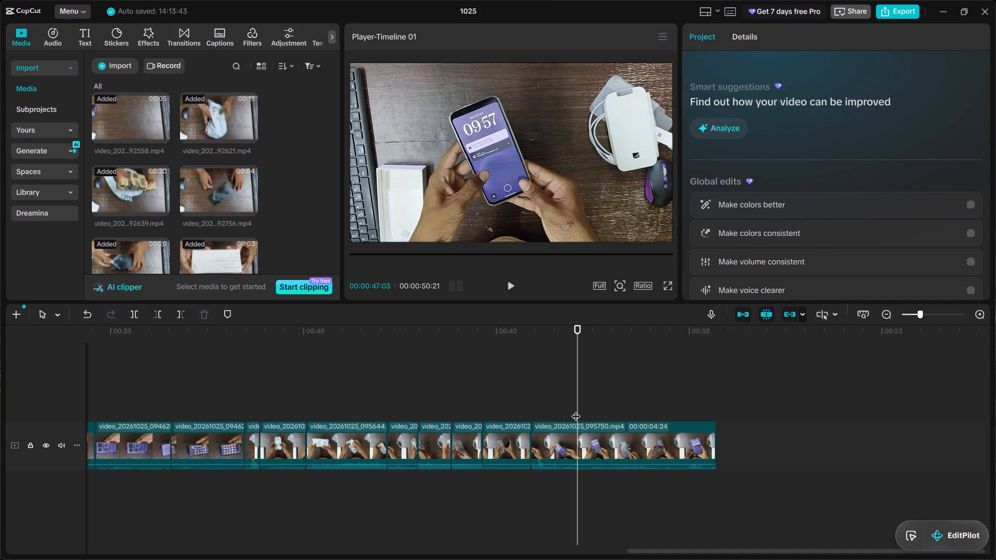
click(576, 410)
click(573, 410)
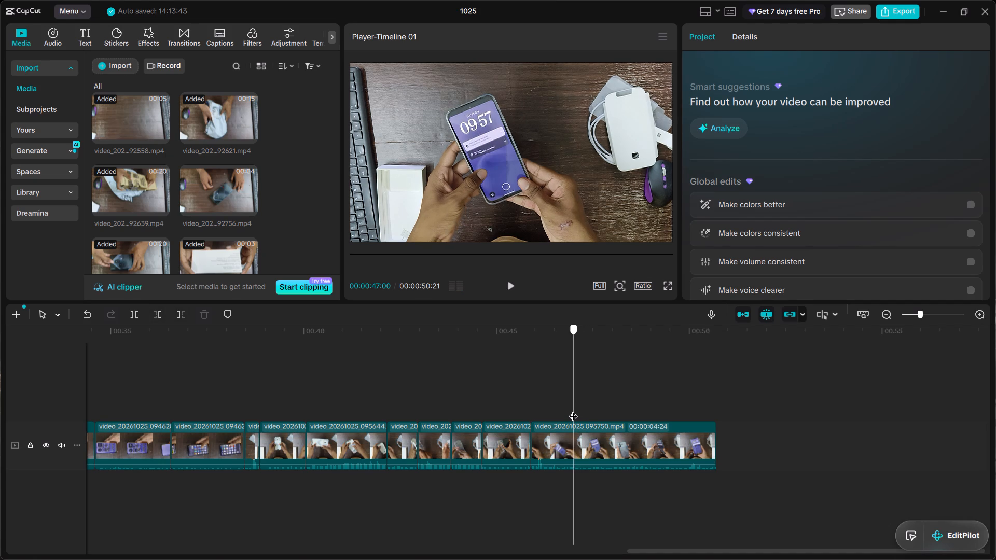
click(570, 409)
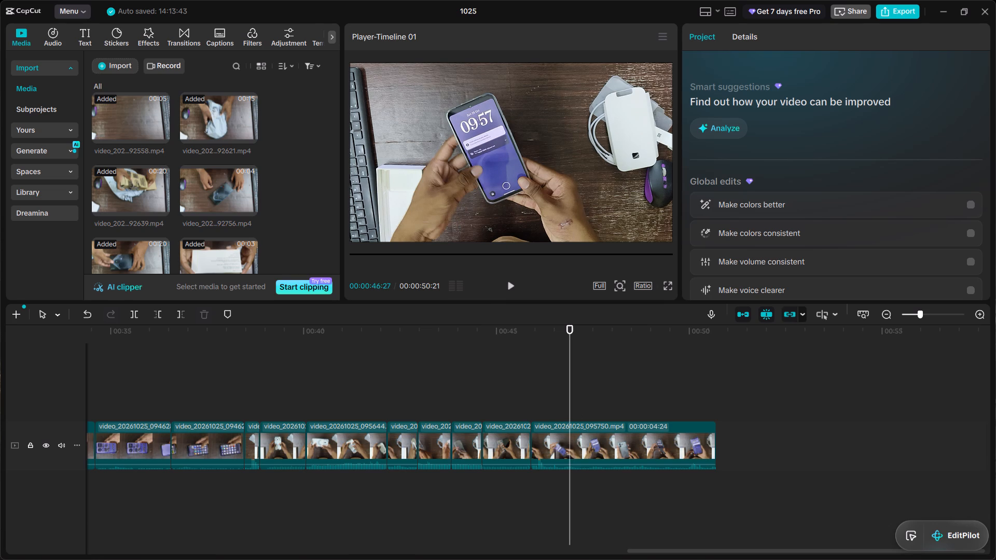
click(139, 315)
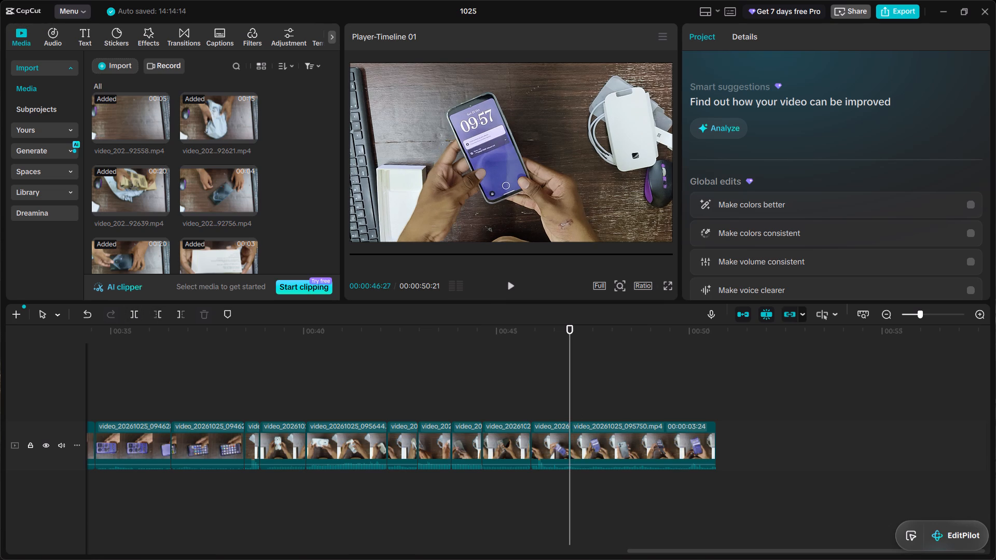
Play on from the new split and trim away the last video_20261025_095750.mp4 segment's part before 00:00:47:13.
click(510, 286)
click(510, 286)
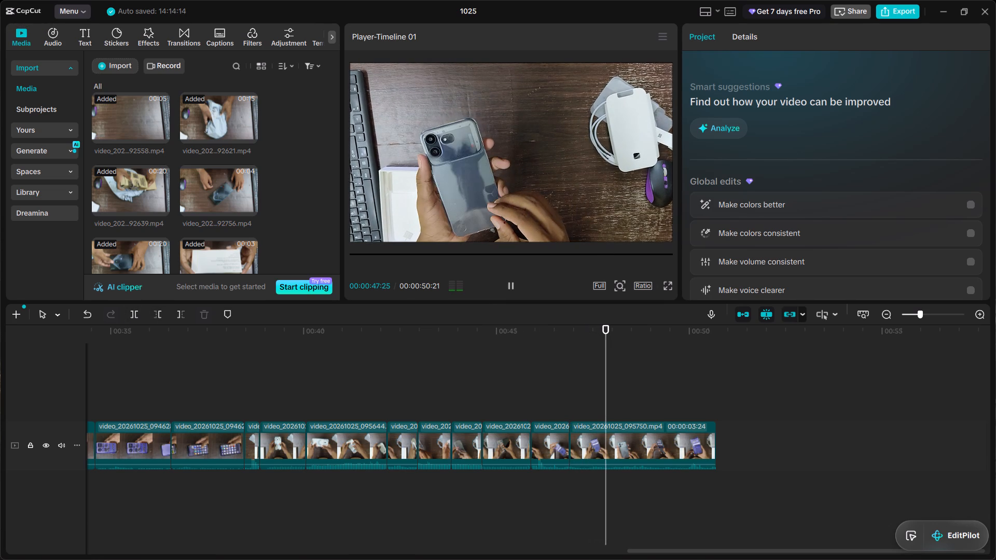
click(605, 411)
click(601, 409)
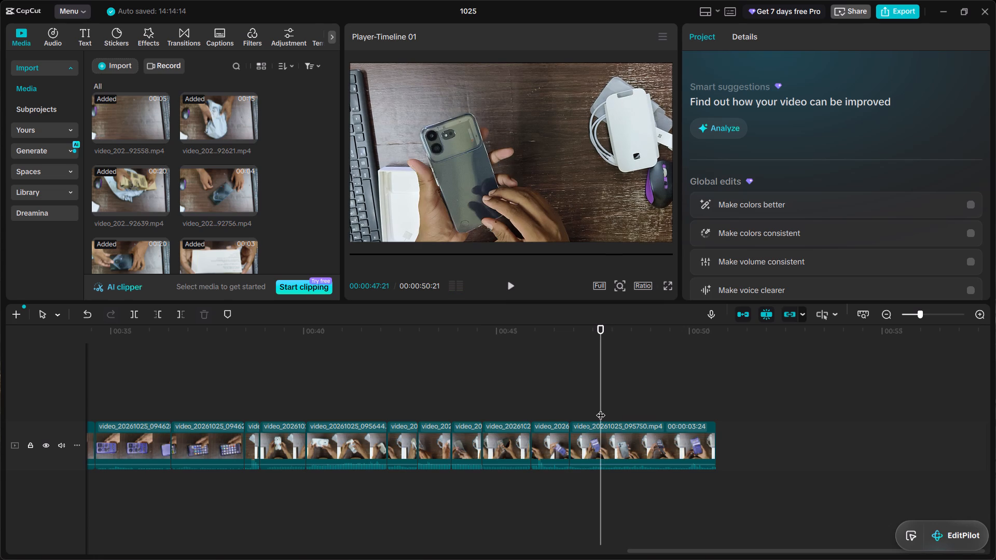
click(598, 409)
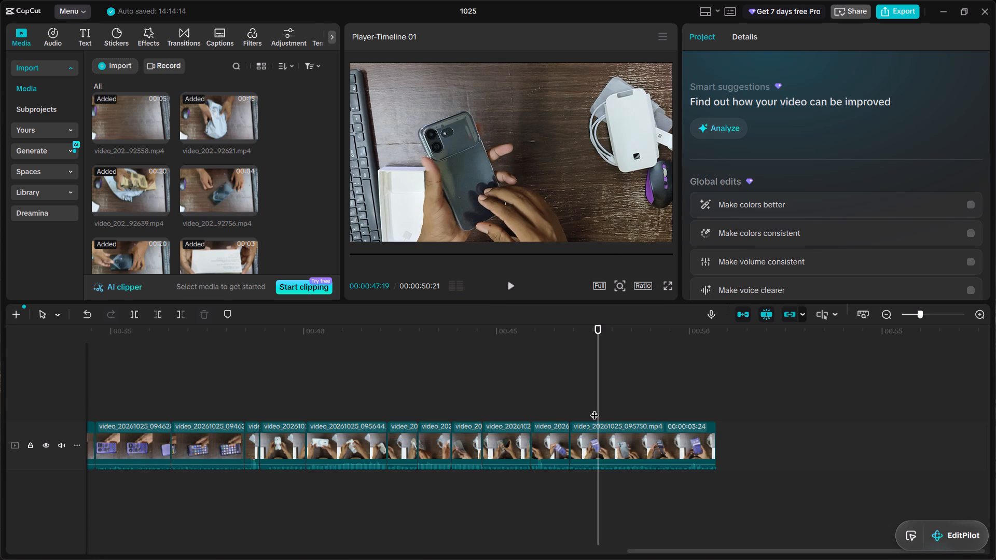
click(594, 409)
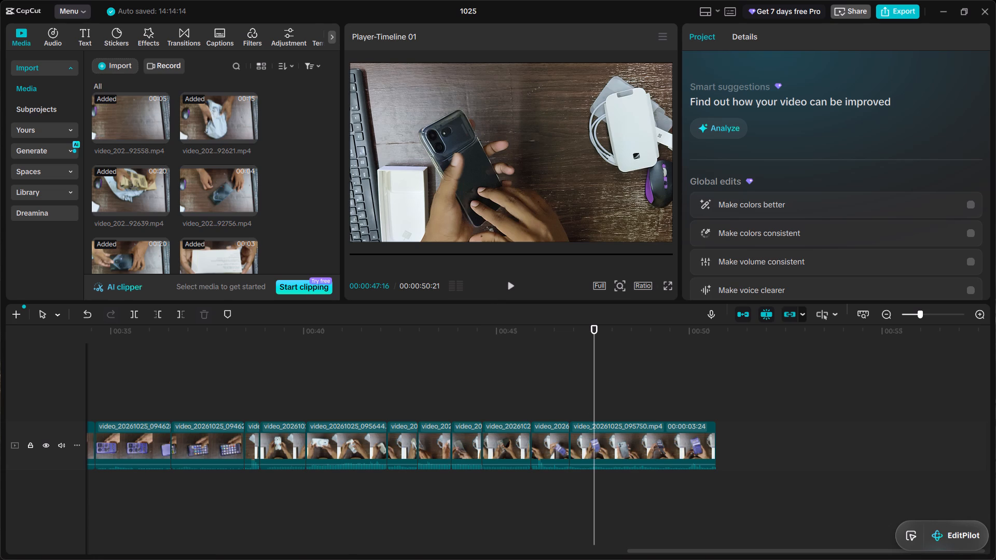
click(590, 413)
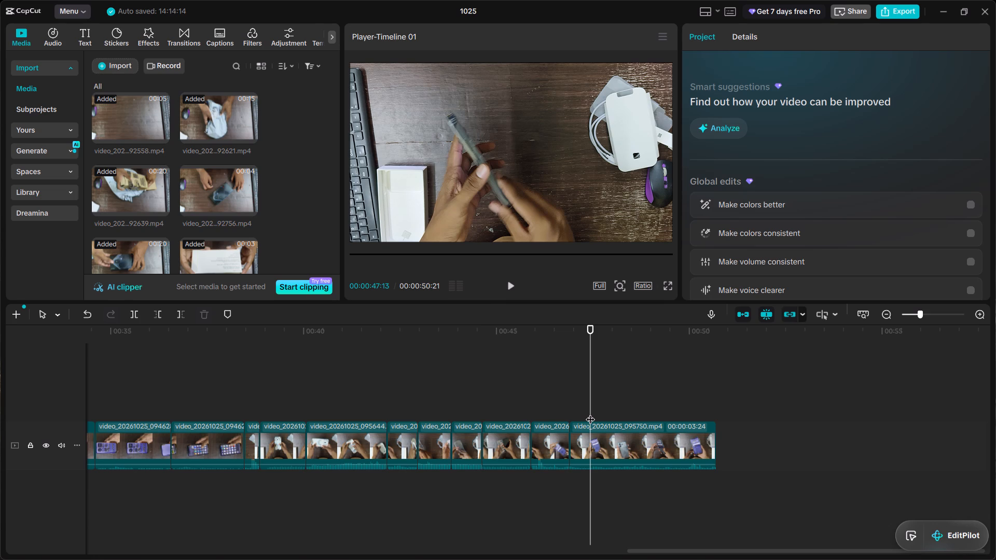
click(161, 316)
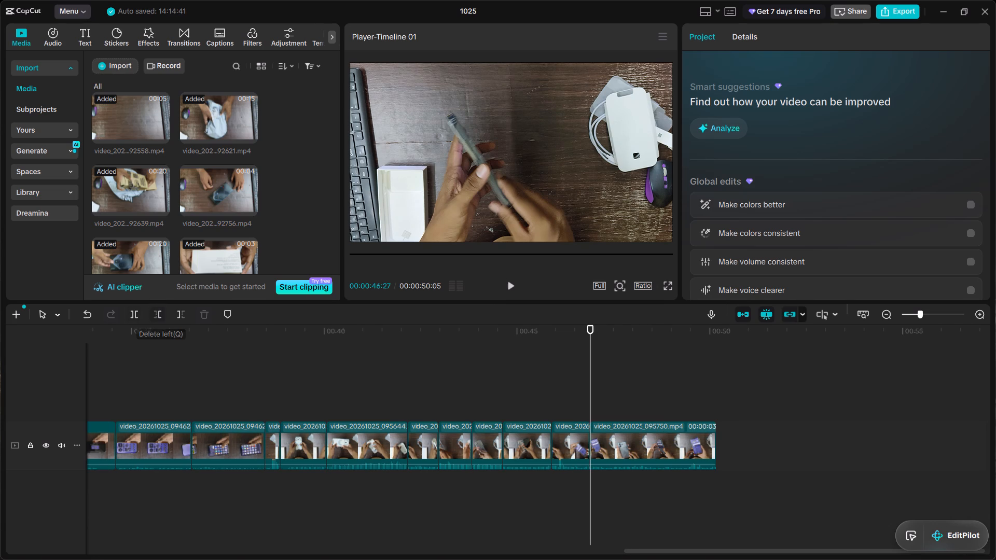
Replay from 00:00:43:25 across the cuts and trim away the last video_20261025_095750.mp4 segment's part after 00:00:47:28.
click(475, 407)
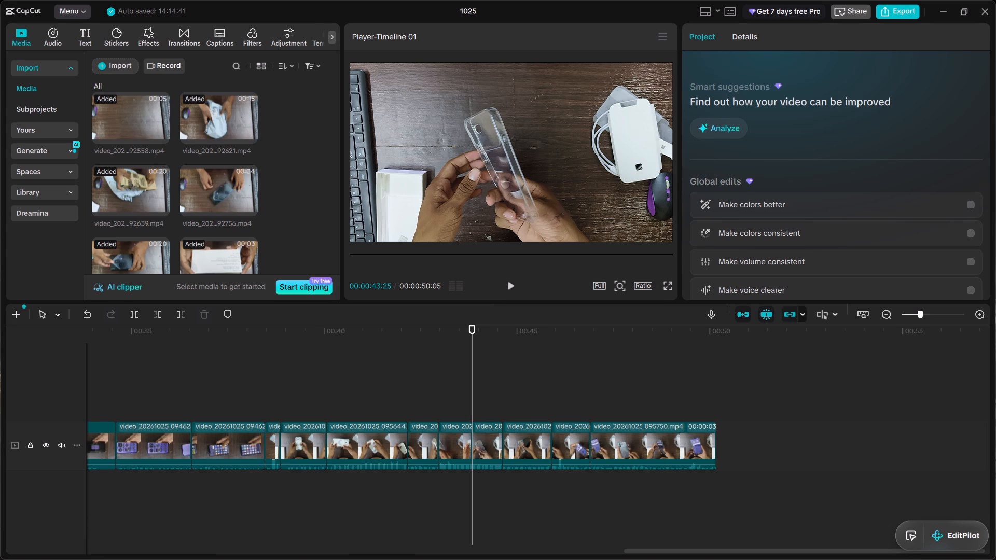
click(510, 283)
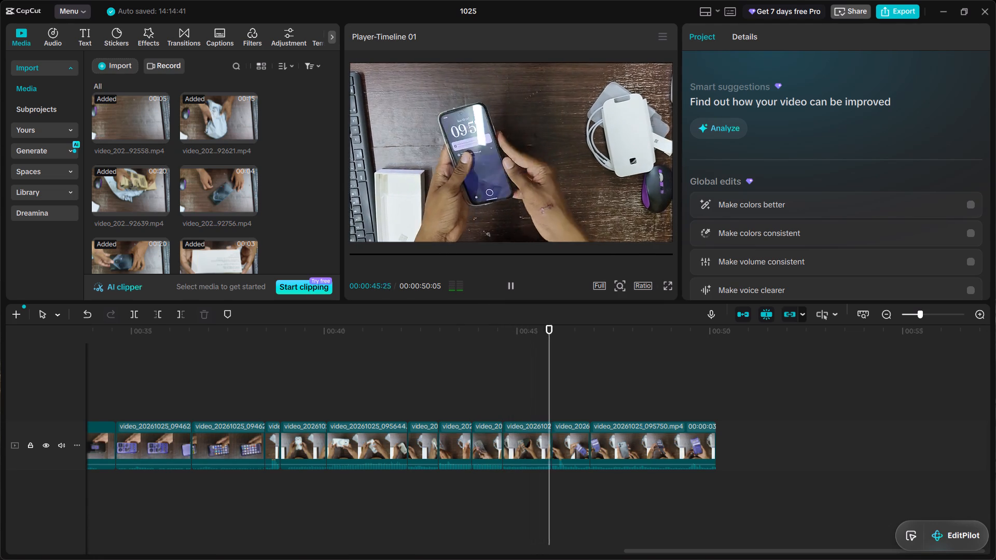
click(510, 283)
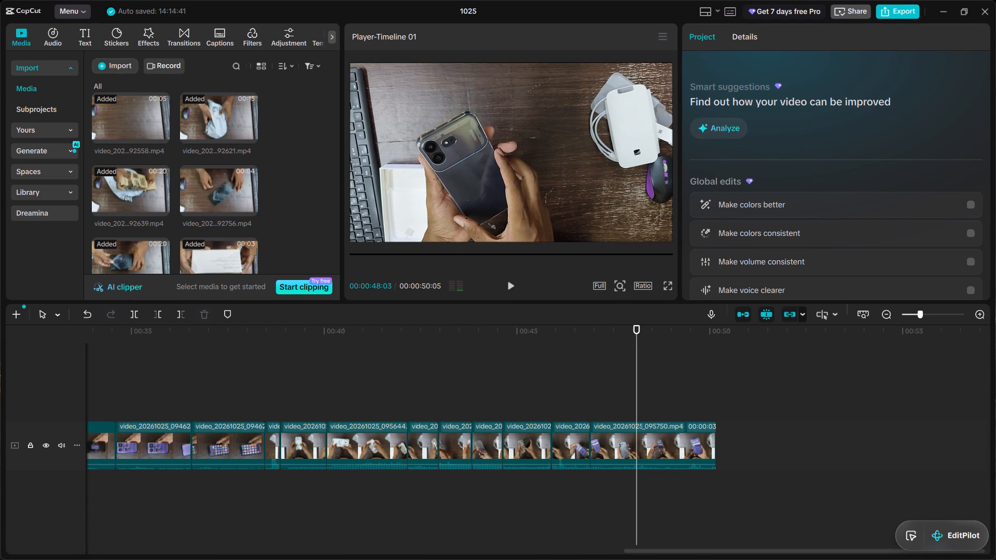
click(510, 283)
click(510, 283)
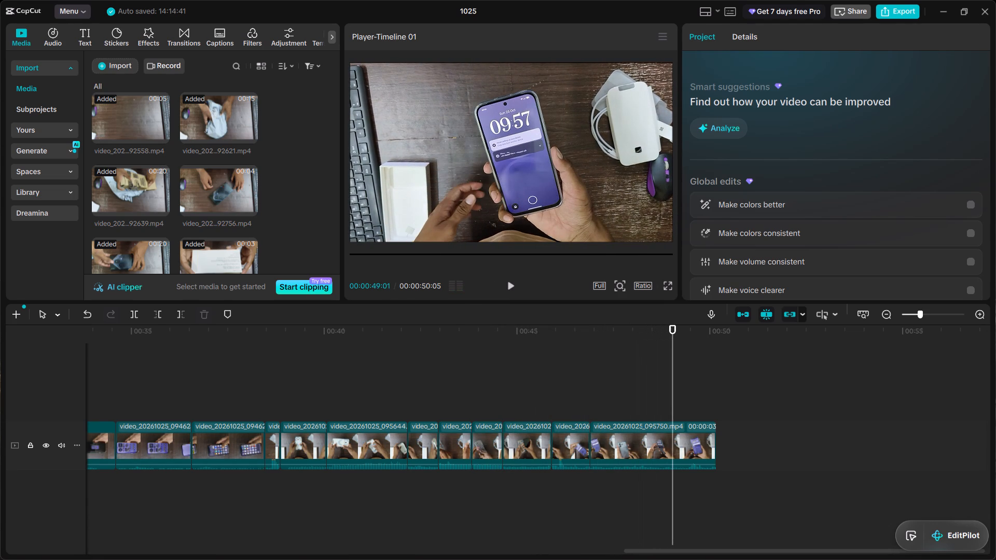
click(629, 400)
click(608, 399)
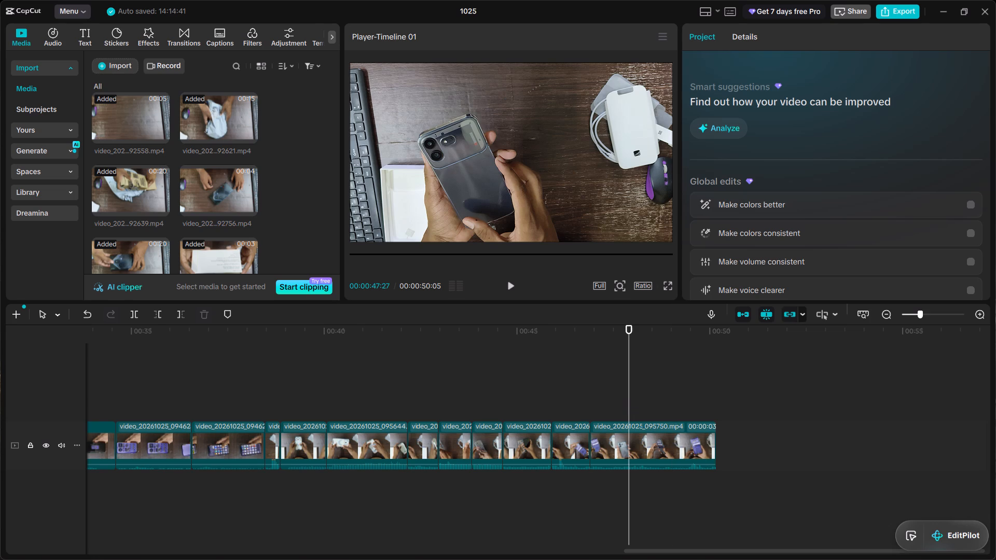
click(582, 400)
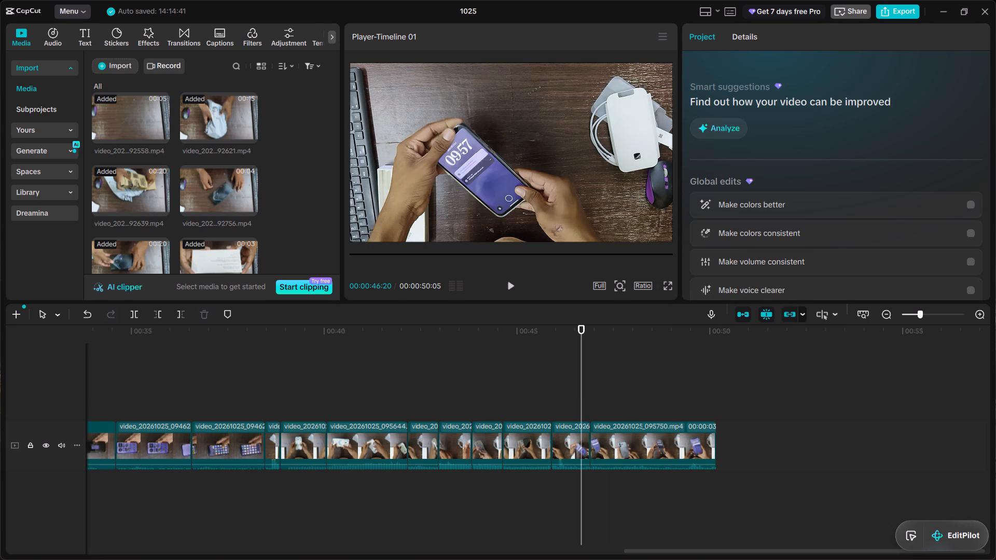
click(508, 281)
click(508, 281)
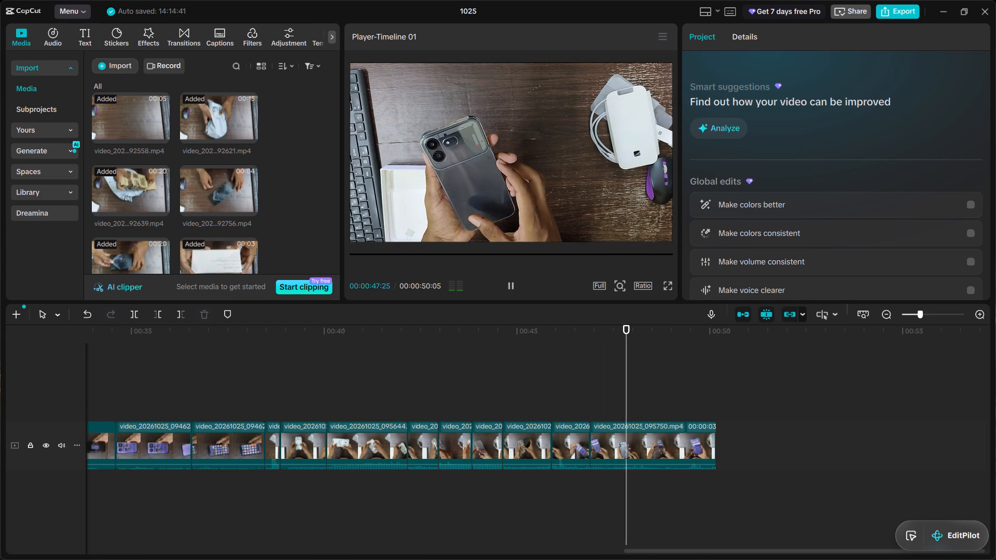
click(181, 315)
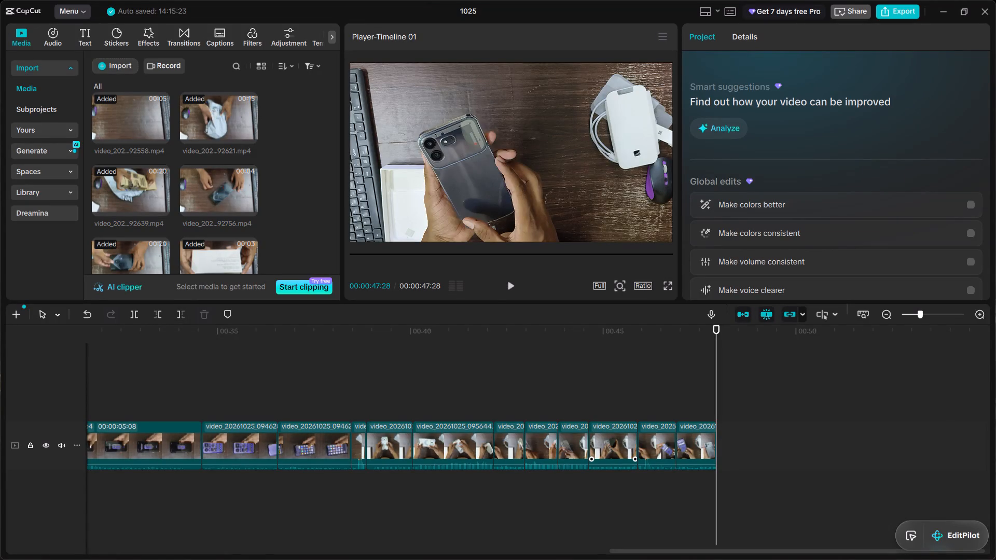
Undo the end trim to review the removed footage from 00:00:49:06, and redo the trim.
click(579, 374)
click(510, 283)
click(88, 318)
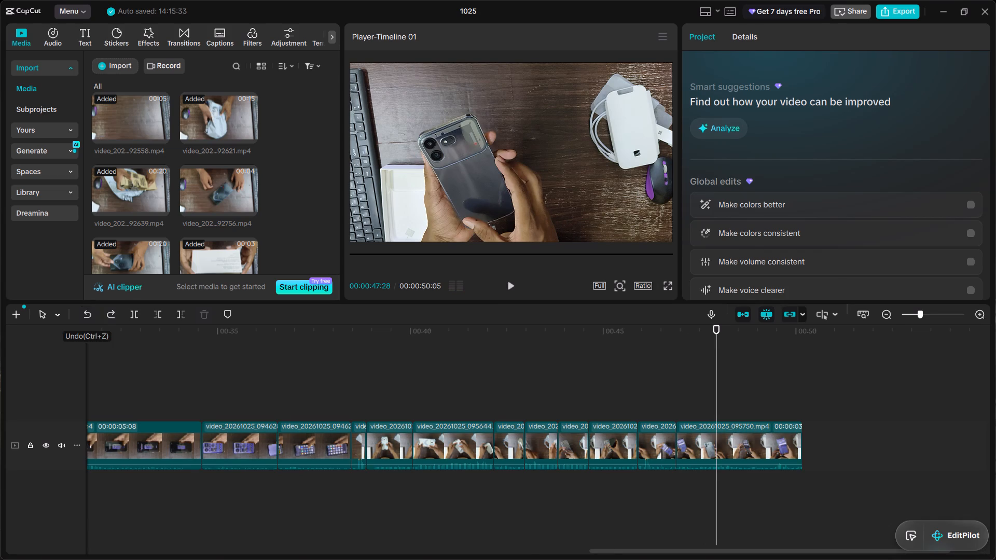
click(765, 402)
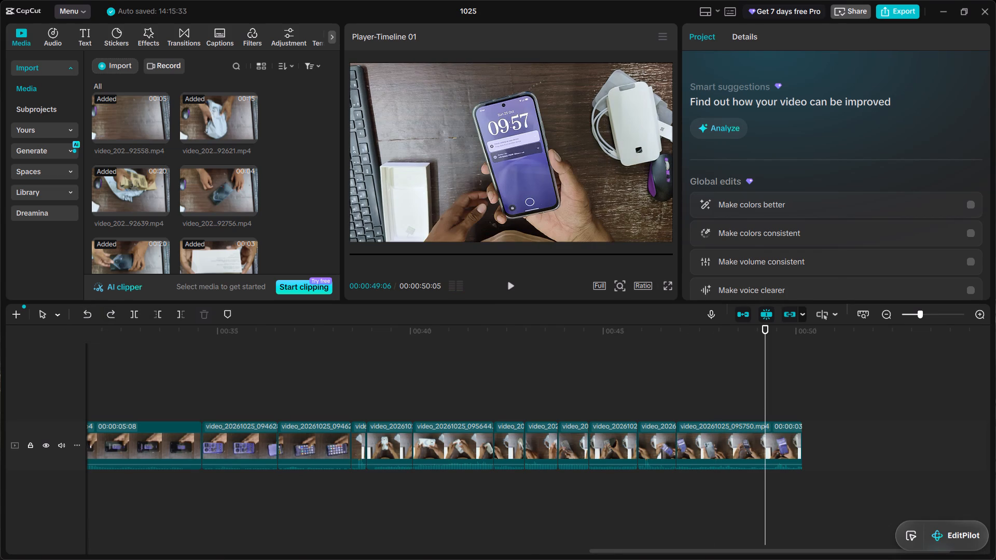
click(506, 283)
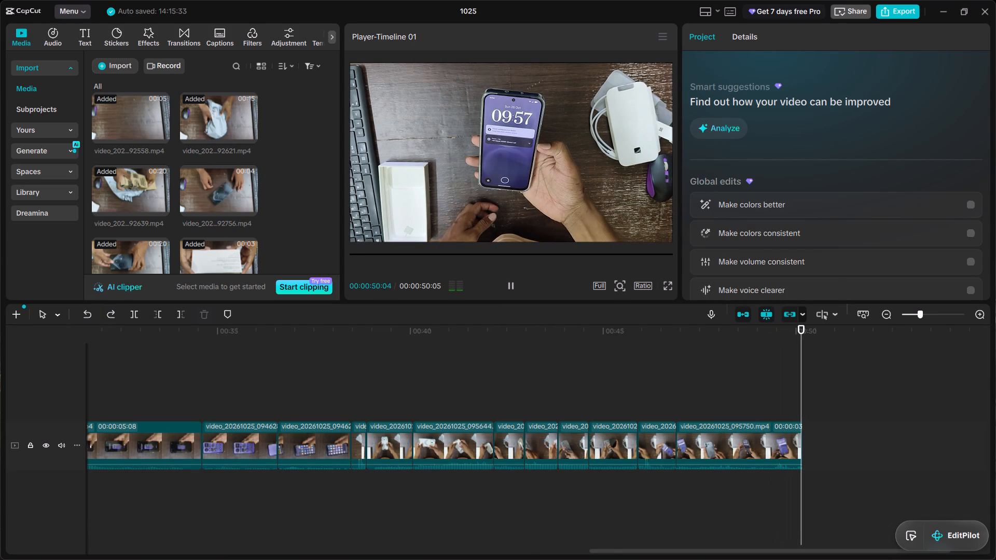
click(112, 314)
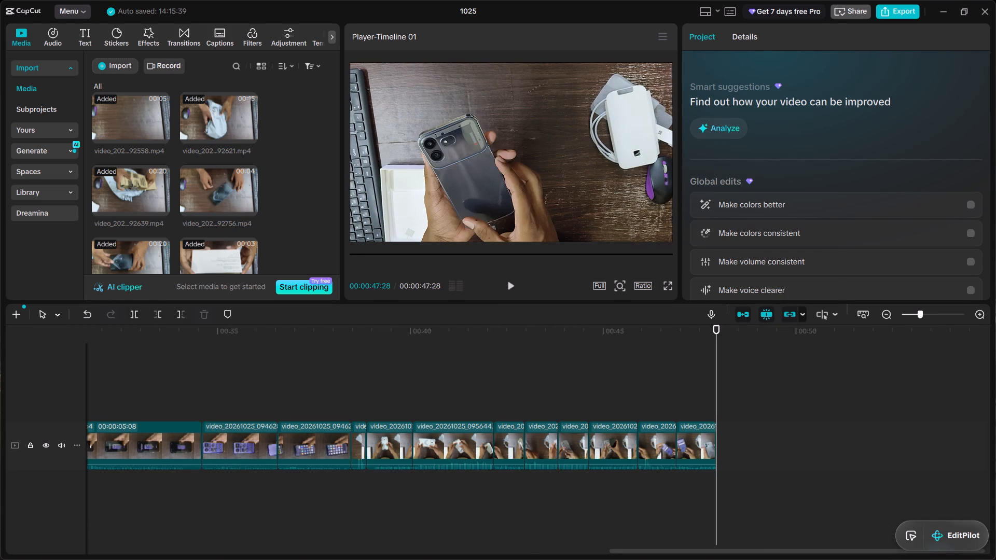
Play the edited video full screen from the beginning and step back through the phone's home-screen preparation footage.
scroll(365, 379, right, 15)
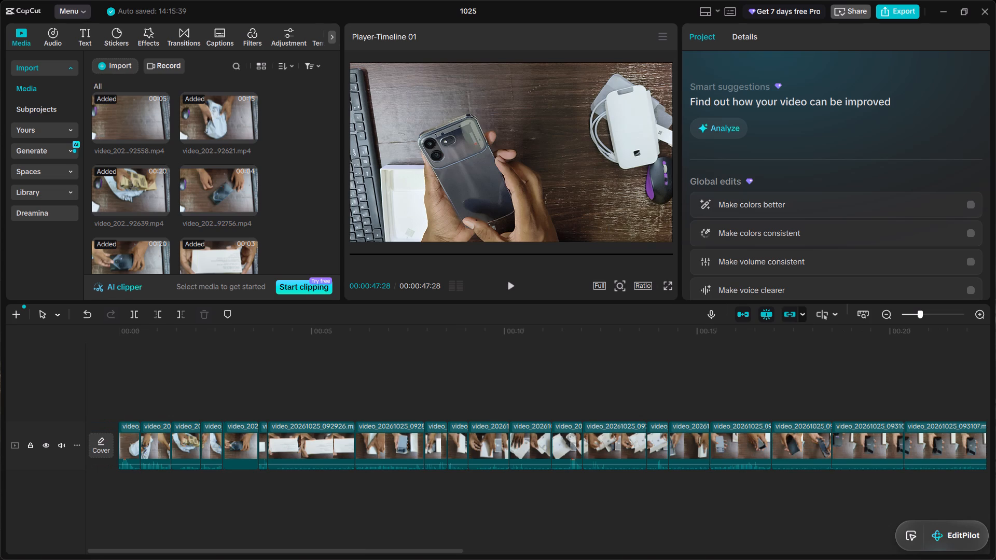
click(666, 292)
click(666, 286)
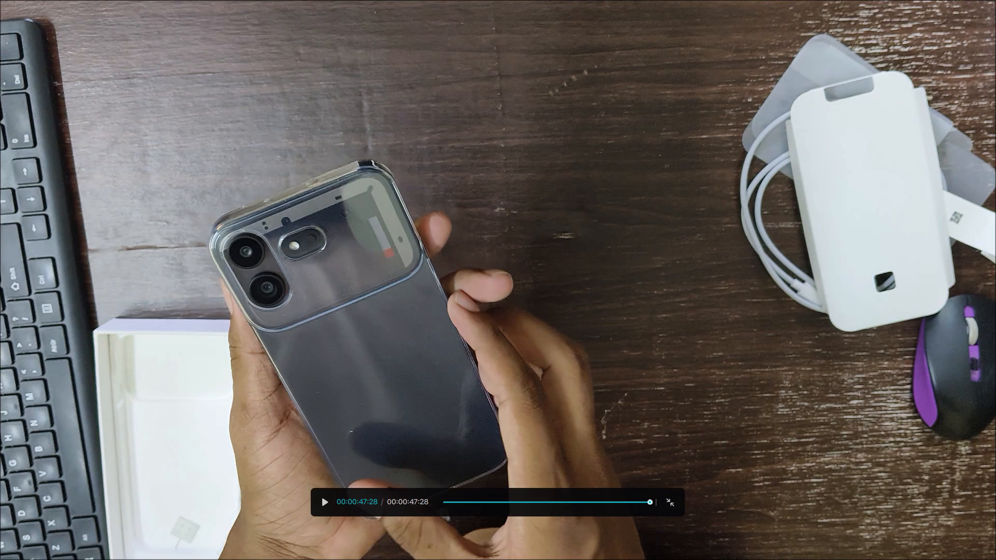
drag(450, 503, 438, 504)
key(space)
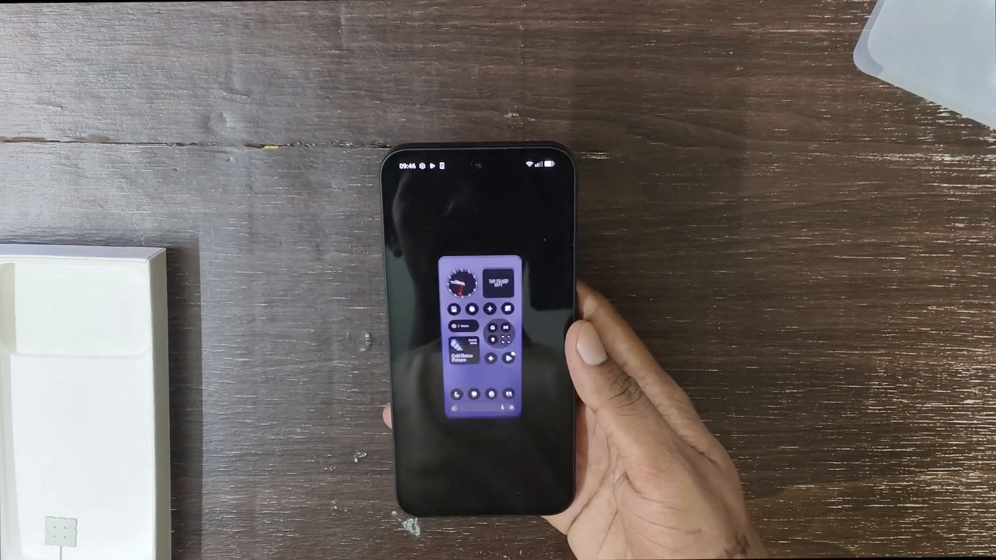
key(Left)
key(Left)
key(Left)
key(Left)
key(Left)
key(Left)
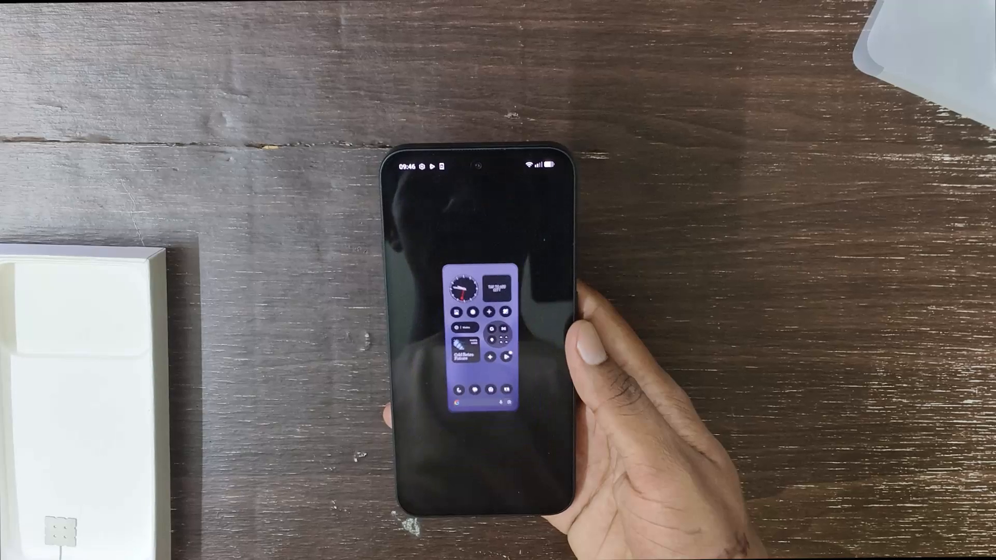
key(Left)
key(Left)
key(Left)
key(Left)
key(Left)
key(Left)
key(Left)
key(Left)
key(Left)
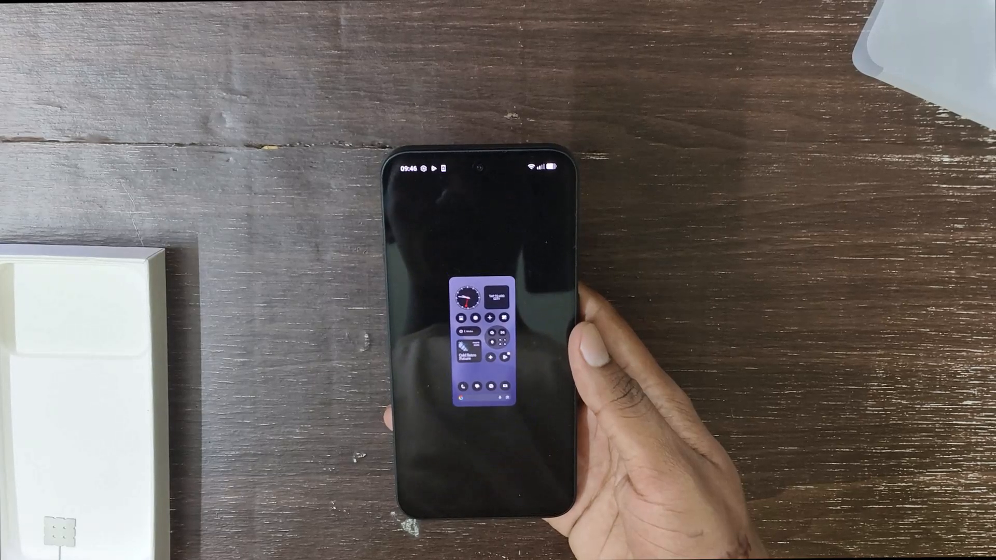
Review the second half full screen, replaying the phone setup and the case-fitting footage through to the end.
click(445, 526)
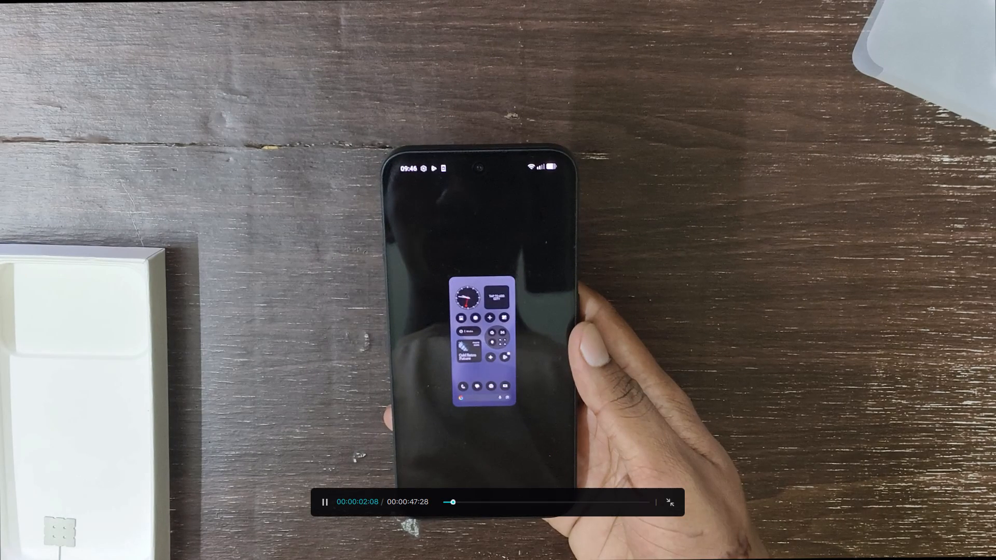
click(573, 504)
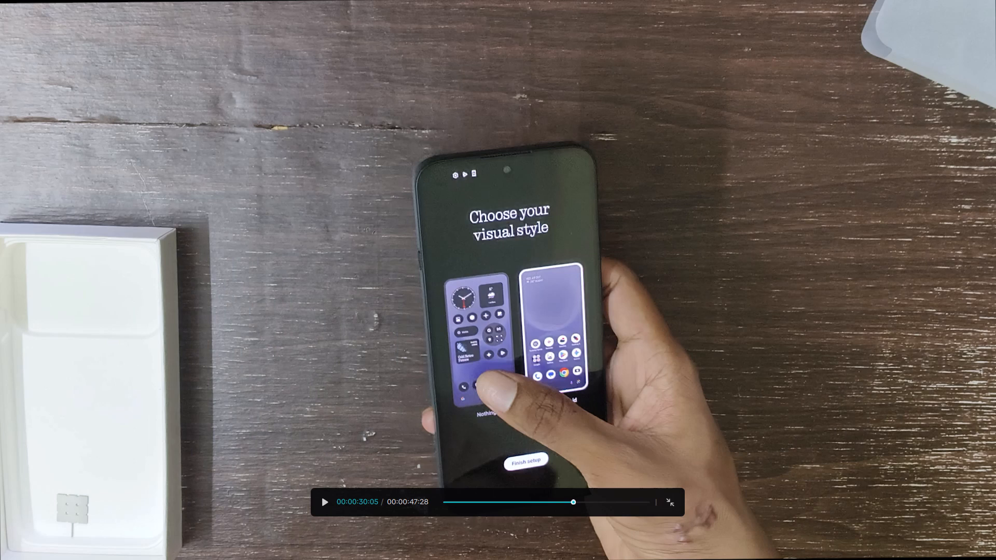
click(560, 503)
key(space)
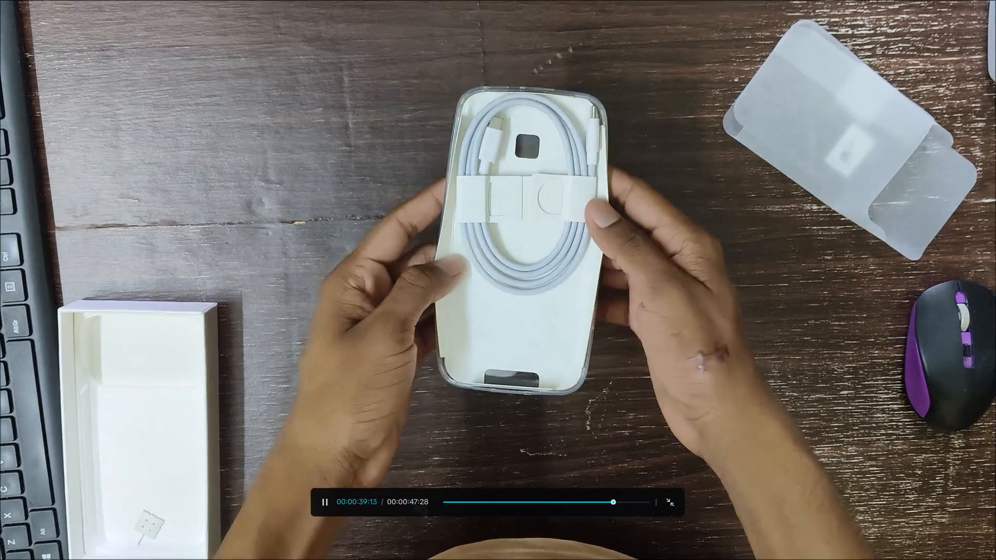
click(609, 503)
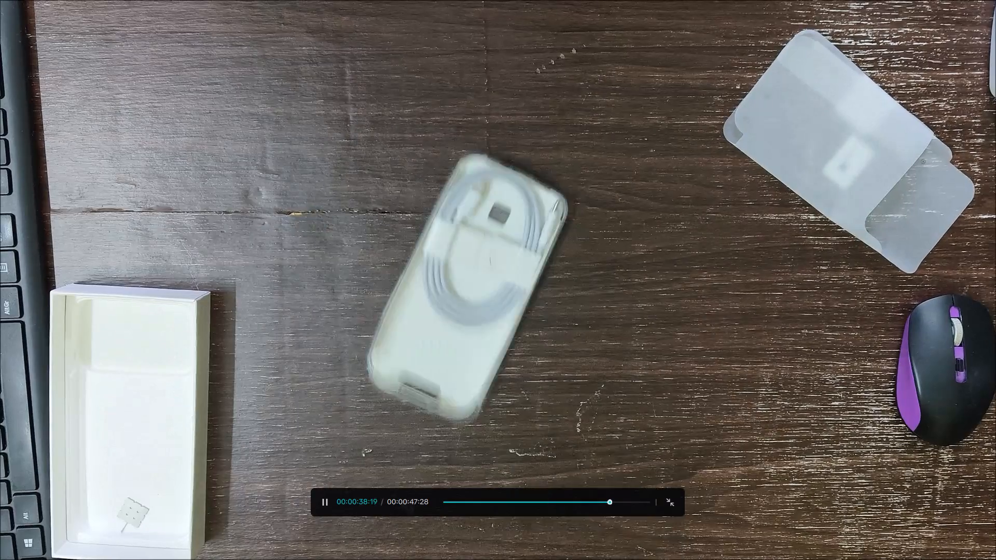
click(599, 499)
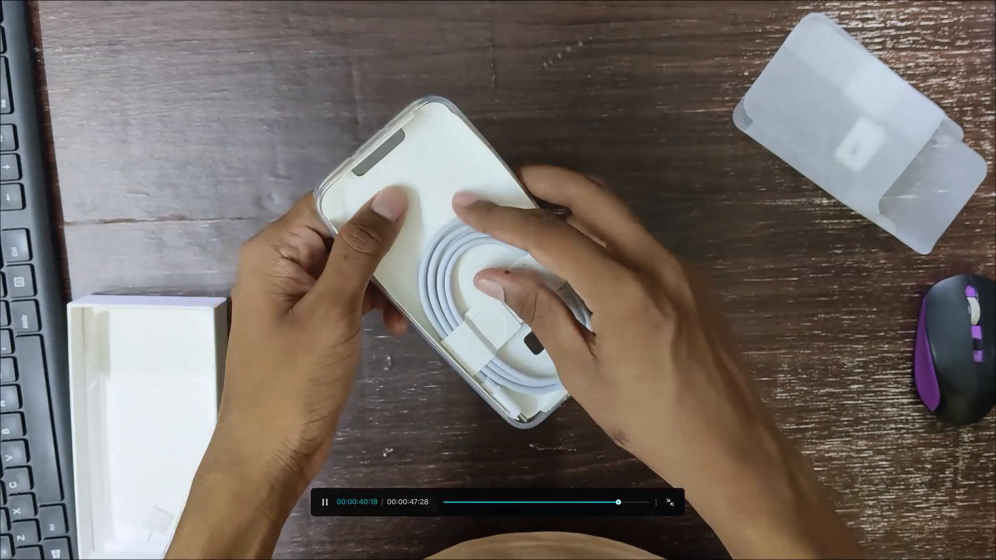
click(591, 500)
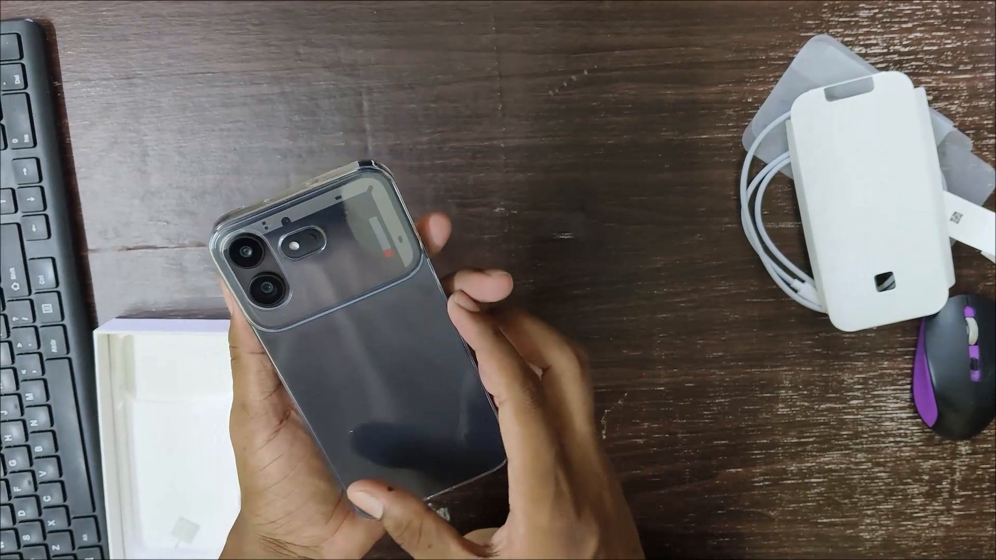
key(Escape)
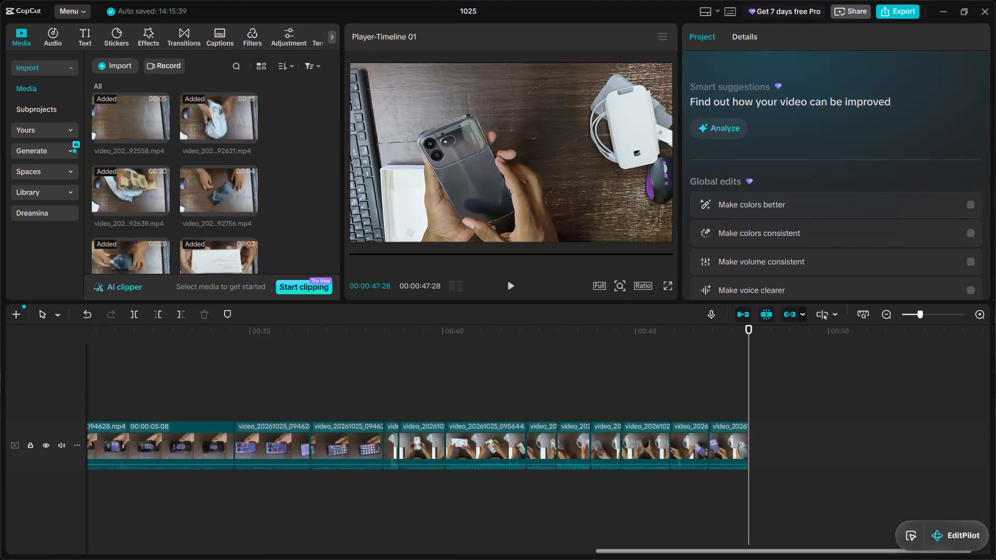
Replay the home-screen footage from 00:00:33:00 and extend the start of the following app-drawer segment, making the video 00:00:48:04 long.
click(252, 376)
scroll(252, 376, right, 1)
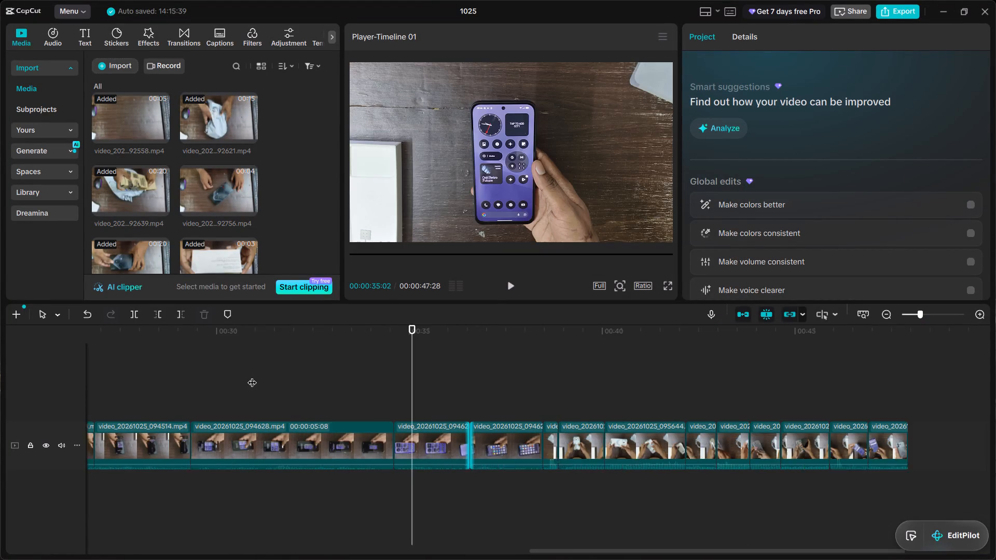
scroll(252, 376, right, 1)
click(417, 405)
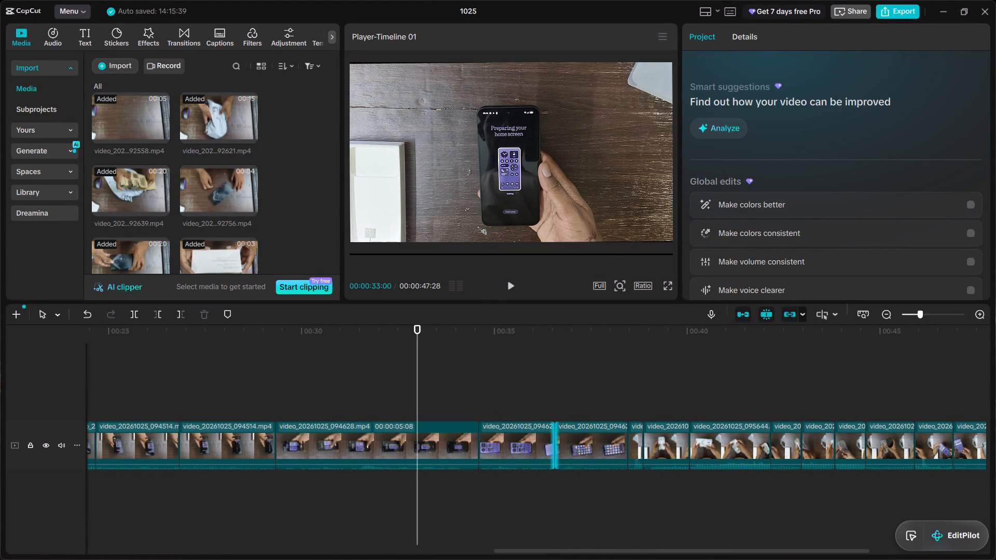
click(513, 286)
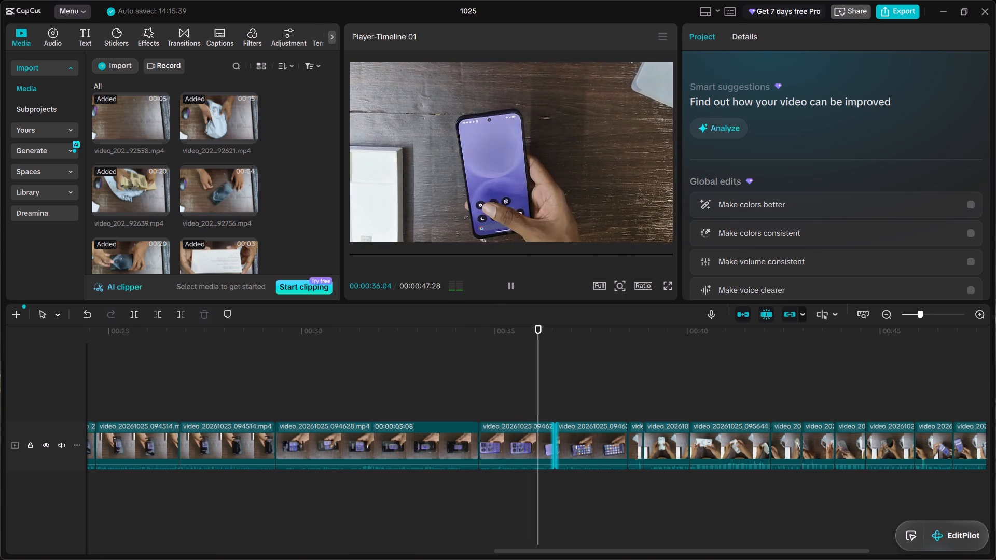
click(513, 286)
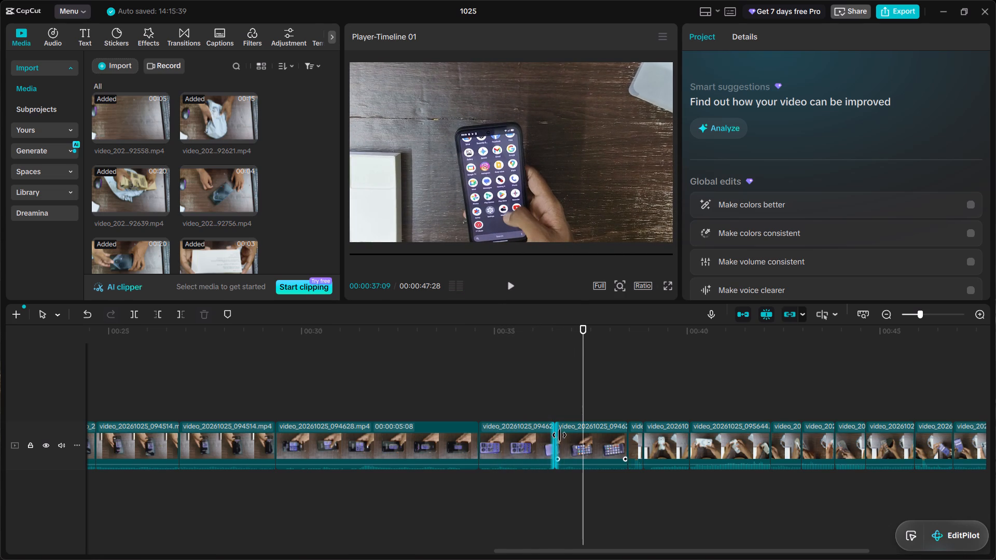
click(563, 441)
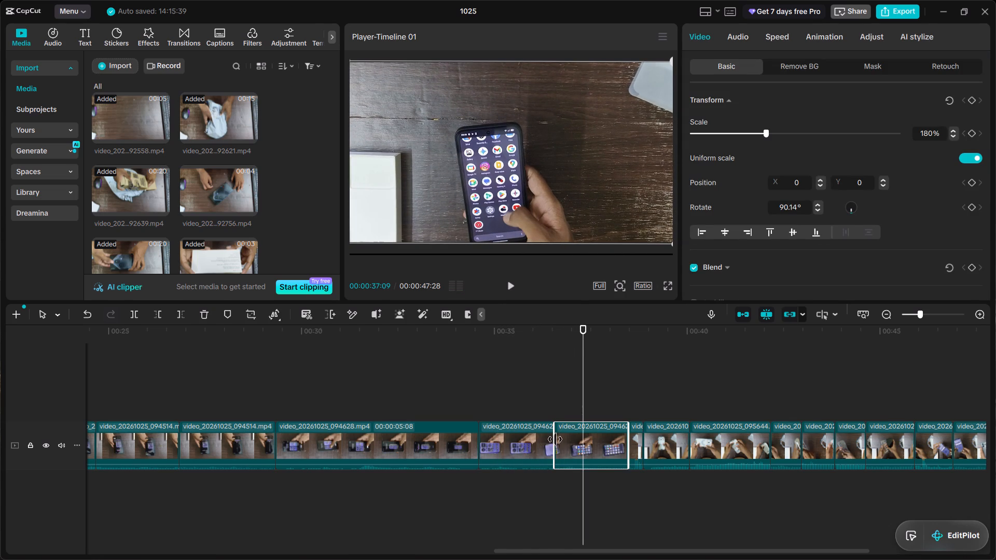
drag(555, 439, 547, 440)
click(542, 391)
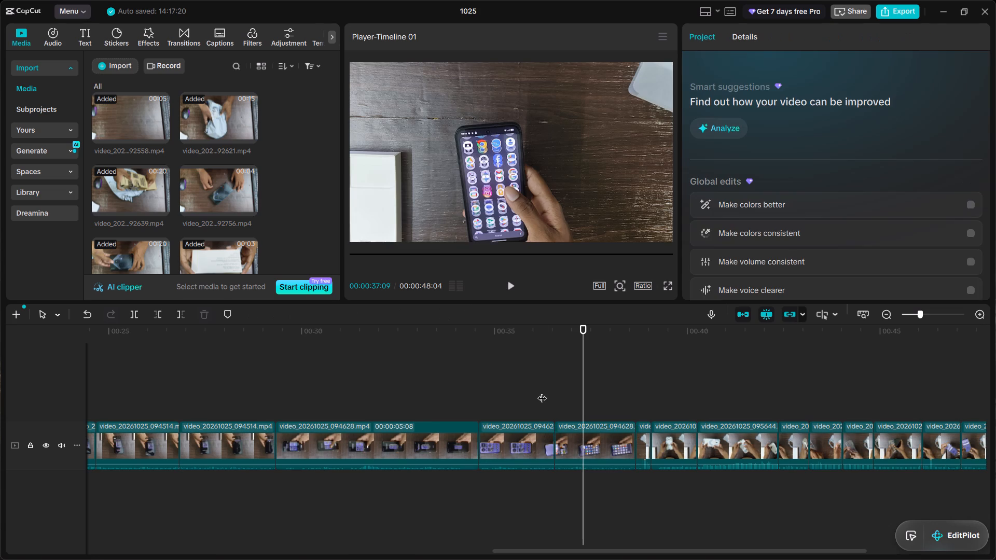
Check the join in playback and extend the app-drawer segment's start further, making the video 00:00:48:18 long.
click(517, 281)
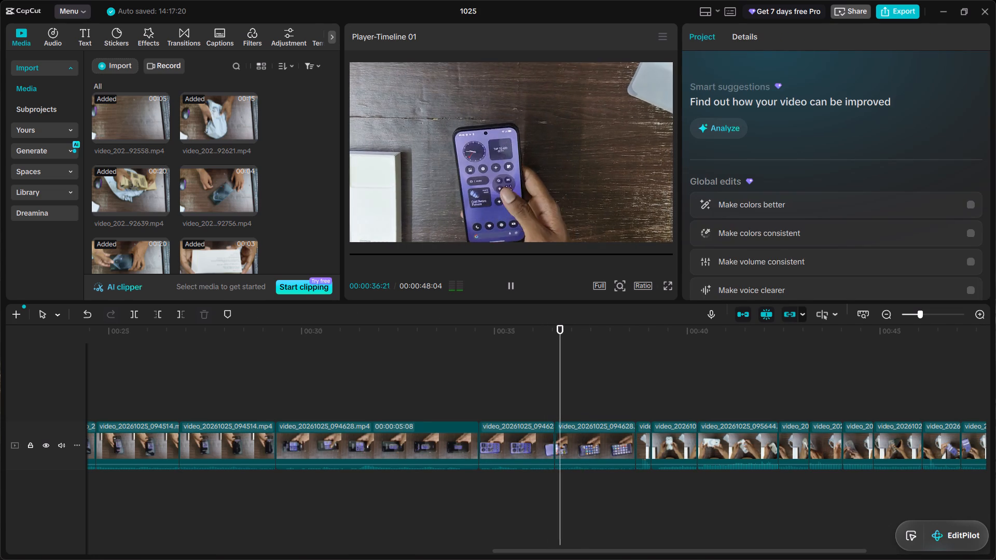
click(564, 451)
drag(554, 436, 550, 436)
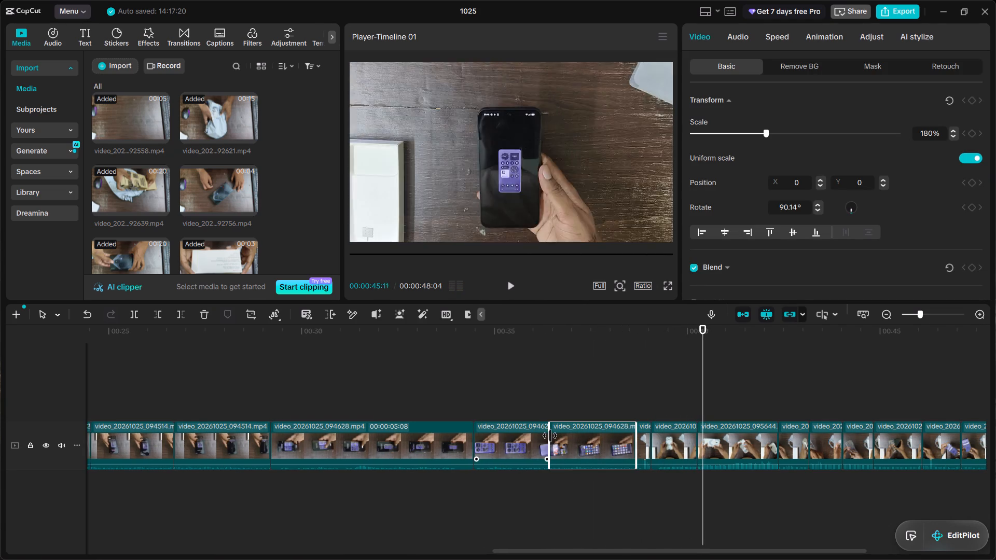
drag(550, 436, 537, 438)
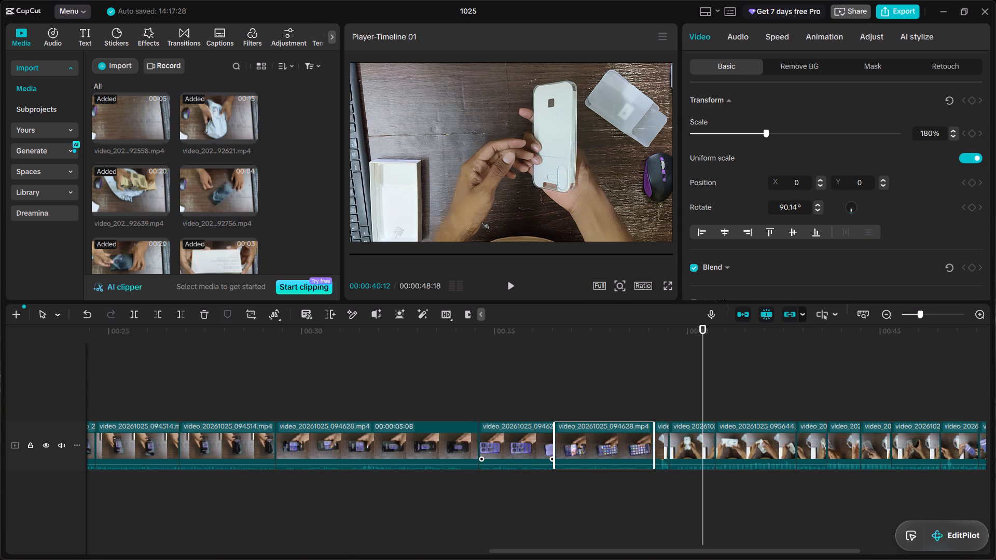
click(537, 410)
Replay the join between the home-screen and app-drawer segments and delete the app-drawer segment's part before 00:00:36:26.
click(515, 284)
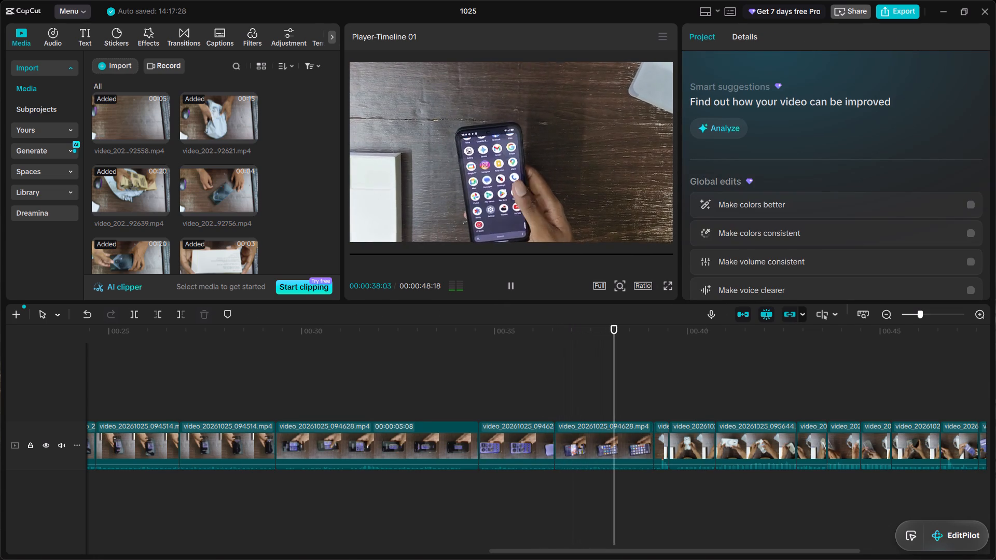
click(514, 389)
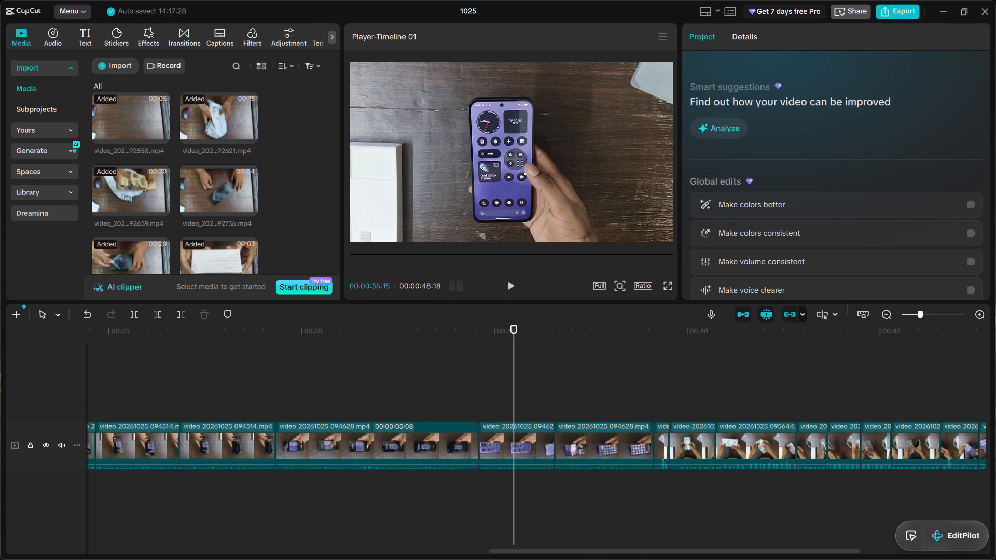
click(508, 286)
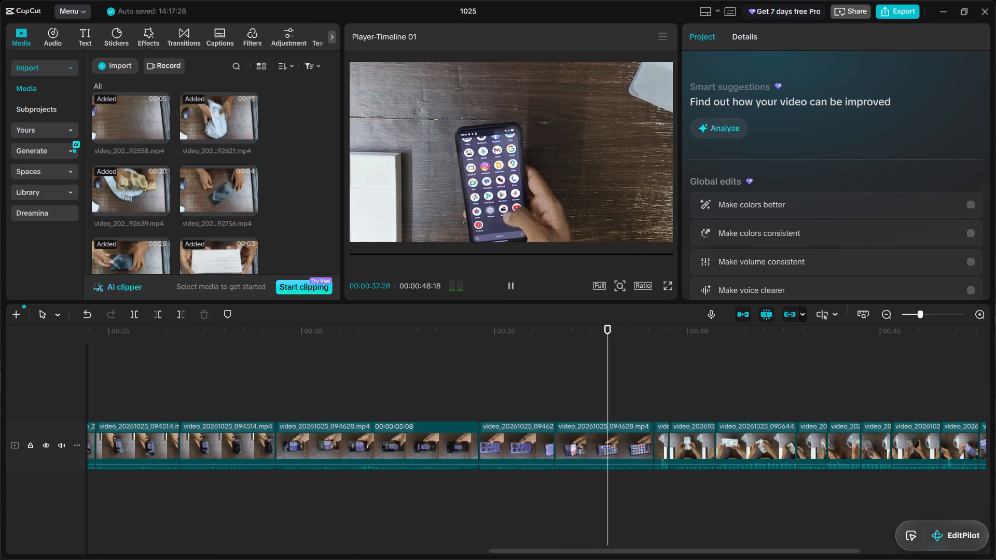
click(501, 409)
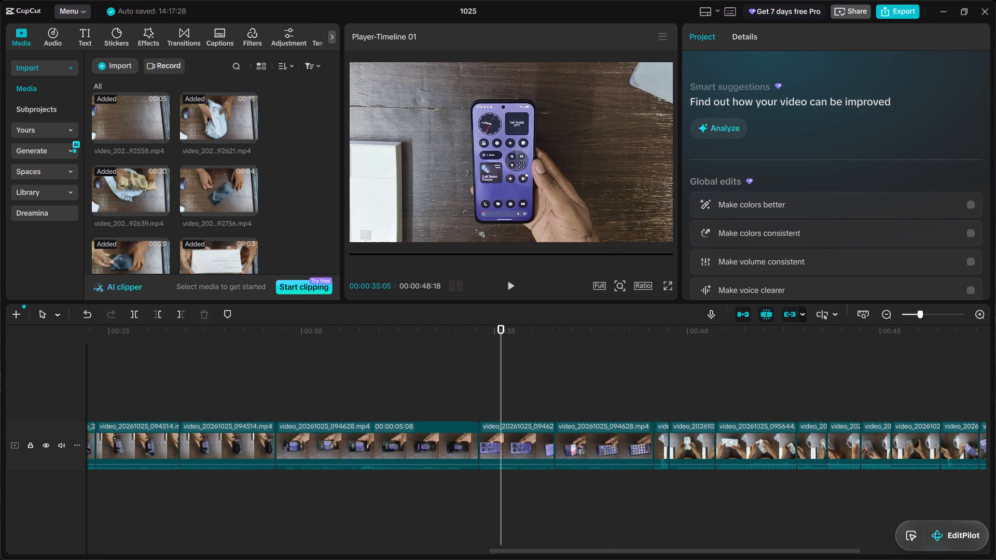
click(510, 284)
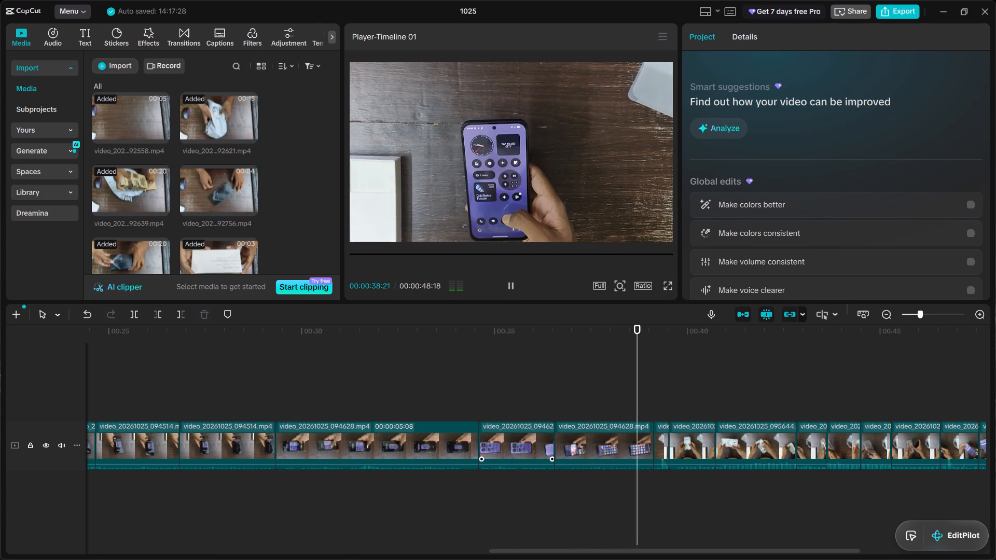
click(532, 404)
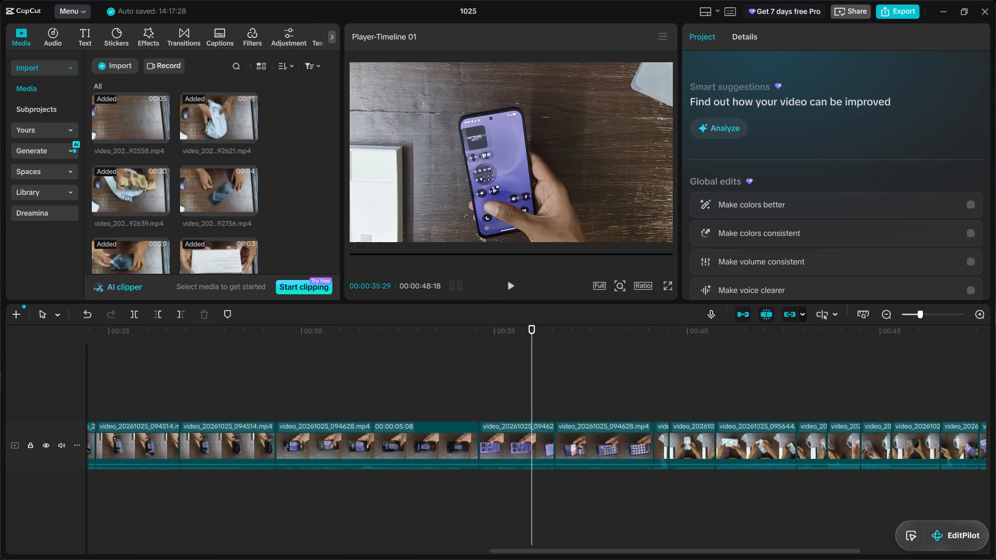
click(513, 395)
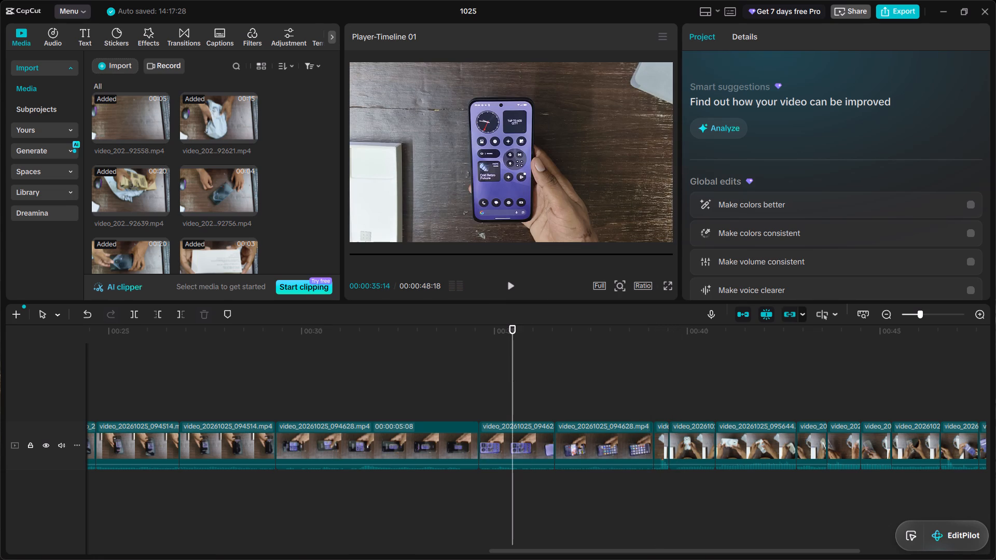
click(511, 286)
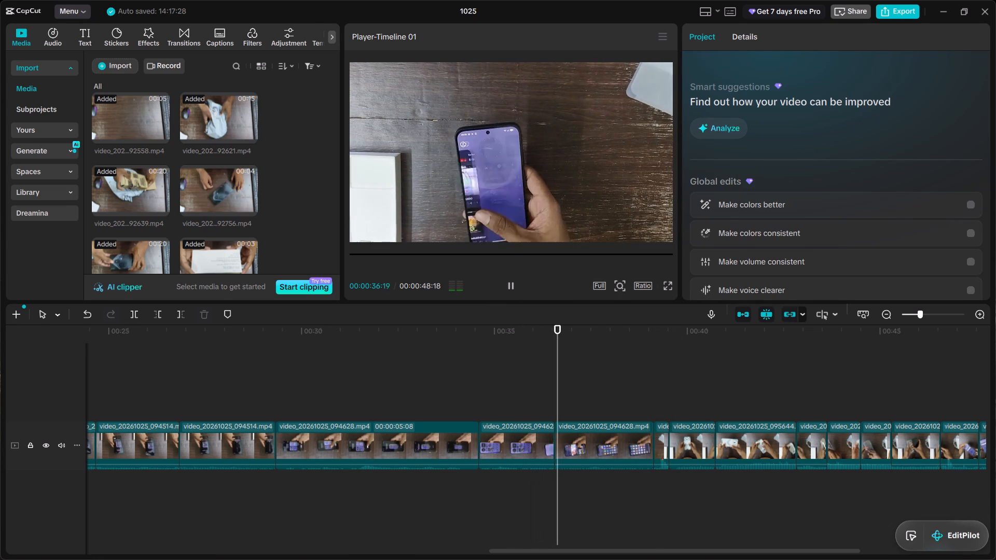
click(511, 286)
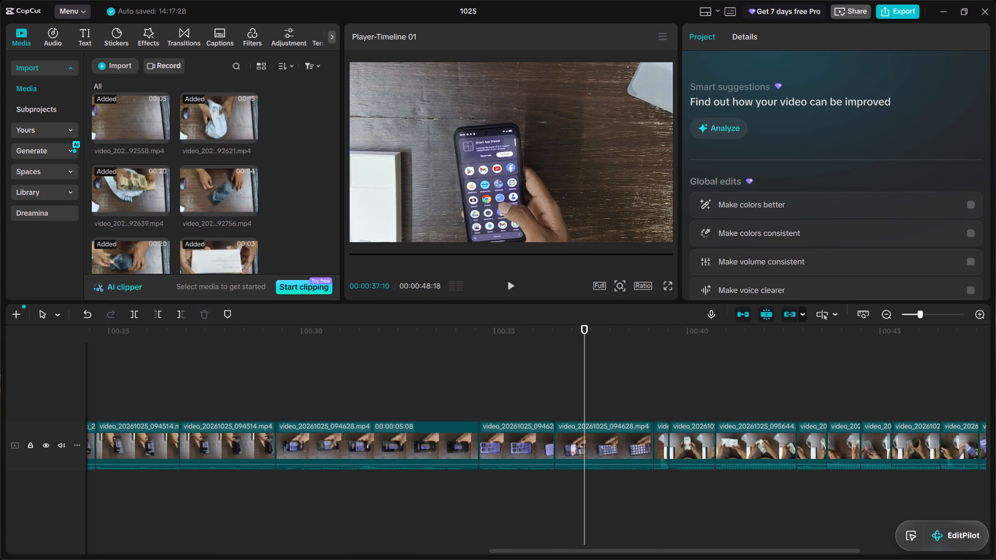
click(571, 400)
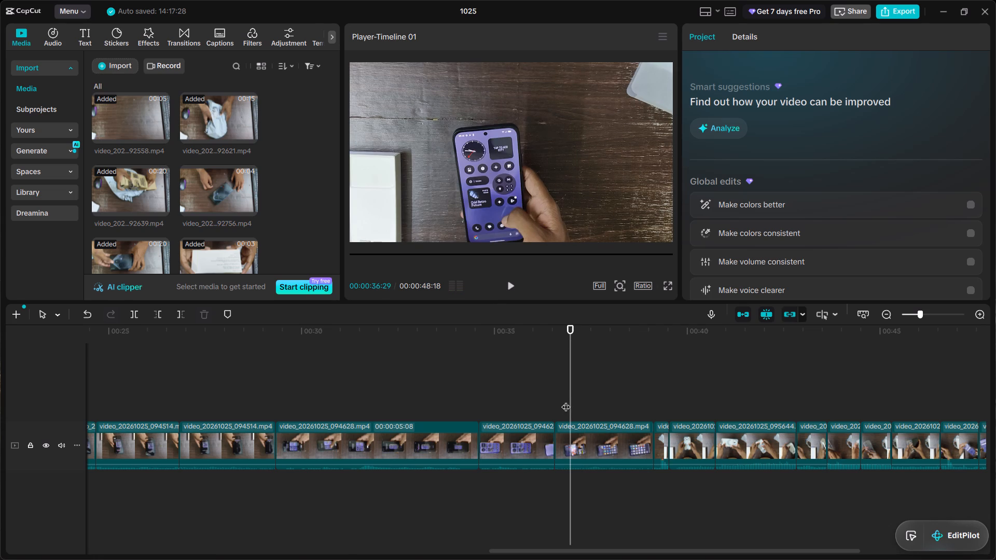
click(566, 400)
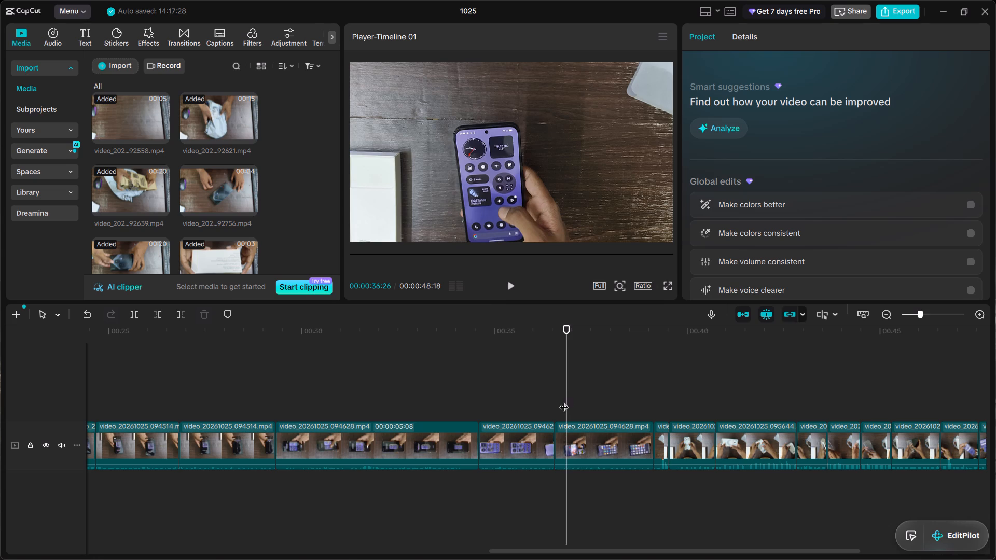
click(158, 309)
Replay the phone setup footage and delete the home-screen segment's opening part before 00:00:35:19.
click(486, 367)
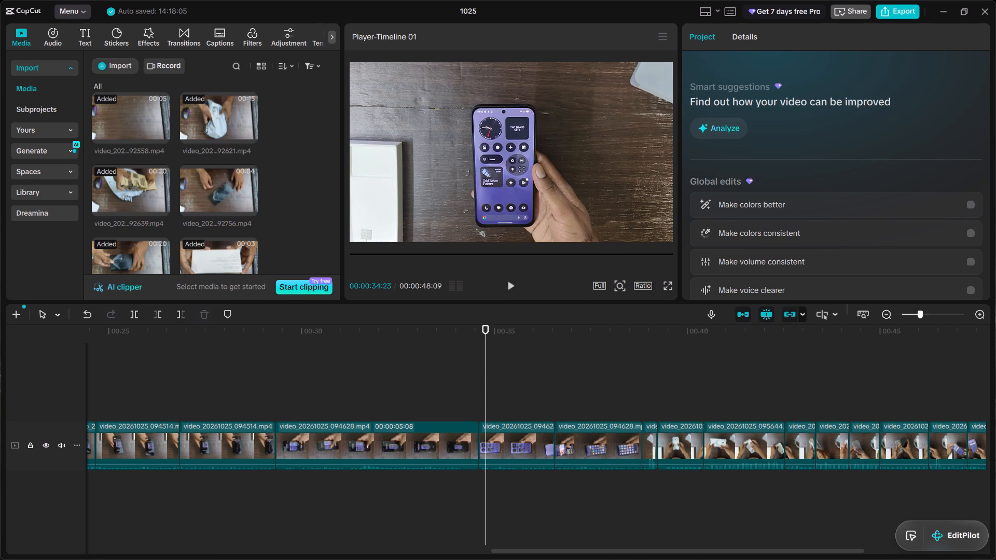
click(508, 287)
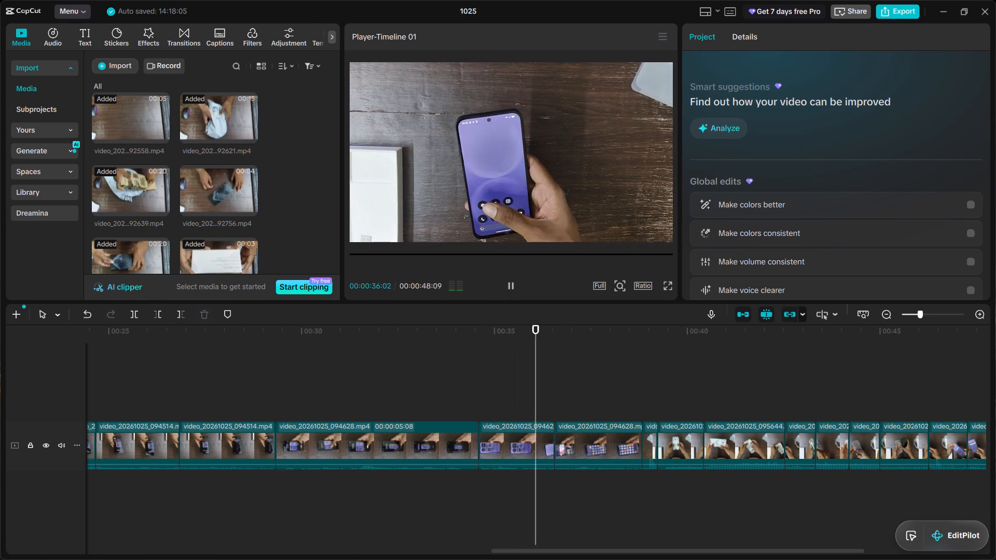
click(435, 397)
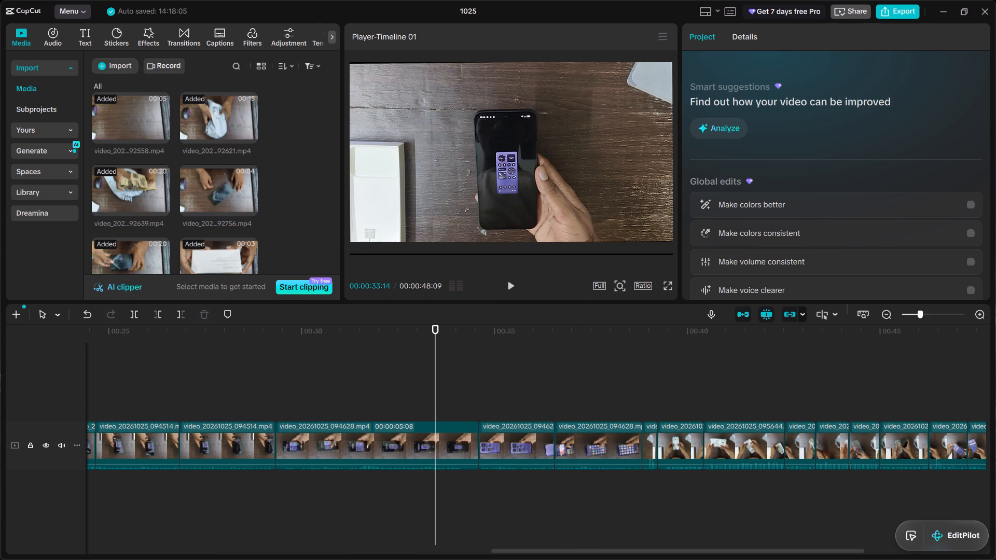
click(510, 279)
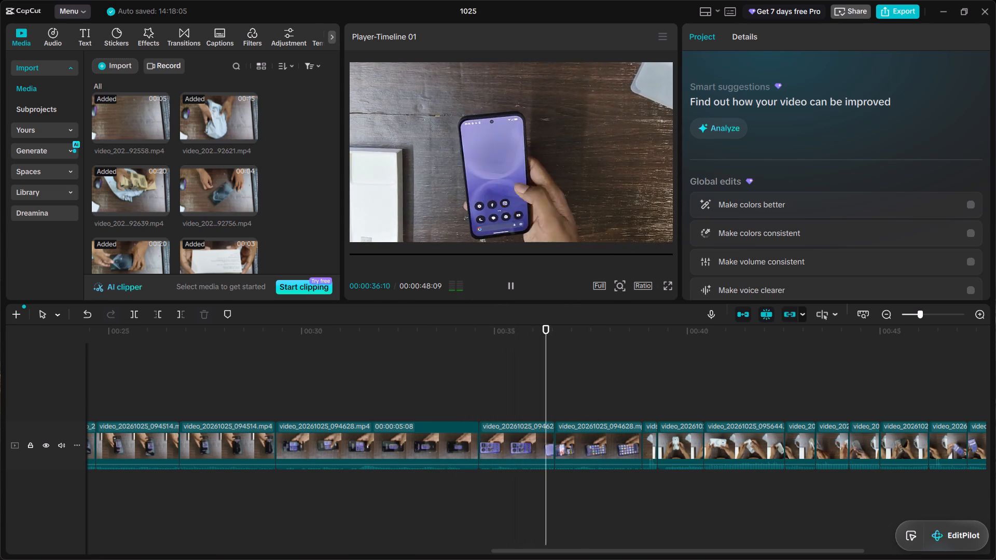
click(496, 390)
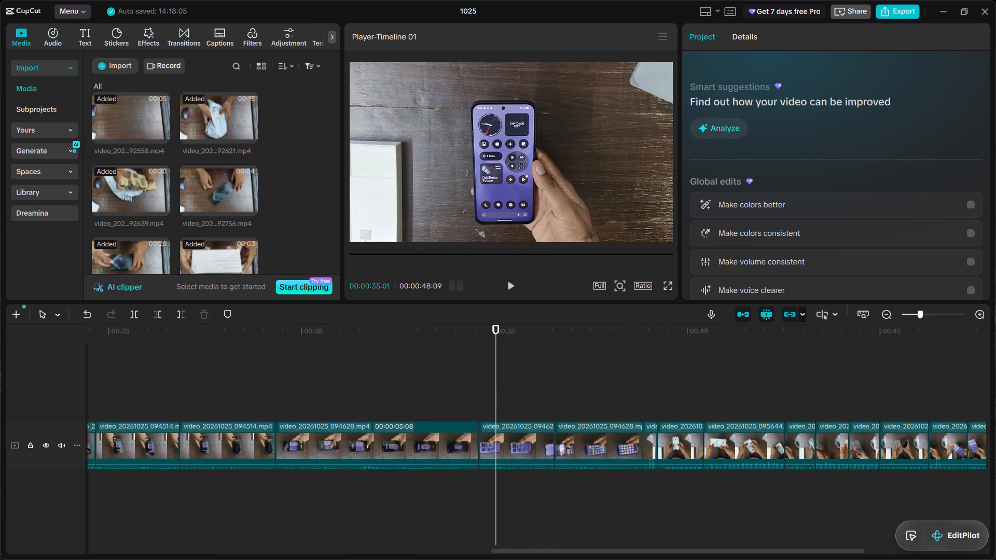
click(508, 285)
click(508, 285)
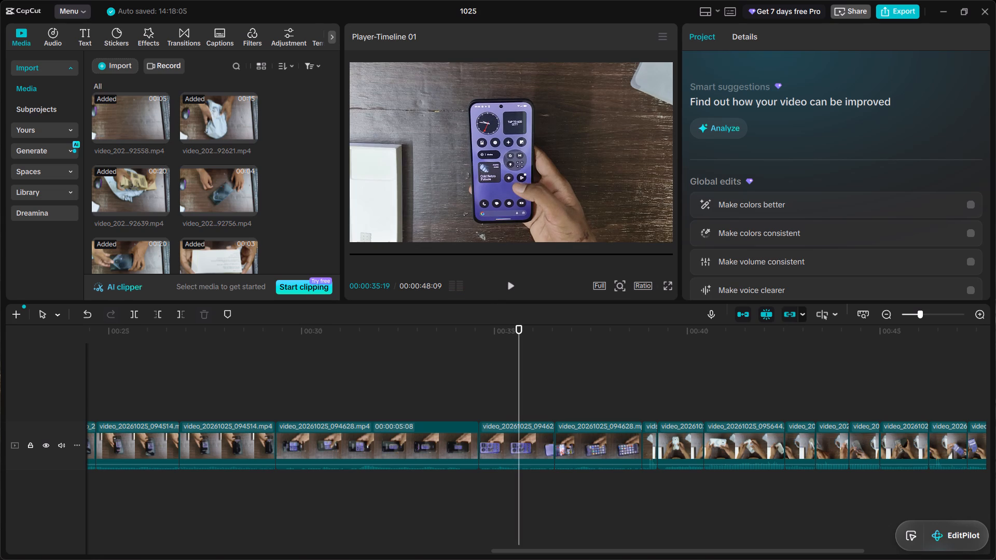
click(159, 316)
Play the shortened home-screen transition from 00:00:33:16, and replay from 00:00:34:29 into the case-fitting footage.
click(438, 381)
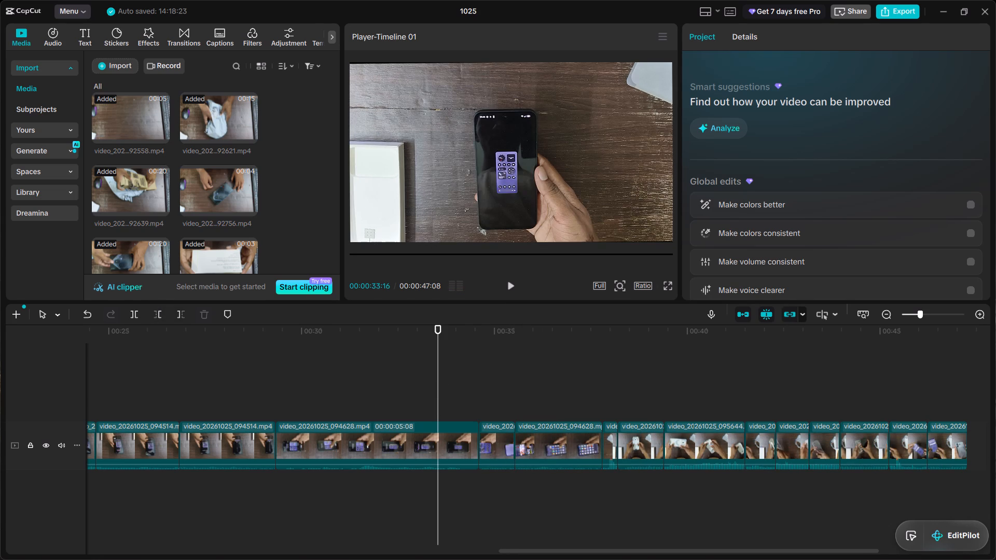
click(509, 287)
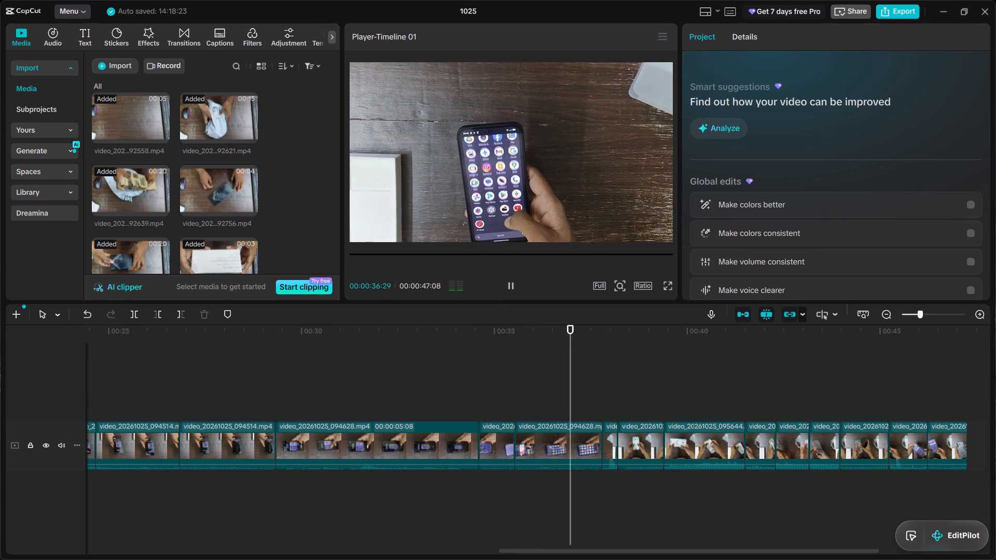
click(493, 402)
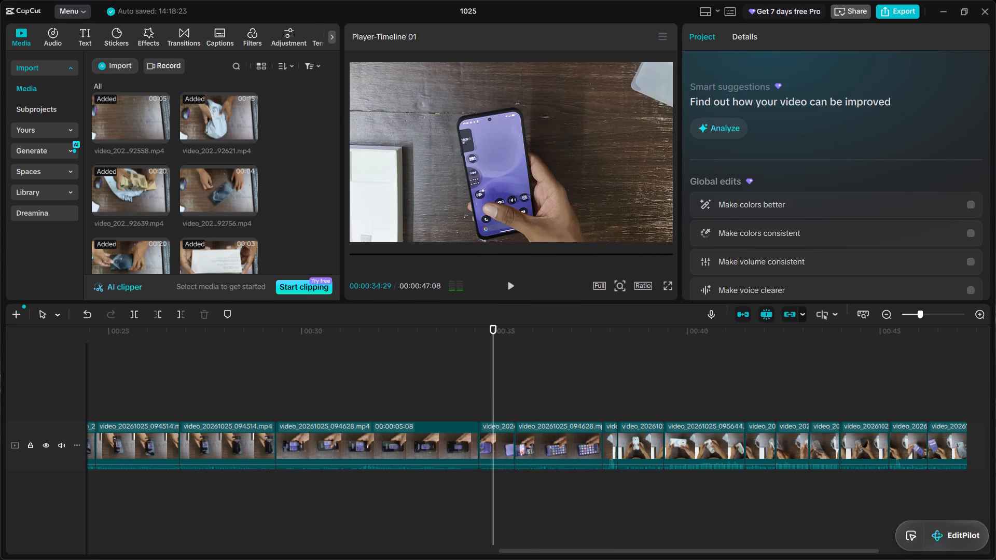
click(506, 280)
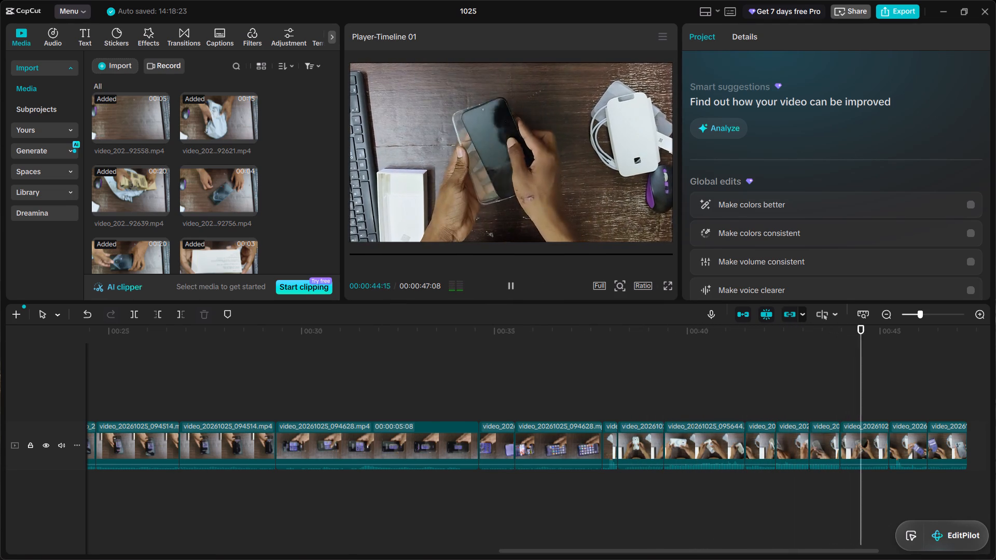
Stop playback on the phone-handling footage at 00:00:45:05 and look through that clip's basic video settings, from transform to canvas.
click(514, 205)
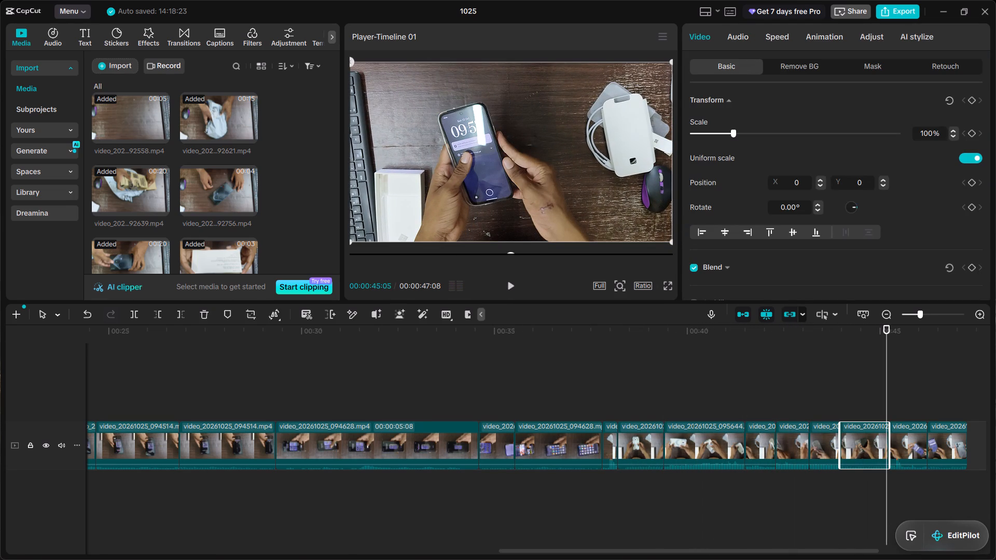
double_click(530, 234)
scroll(814, 219, down, 2)
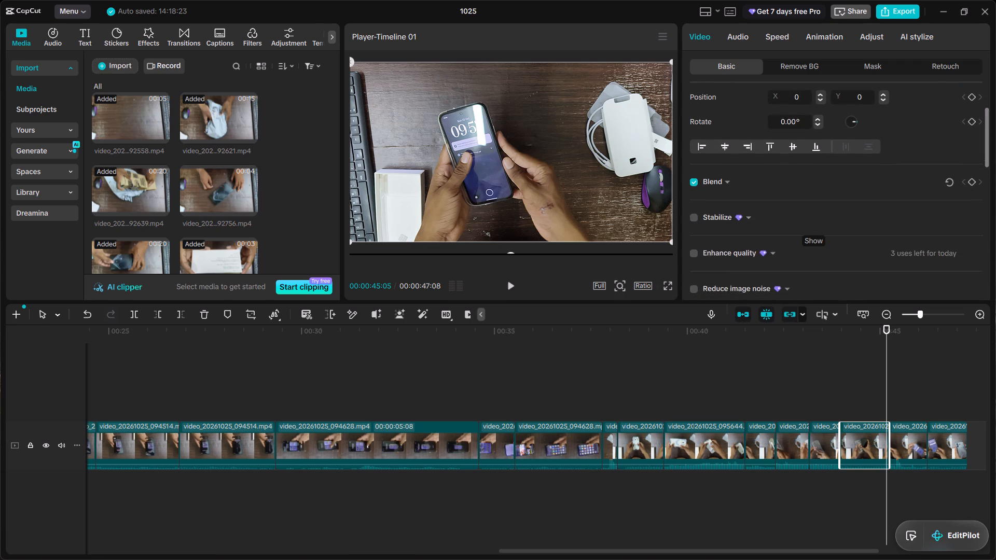
scroll(814, 219, down, 2)
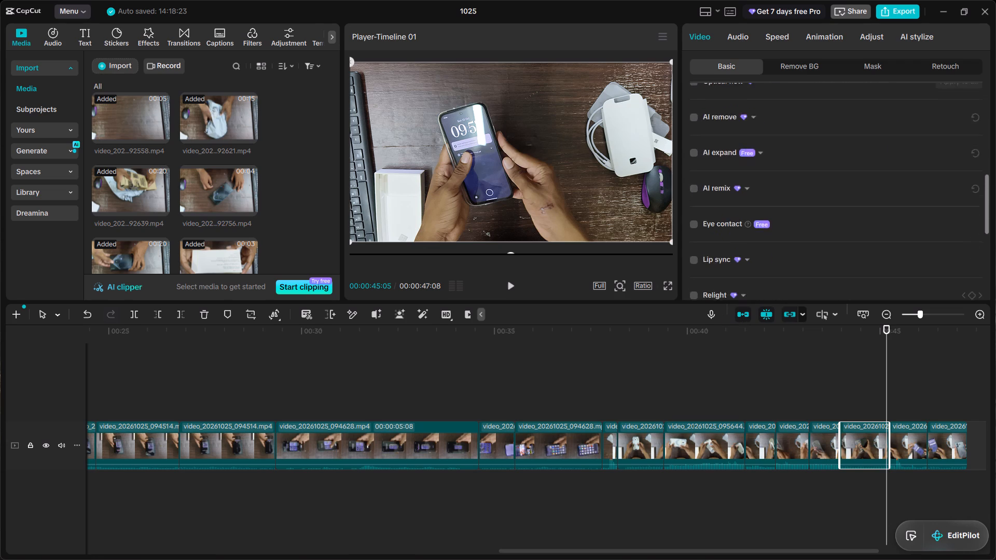
scroll(814, 219, down, 3)
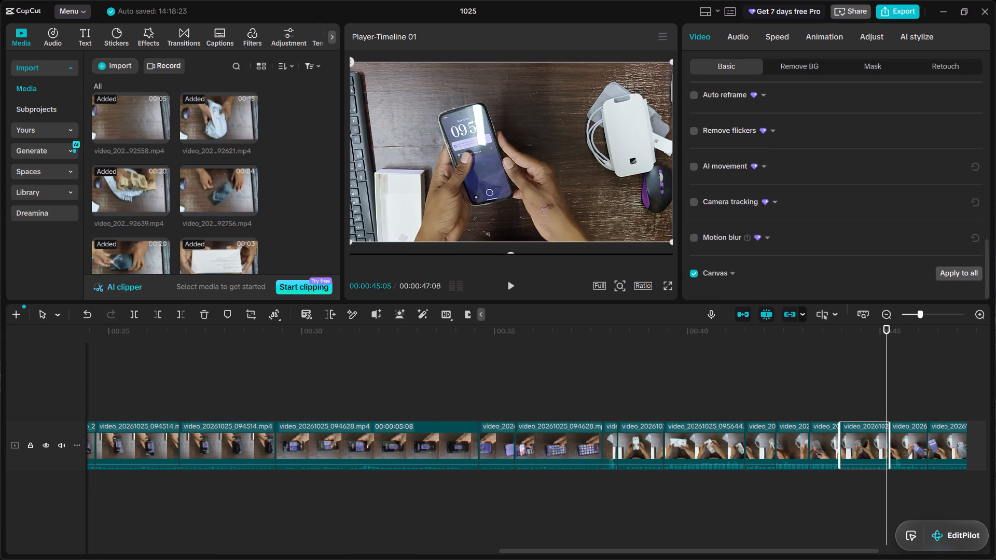
scroll(814, 219, up, 5)
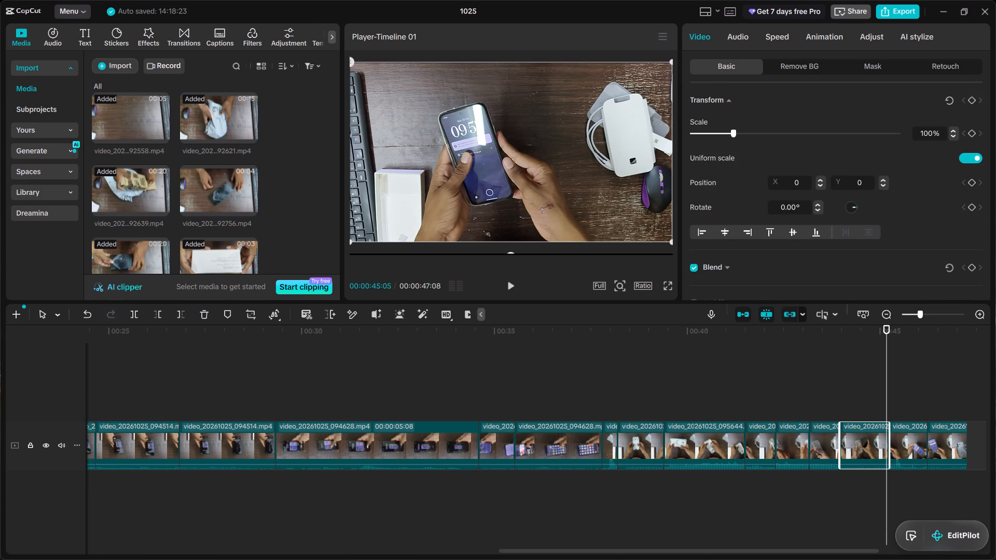
Replay the footage from 00:00:34:04, at the phone's home screen, through to the end of the video.
click(461, 354)
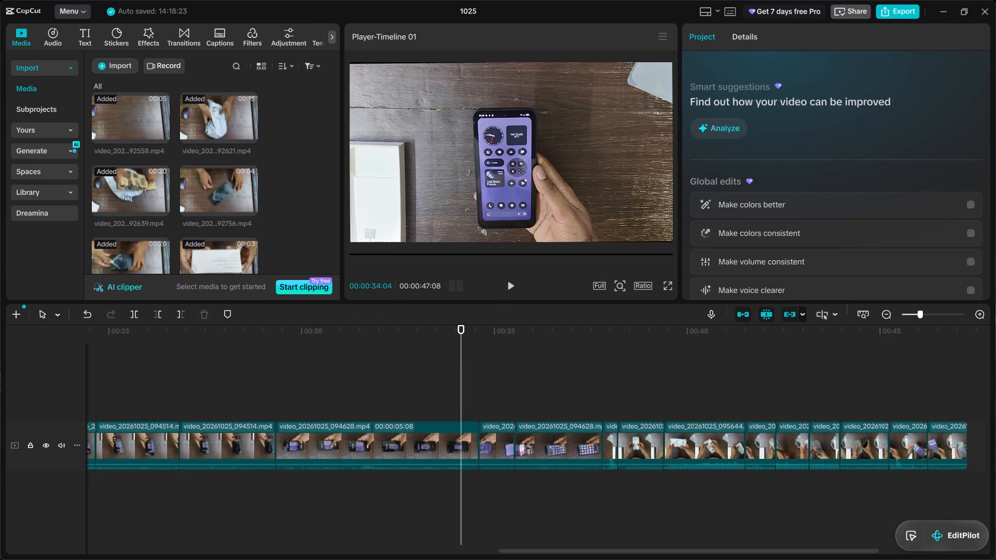
click(514, 291)
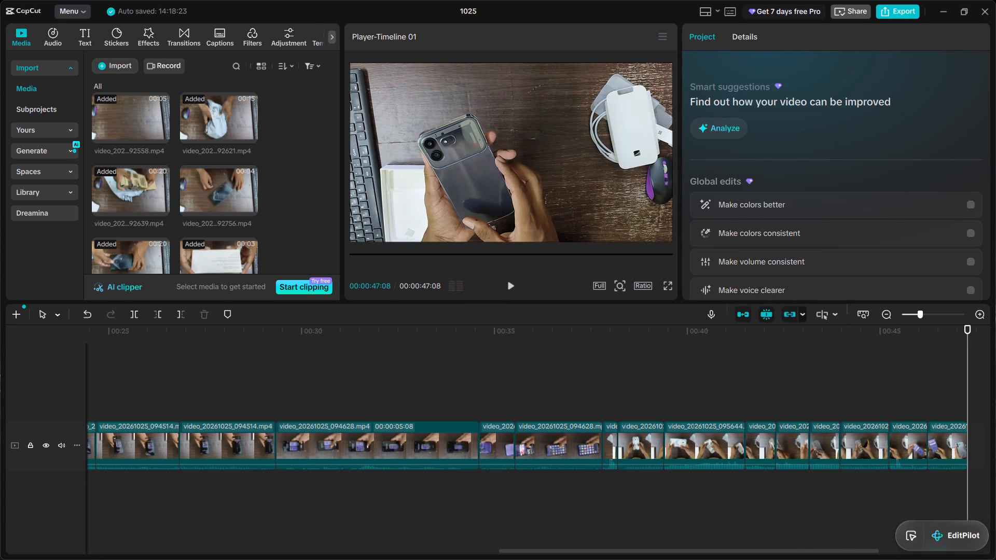
Play the whole edited video in full screen from 00:00:00:00.
scroll(576, 366, right, 9)
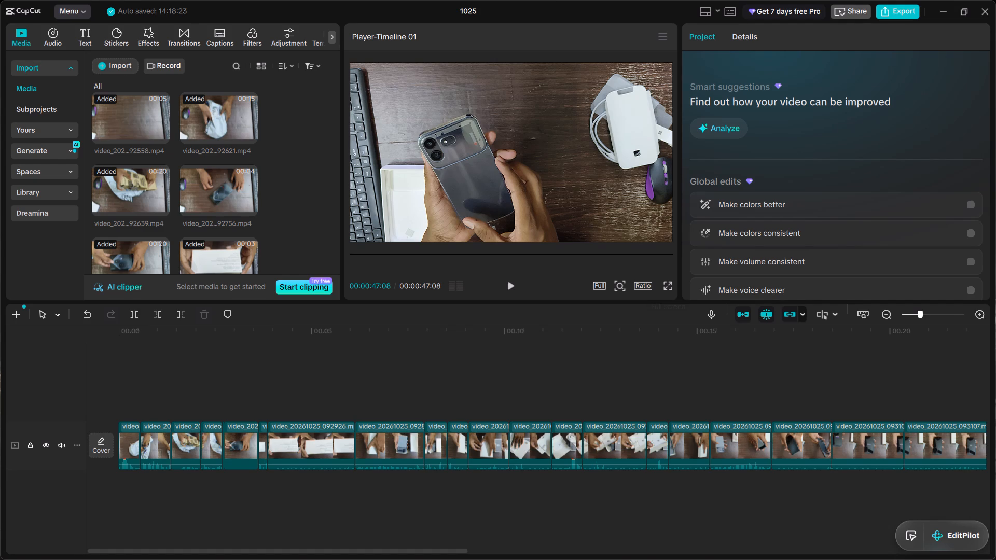
click(666, 289)
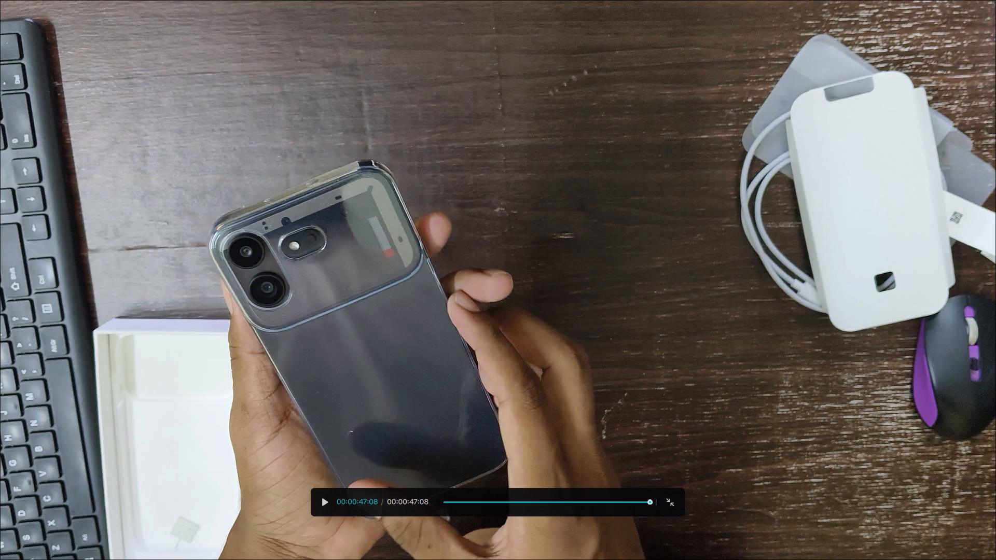
click(445, 502)
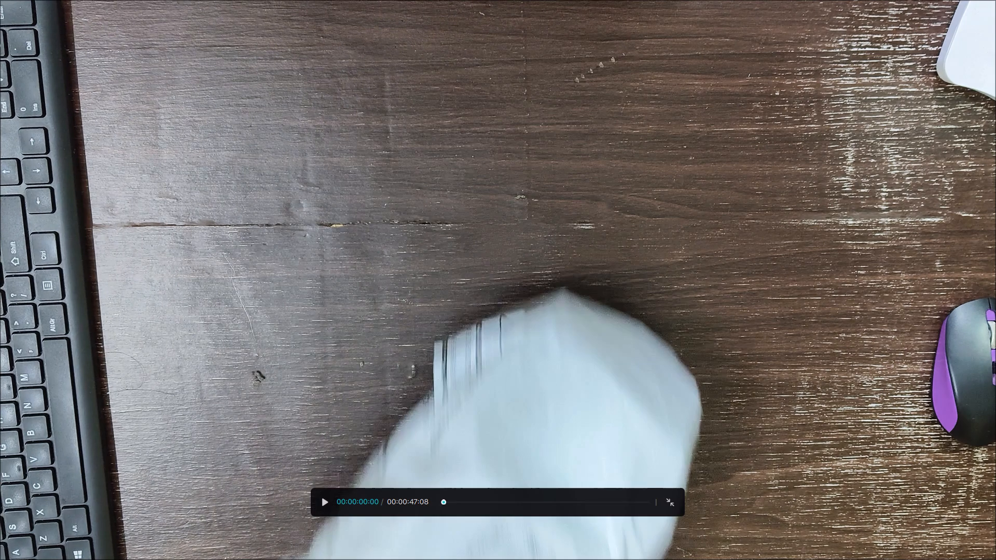
click(569, 460)
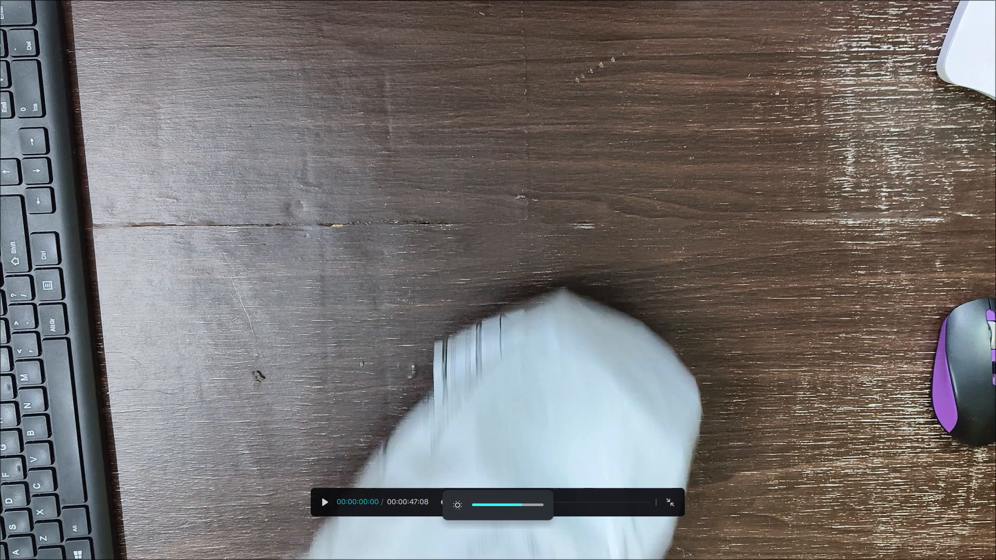
key(space)
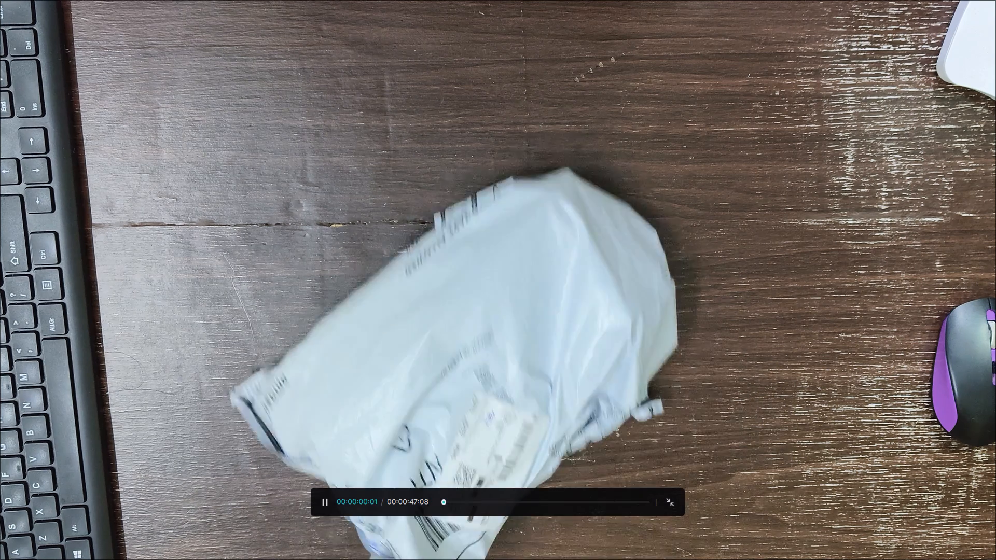
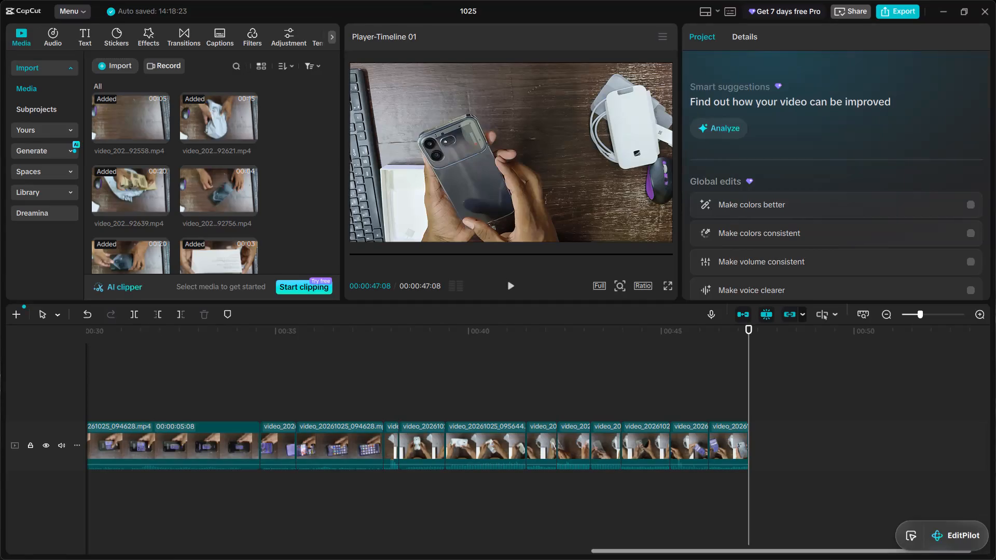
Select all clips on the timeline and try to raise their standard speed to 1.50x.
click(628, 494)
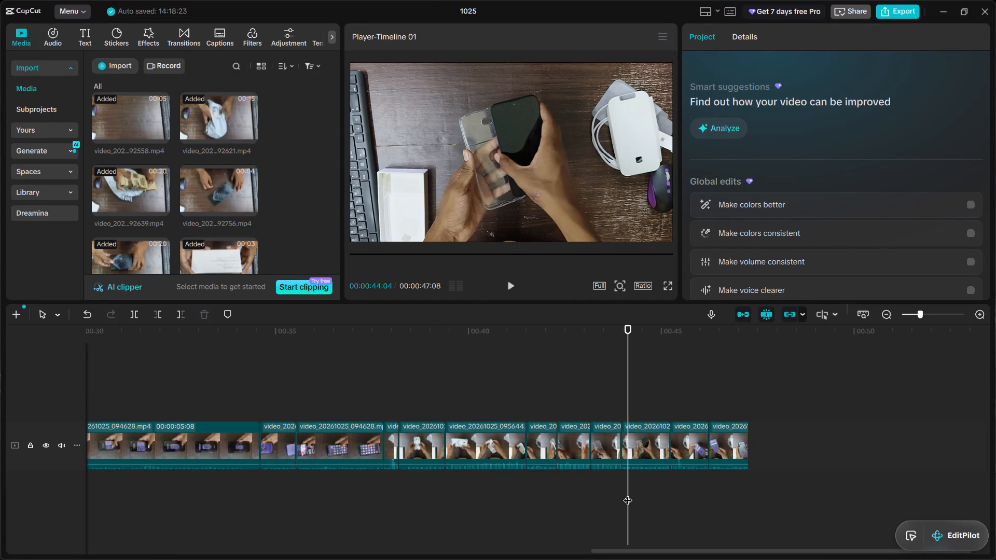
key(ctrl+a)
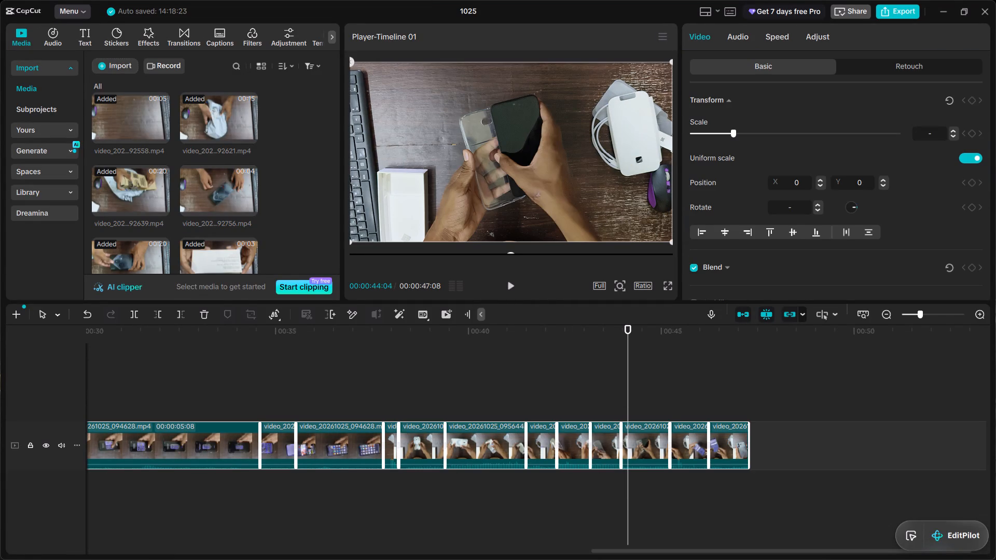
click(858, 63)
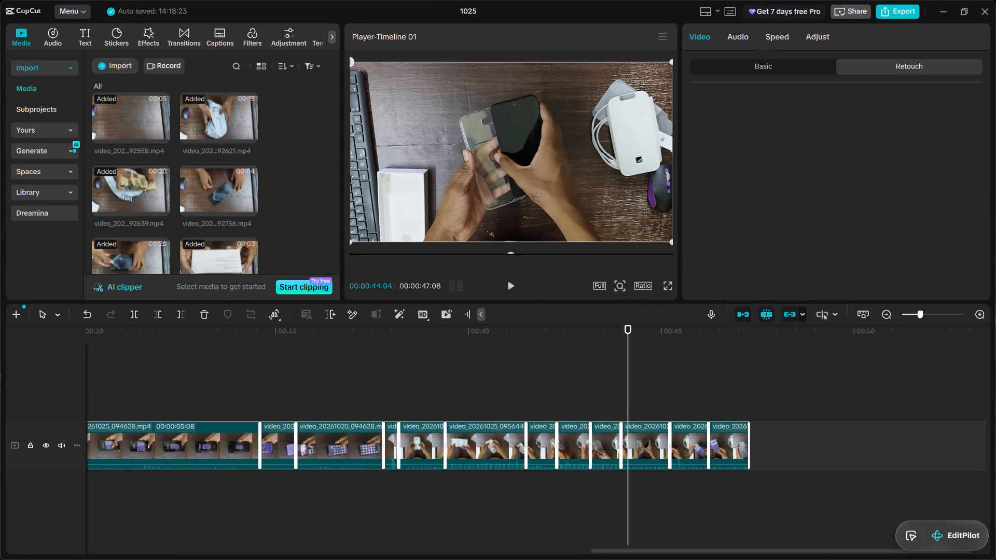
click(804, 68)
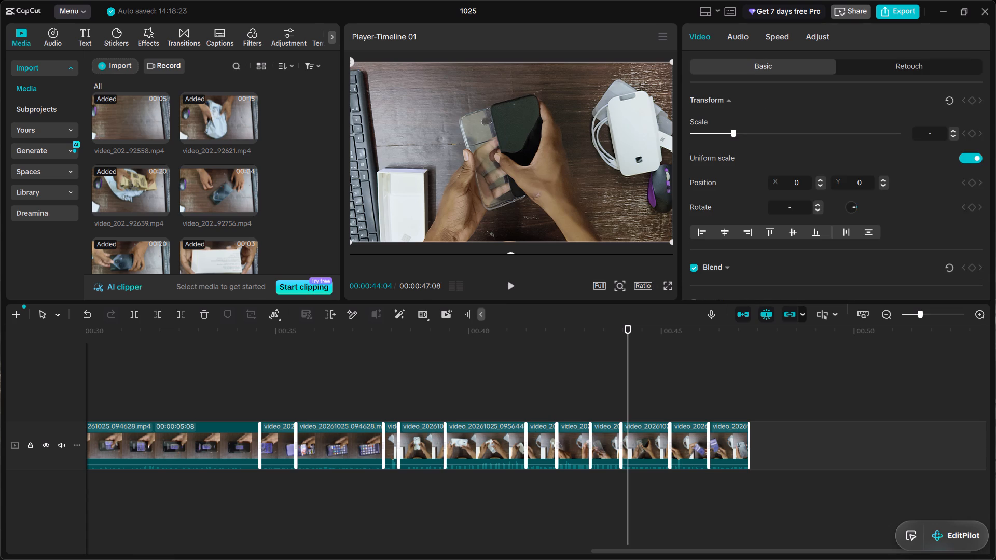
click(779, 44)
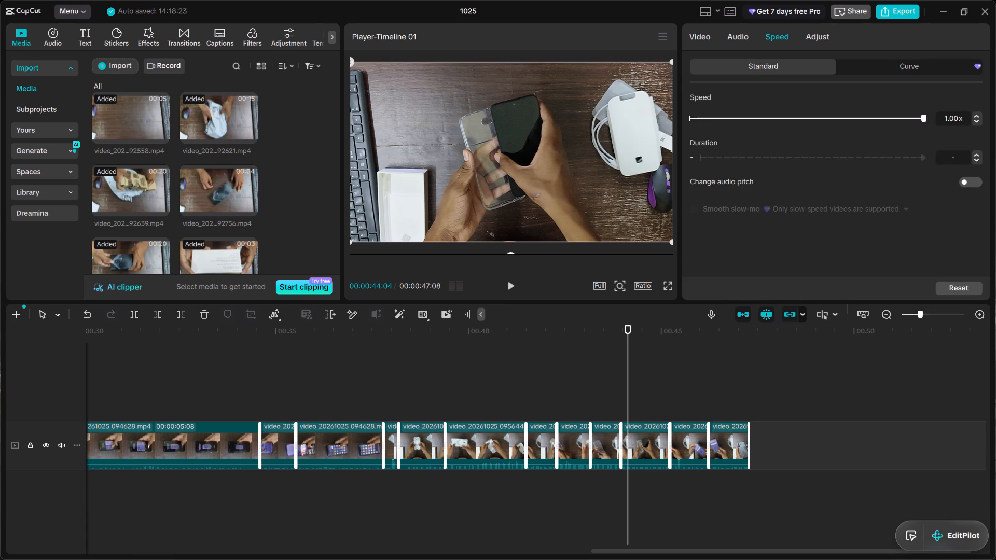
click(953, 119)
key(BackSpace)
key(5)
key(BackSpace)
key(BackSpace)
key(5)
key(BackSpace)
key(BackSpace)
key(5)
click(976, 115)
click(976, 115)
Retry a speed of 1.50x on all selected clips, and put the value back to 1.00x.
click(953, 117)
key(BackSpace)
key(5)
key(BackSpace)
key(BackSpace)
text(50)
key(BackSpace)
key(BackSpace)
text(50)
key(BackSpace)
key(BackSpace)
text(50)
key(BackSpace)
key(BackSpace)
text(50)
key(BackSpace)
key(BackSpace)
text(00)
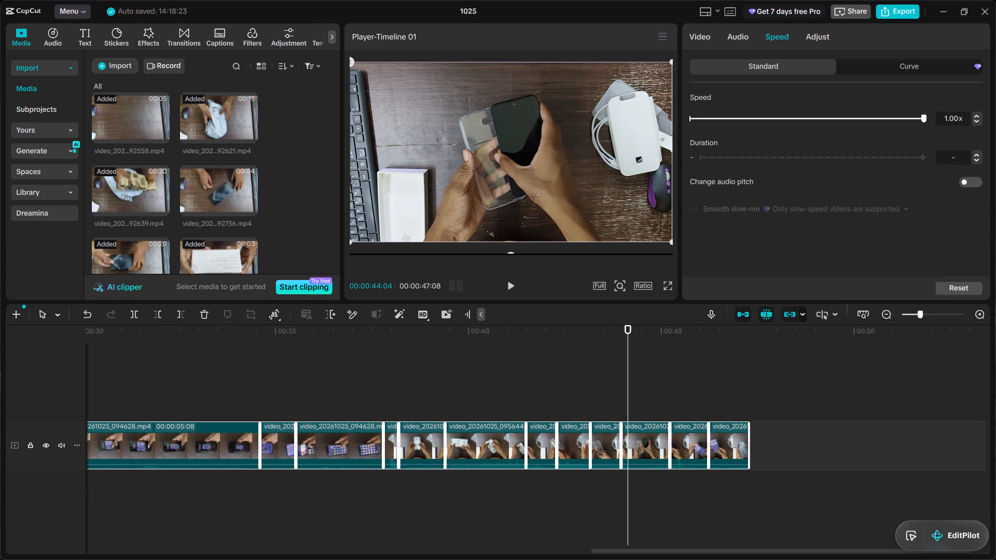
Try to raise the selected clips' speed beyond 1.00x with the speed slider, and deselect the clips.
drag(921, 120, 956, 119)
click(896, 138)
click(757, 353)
Reselect all clips from the beginning of the timeline and look at their standard speed settings.
scroll(428, 391, right, 2)
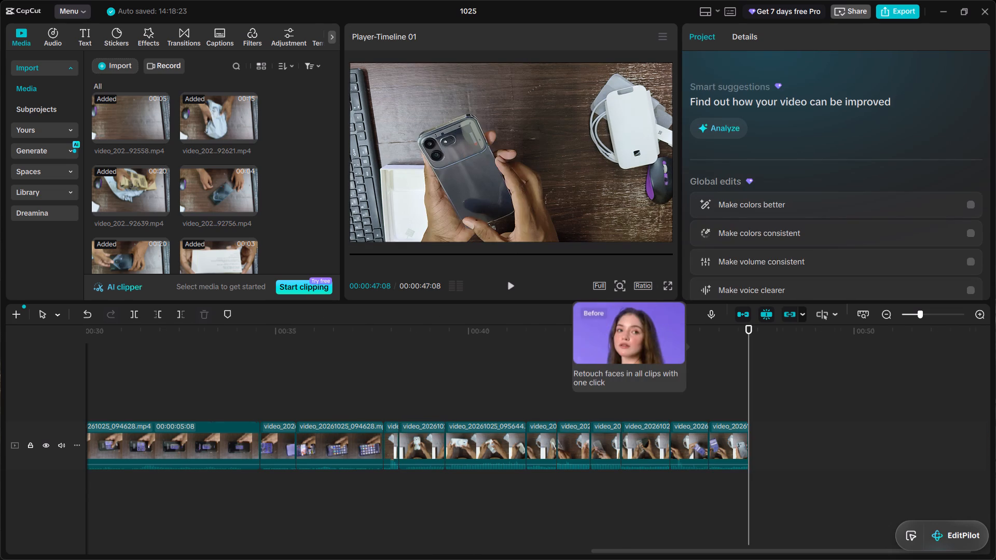
scroll(428, 391, right, 9)
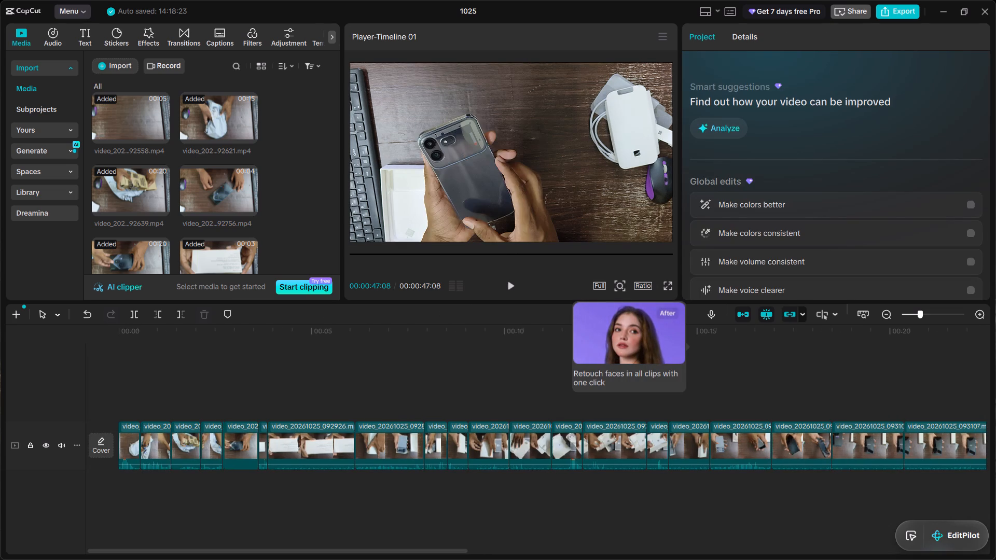
click(157, 398)
key(ctrl+a)
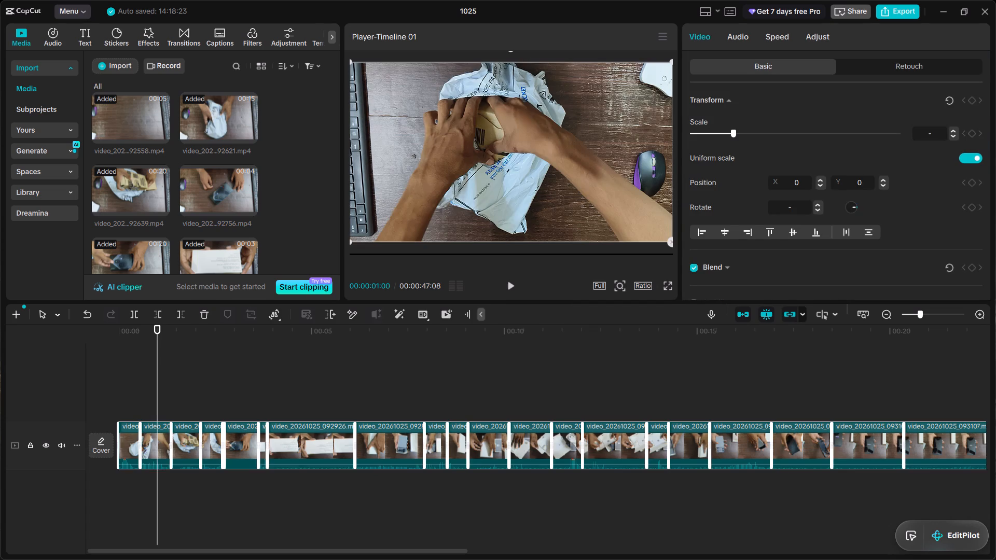
click(779, 47)
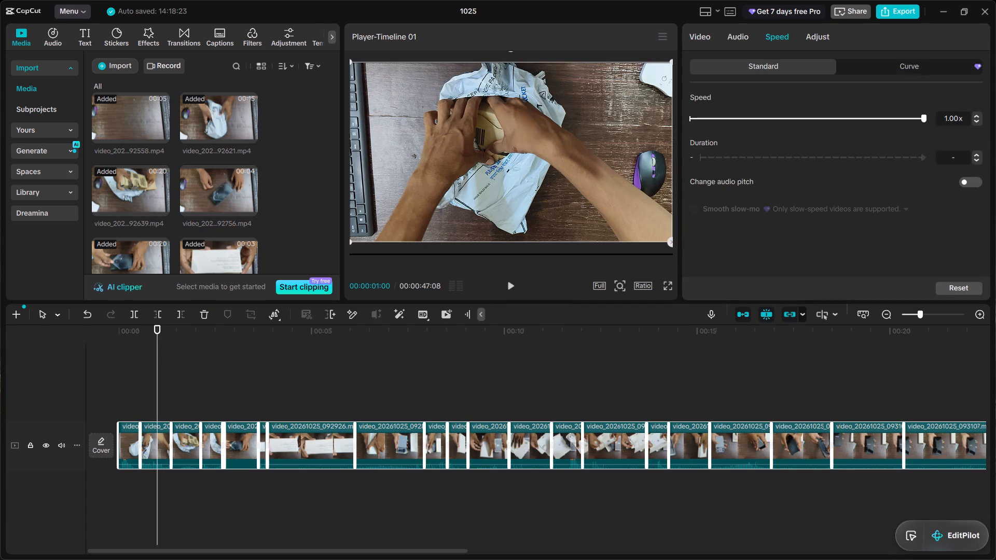
click(855, 66)
click(817, 69)
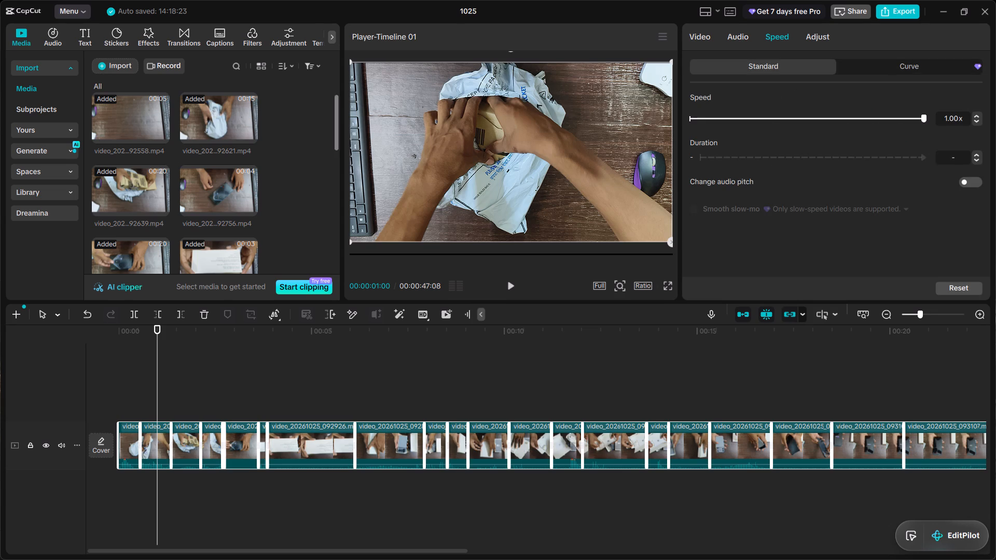
click(330, 370)
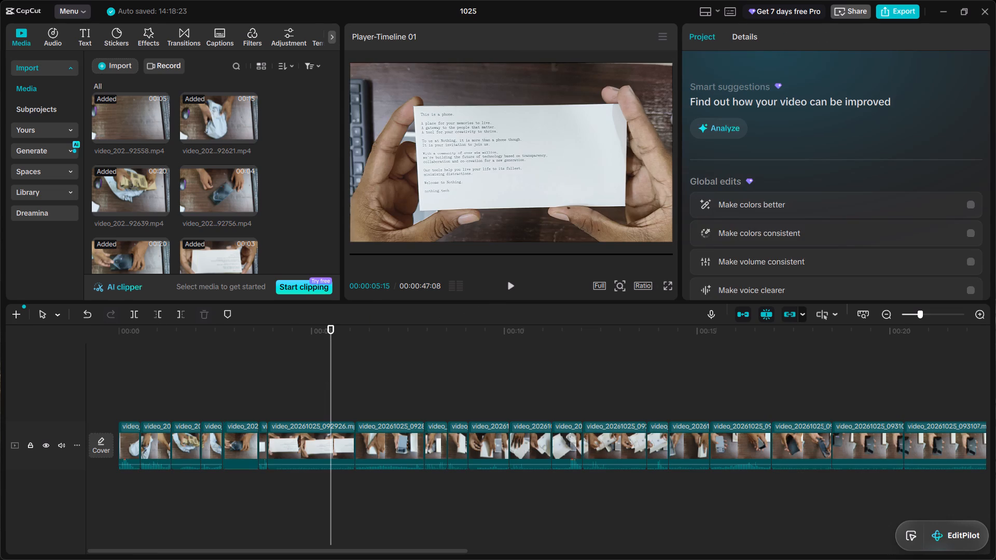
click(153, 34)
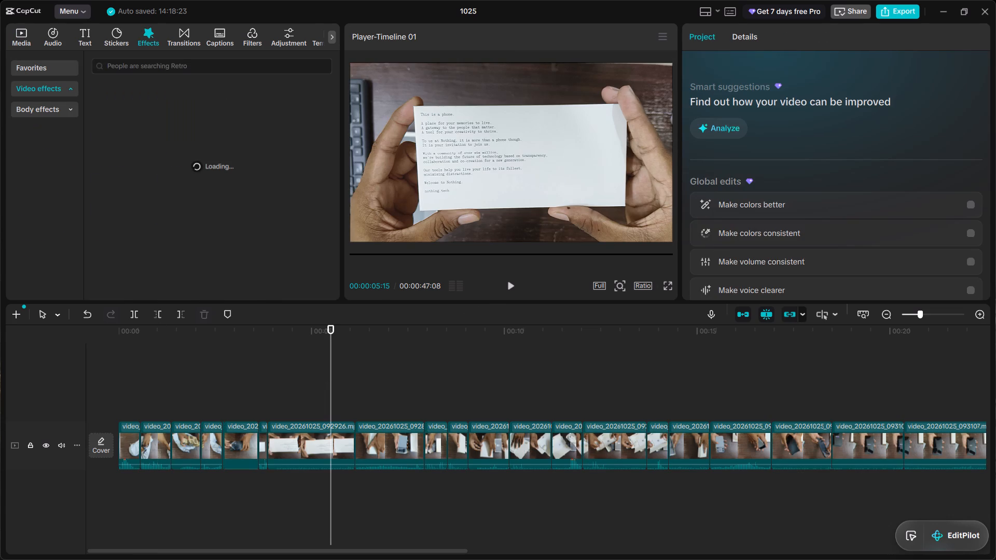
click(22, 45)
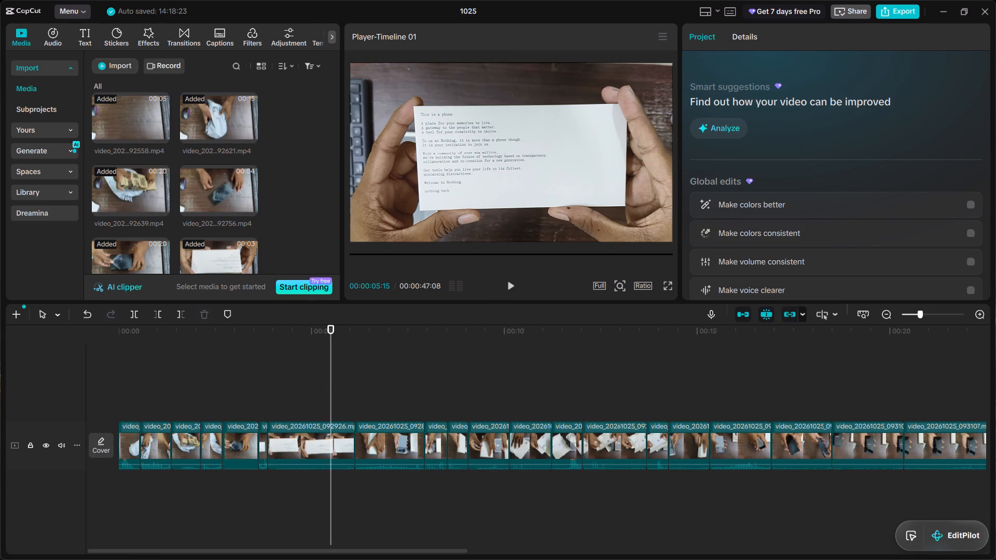
Play the footage from the card close-up at 00:00:05:15 into the accessory-box unpacking, and stop at 00:00:12:01.
click(516, 284)
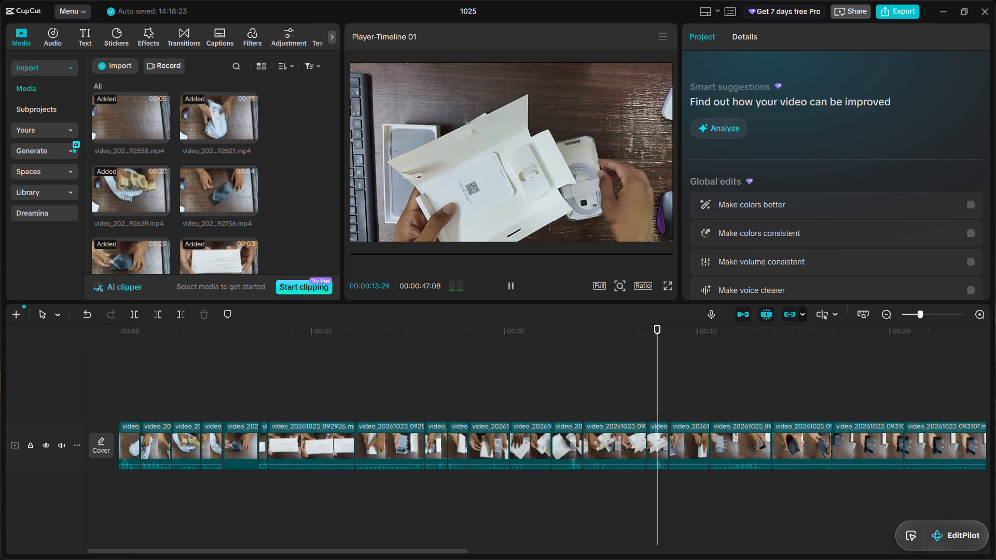
click(585, 400)
Select all clips and look through their audio settings, from volume and fades to noise reduction and fill channel.
key(ctrl+a)
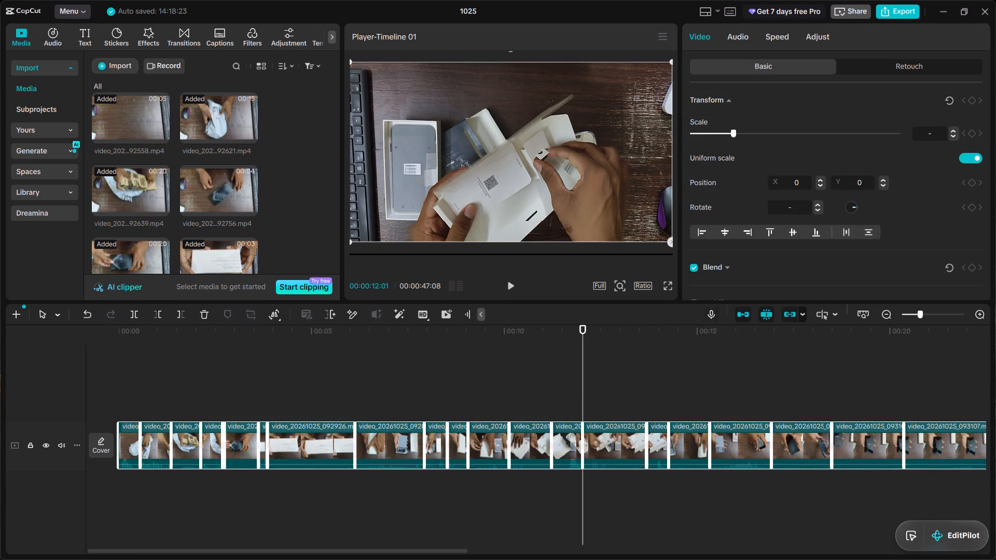
click(737, 37)
scroll(762, 141, down, 1)
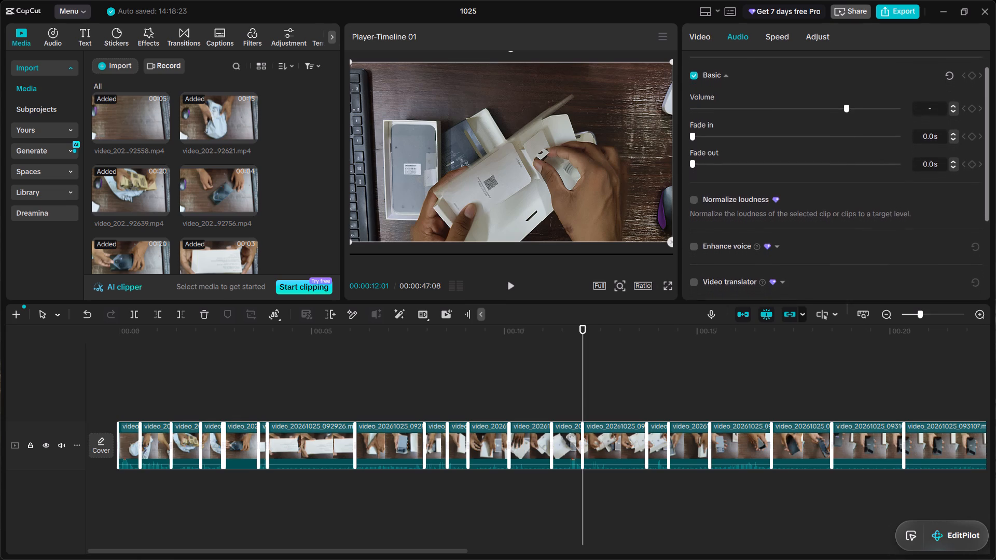
scroll(762, 141, down, 5)
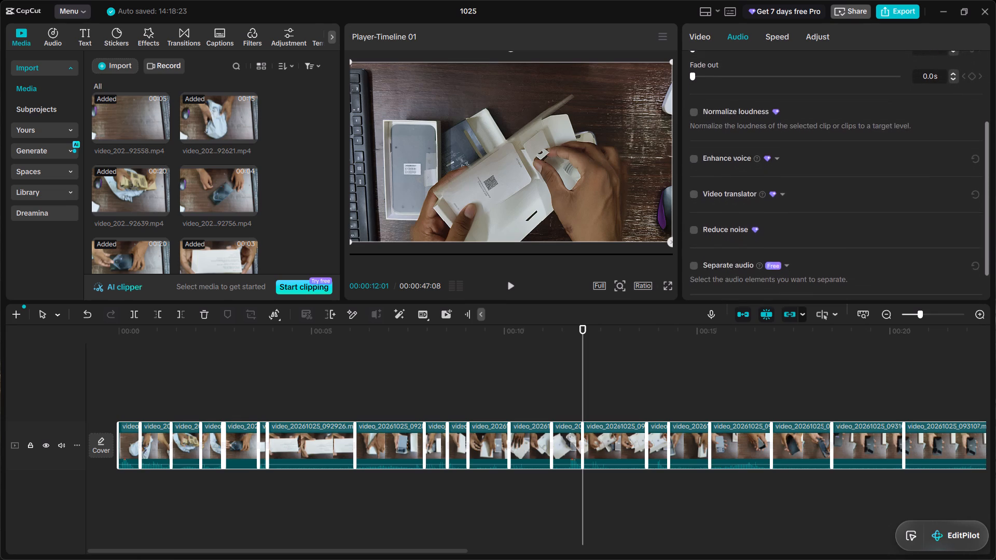
scroll(762, 141, down, 2)
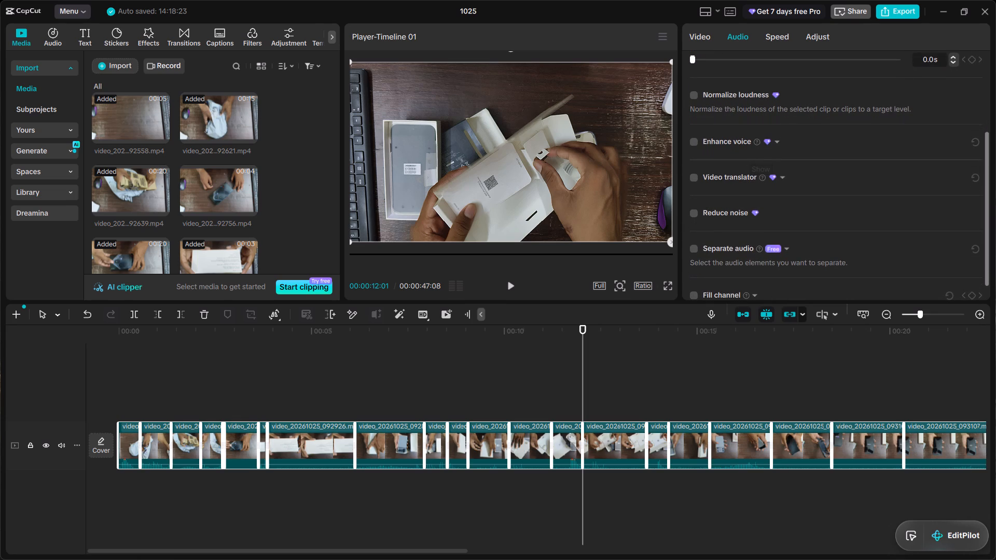
scroll(724, 212, down, 1)
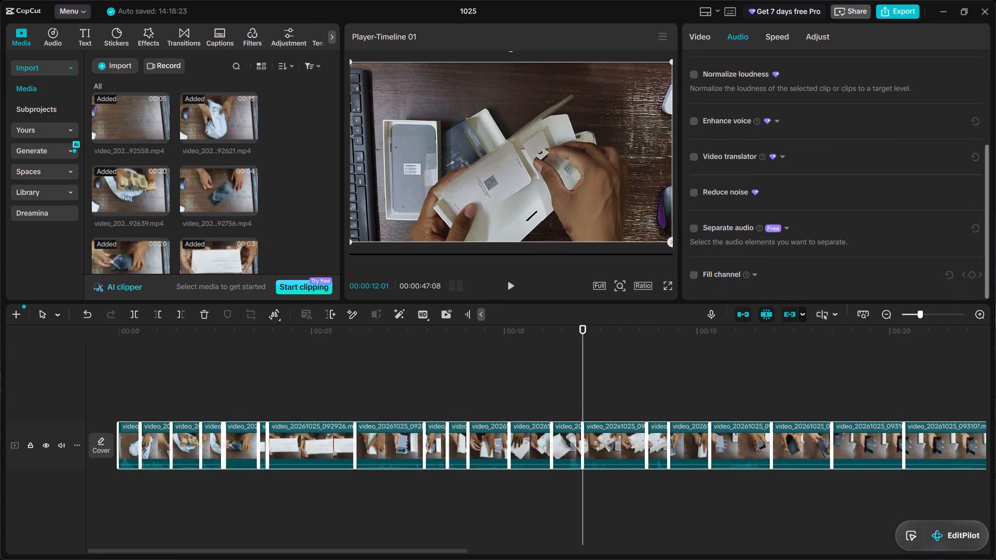
Turn on Enhance voice for all the selected clips, keeping the default intensity.
scroll(724, 212, down, 1)
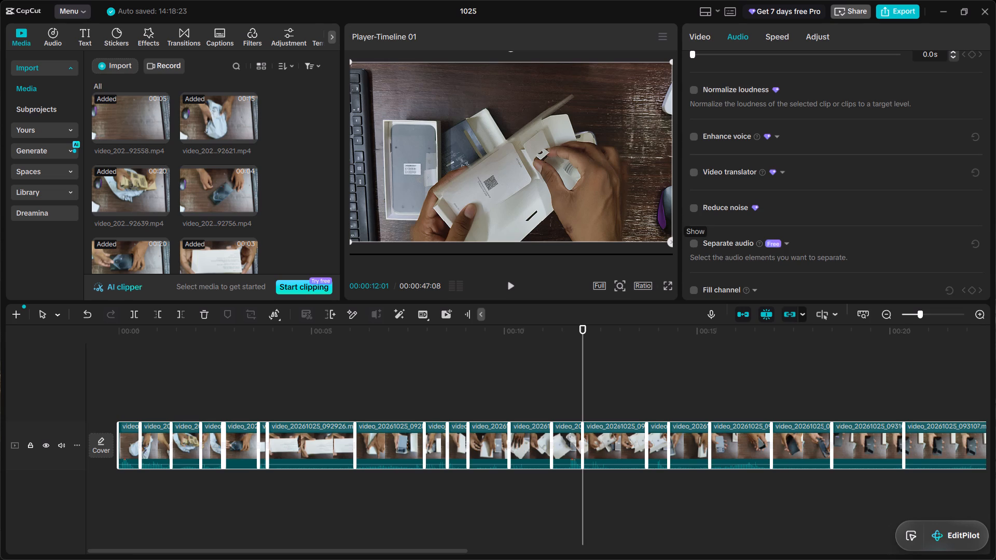
click(695, 135)
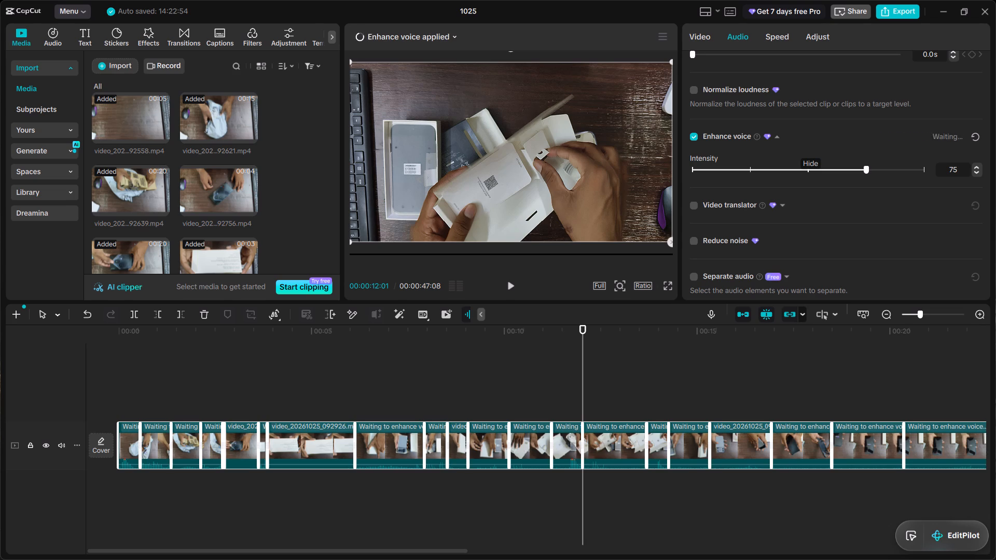
Check the Enhance voice processing list for the progress of every clip, reviewing it twice and closing it each time.
click(455, 38)
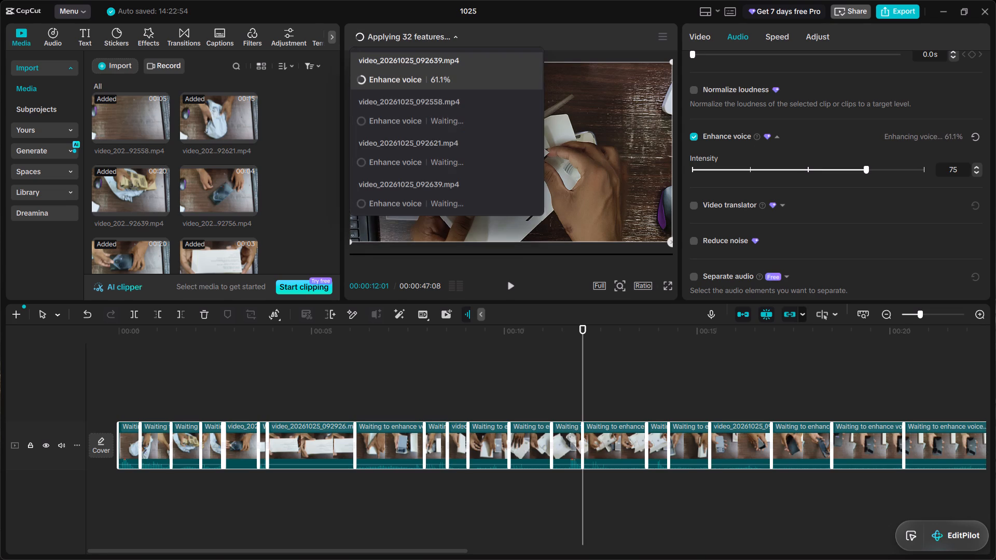
scroll(485, 141, down, 12)
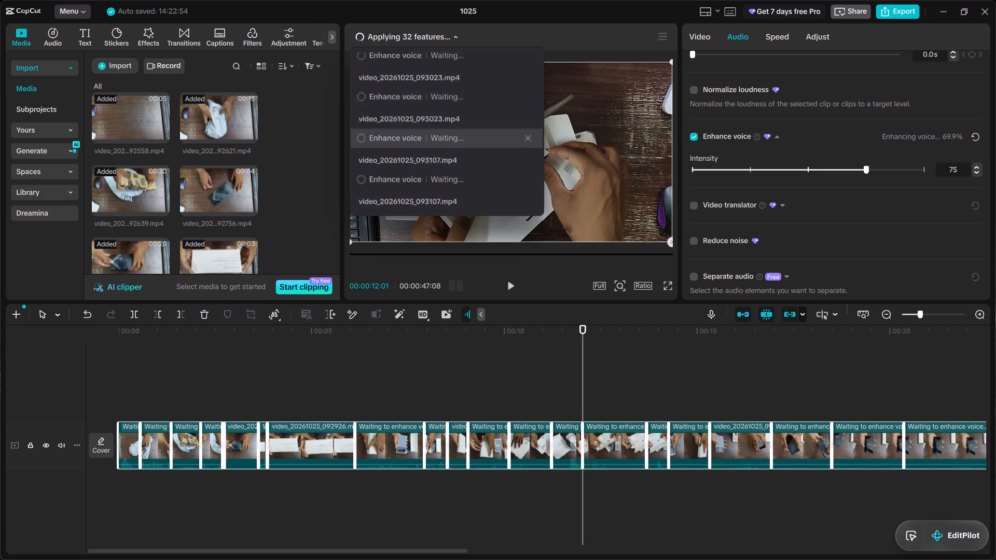
scroll(485, 141, down, 20)
scroll(485, 141, down, 3)
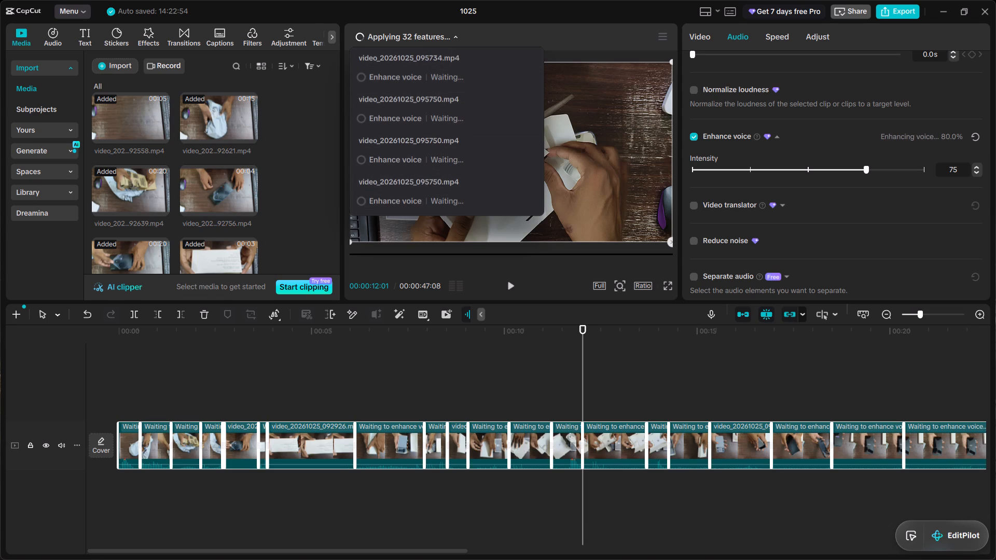
click(565, 23)
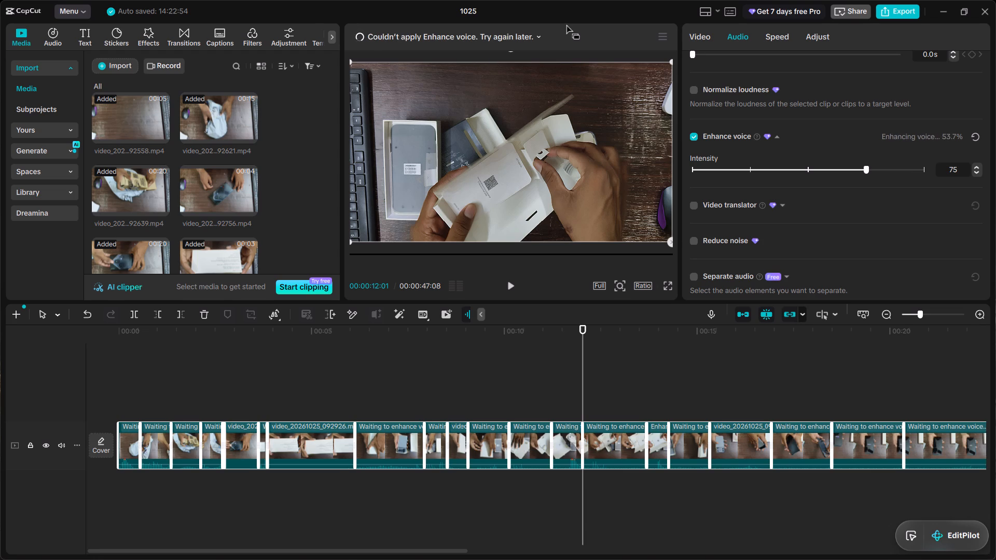
click(454, 34)
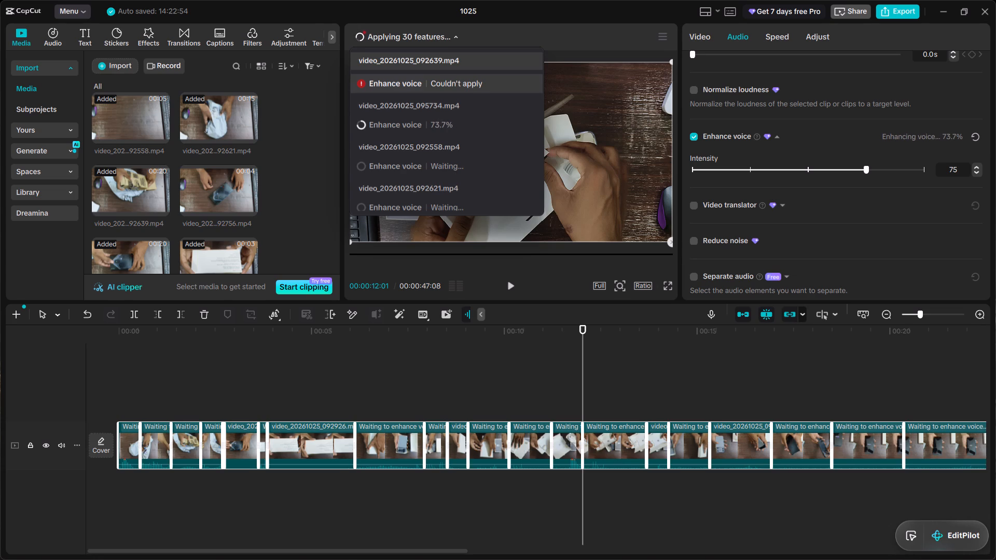
scroll(485, 182, down, 7)
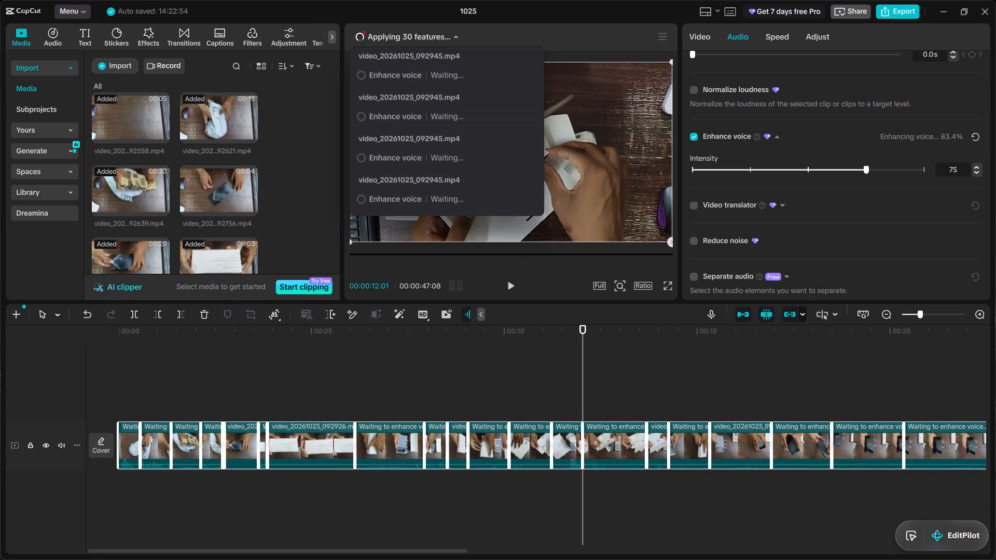
scroll(464, 139, down, 12)
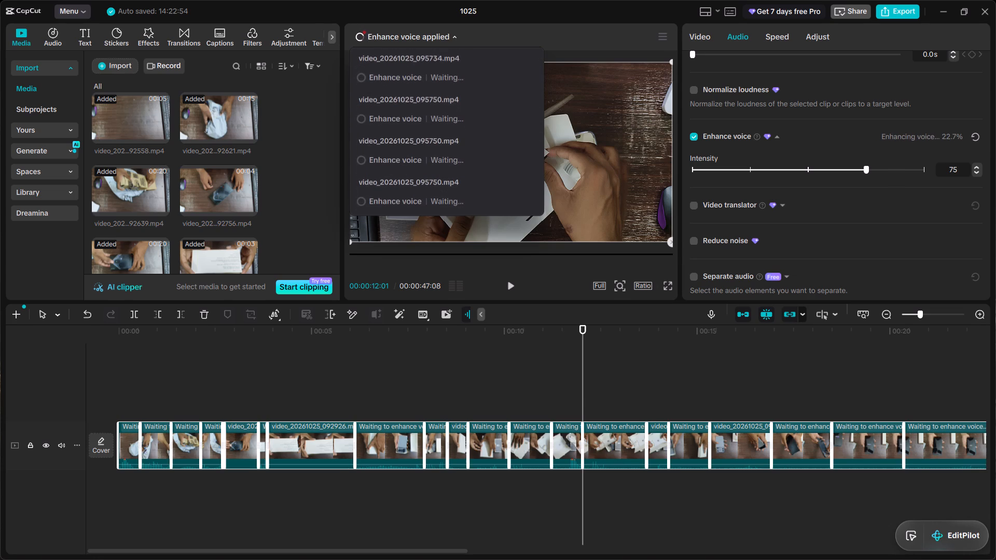
scroll(464, 139, down, 5)
click(576, 36)
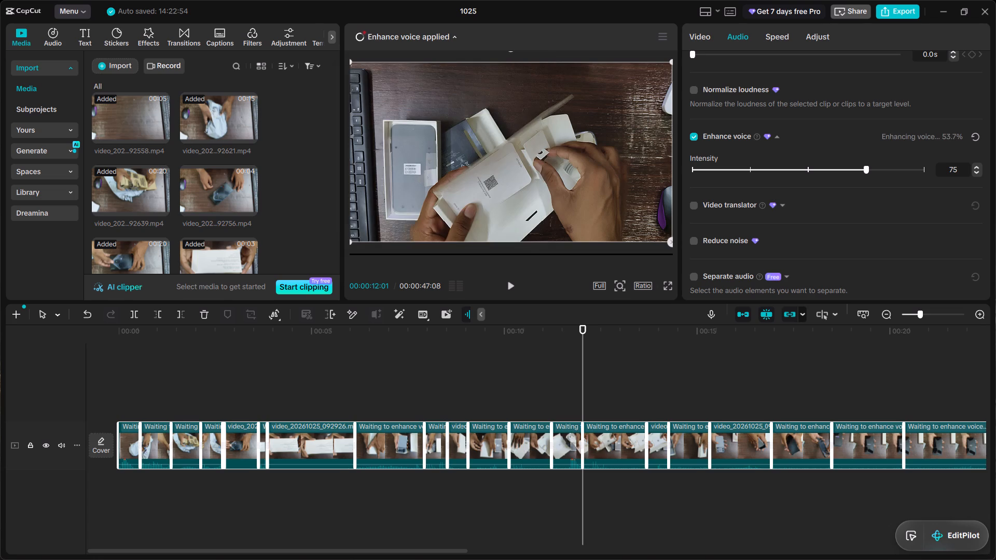
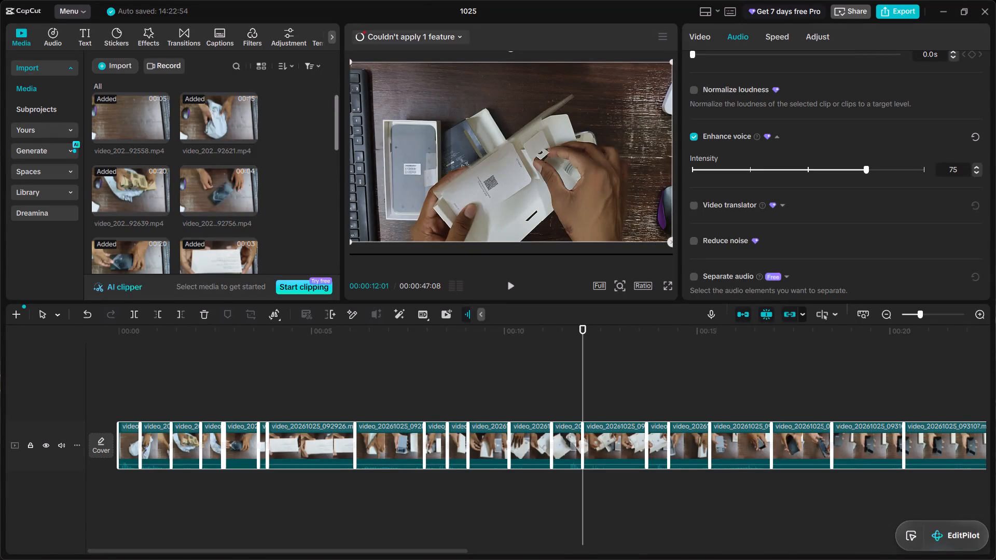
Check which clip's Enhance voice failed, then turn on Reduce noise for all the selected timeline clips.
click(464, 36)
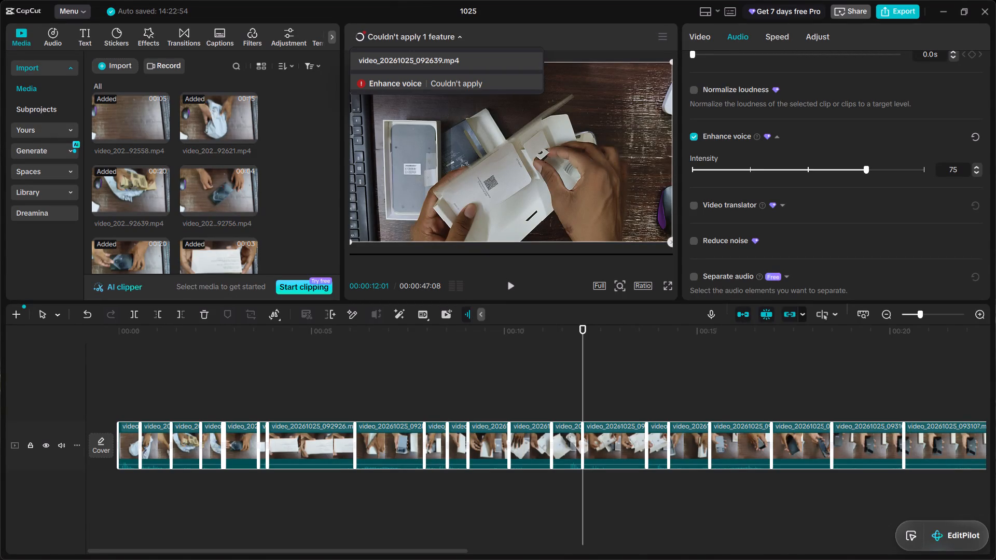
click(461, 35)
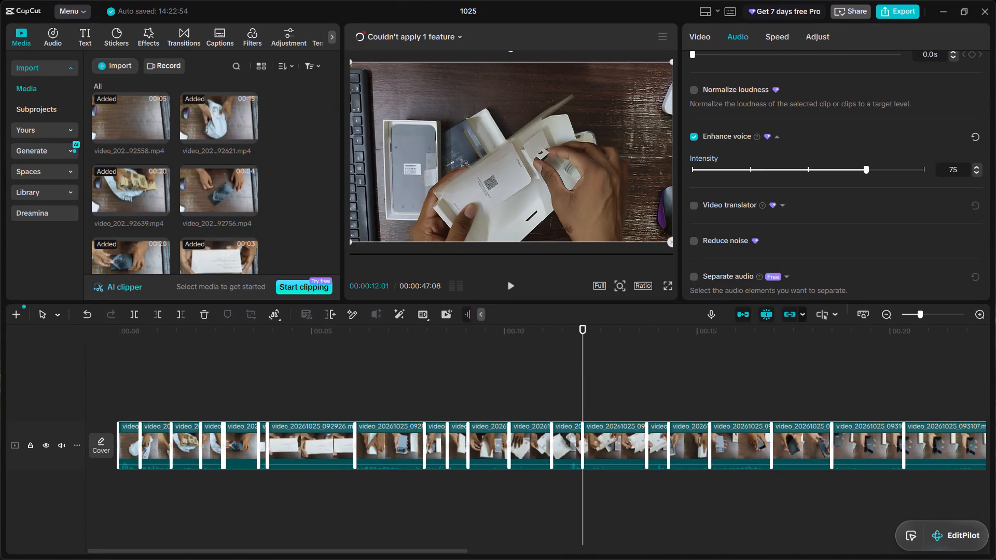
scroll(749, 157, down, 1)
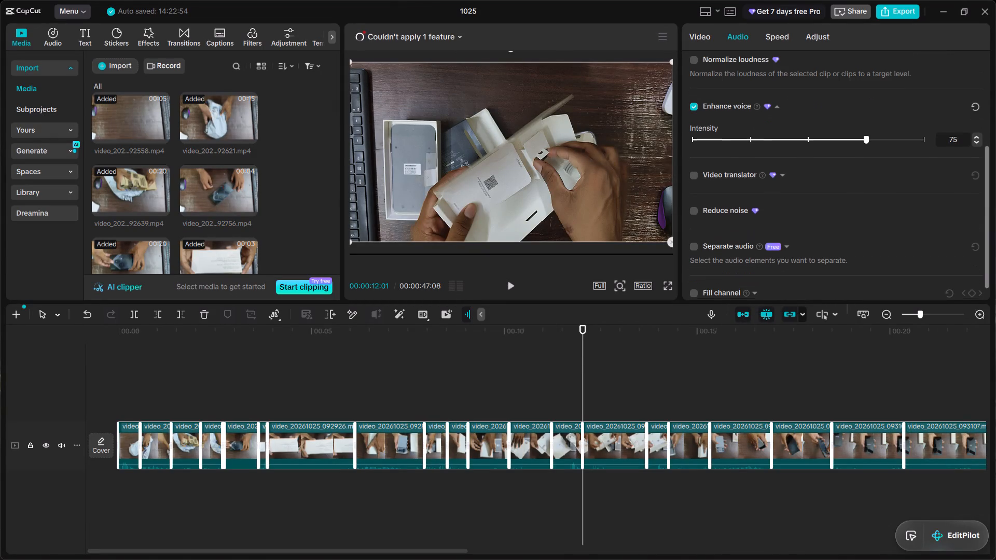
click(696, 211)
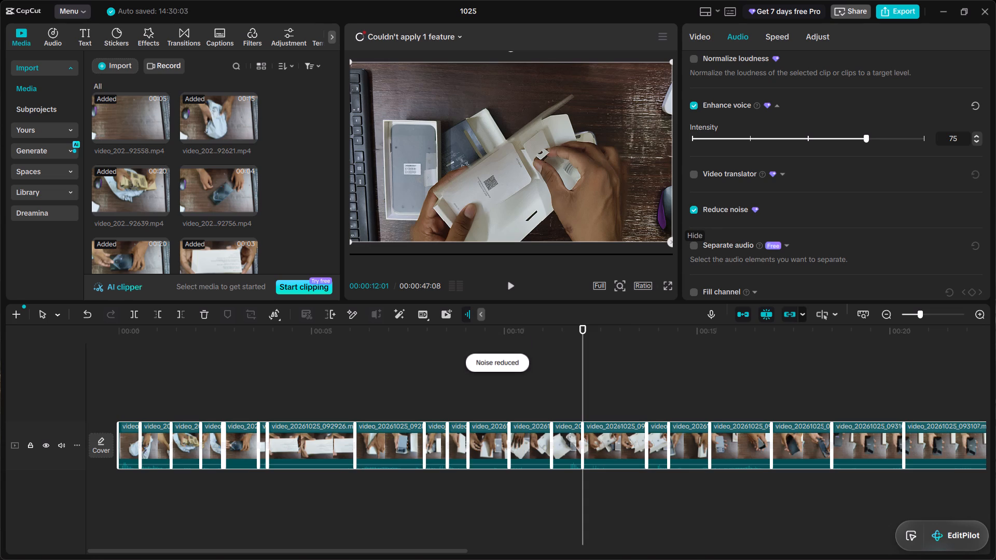
Play the whole edited video full screen from the beginning to review its picture and sound.
click(669, 375)
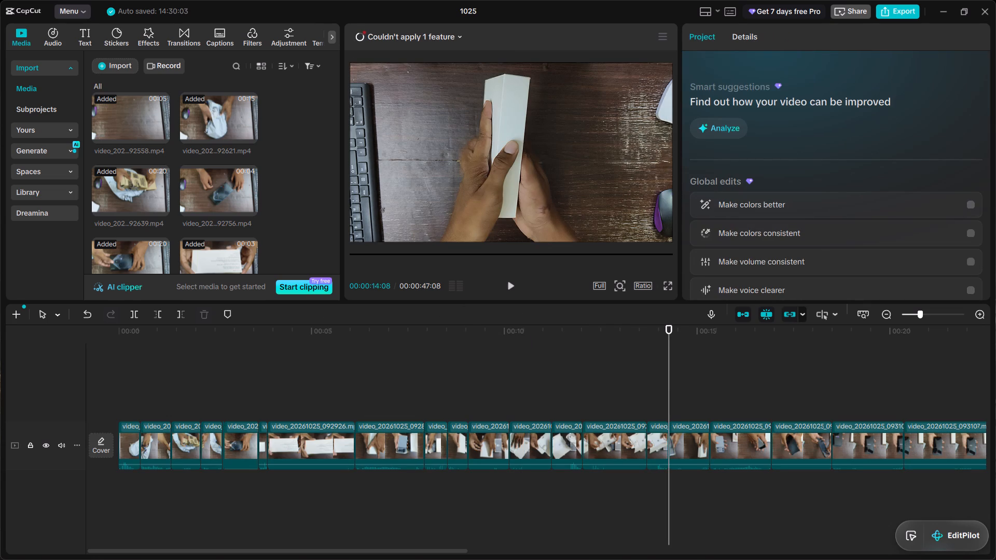
click(668, 284)
drag(454, 497, 453, 496)
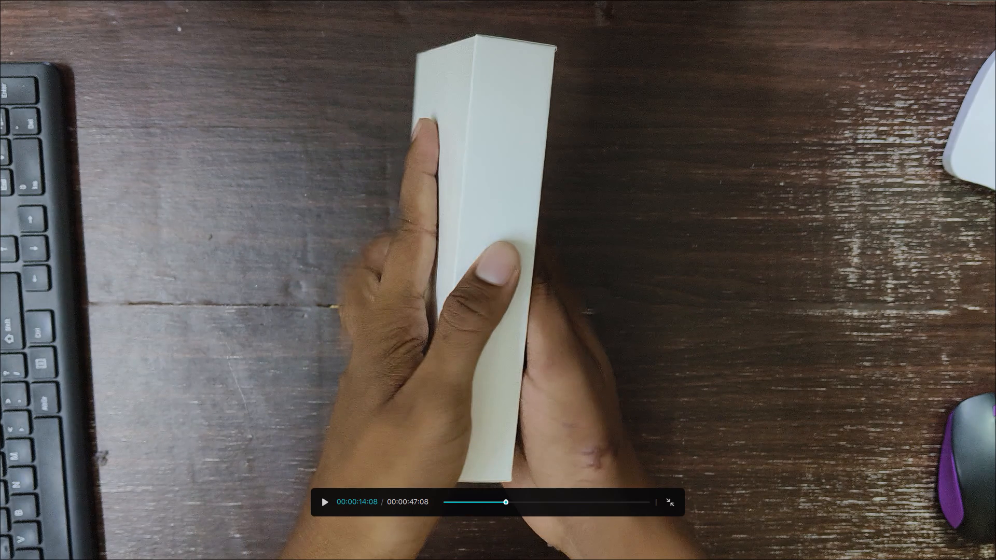
drag(453, 496, 412, 501)
drag(457, 501, 422, 505)
click(328, 501)
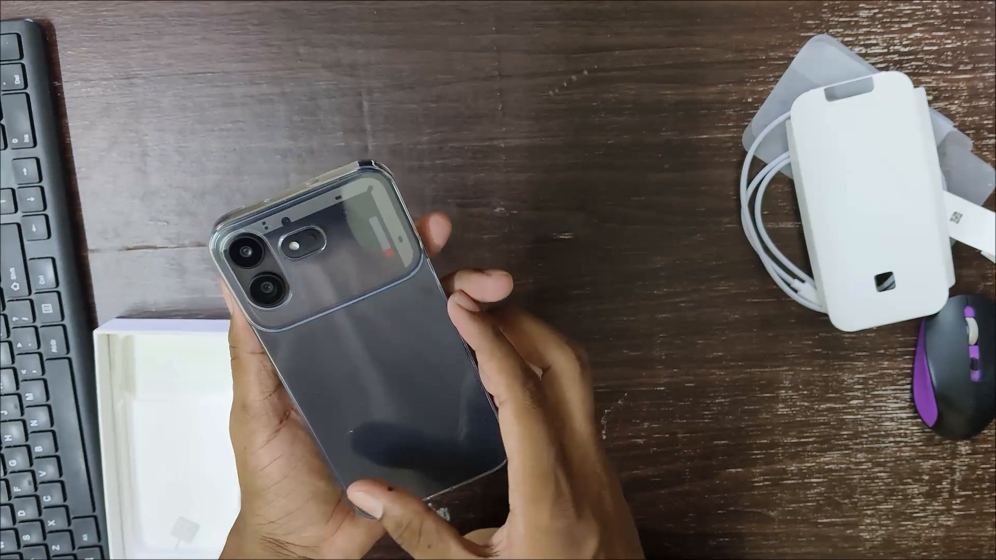
key(Escape)
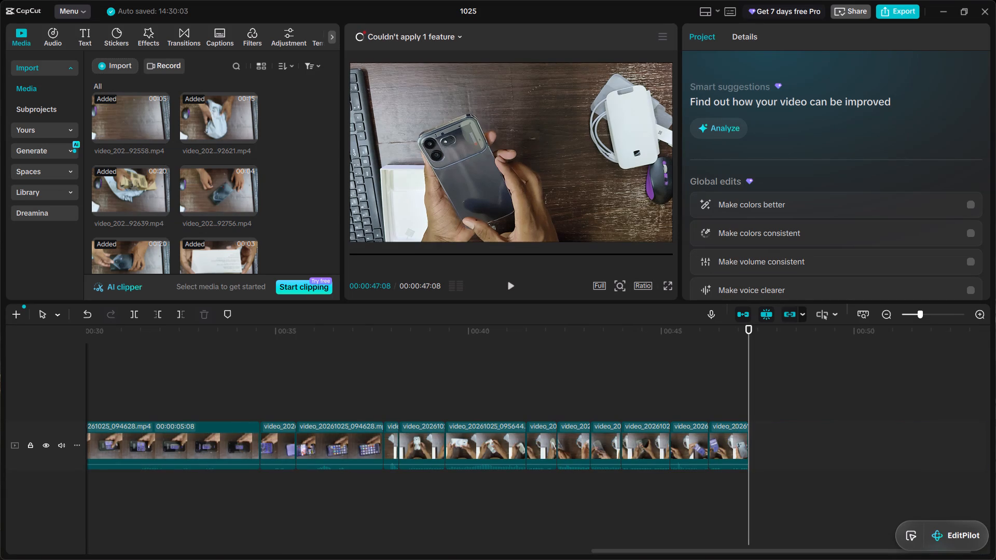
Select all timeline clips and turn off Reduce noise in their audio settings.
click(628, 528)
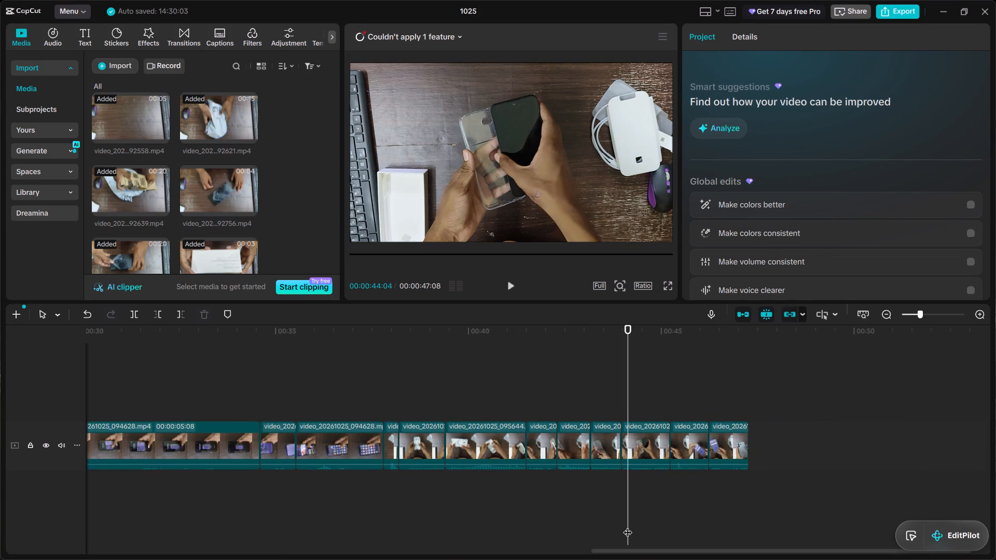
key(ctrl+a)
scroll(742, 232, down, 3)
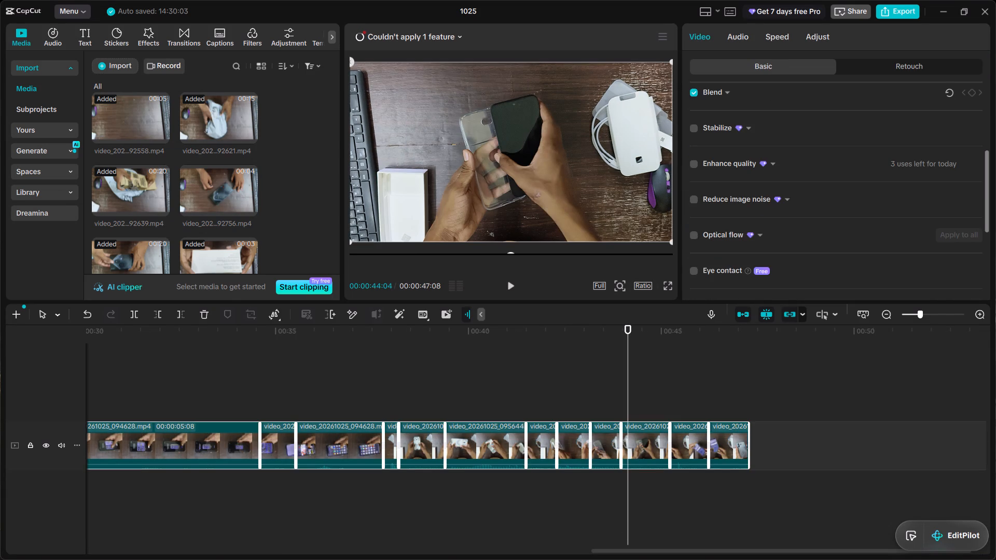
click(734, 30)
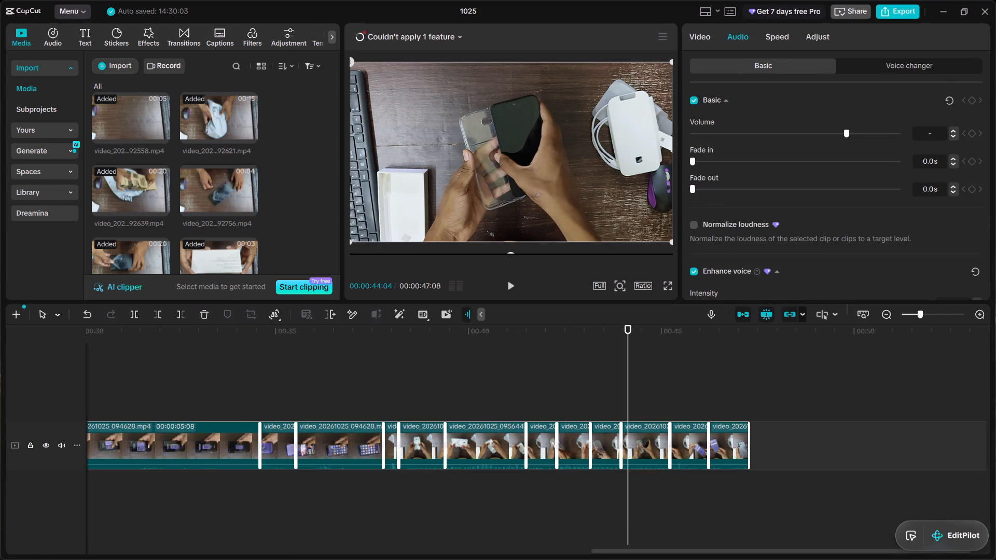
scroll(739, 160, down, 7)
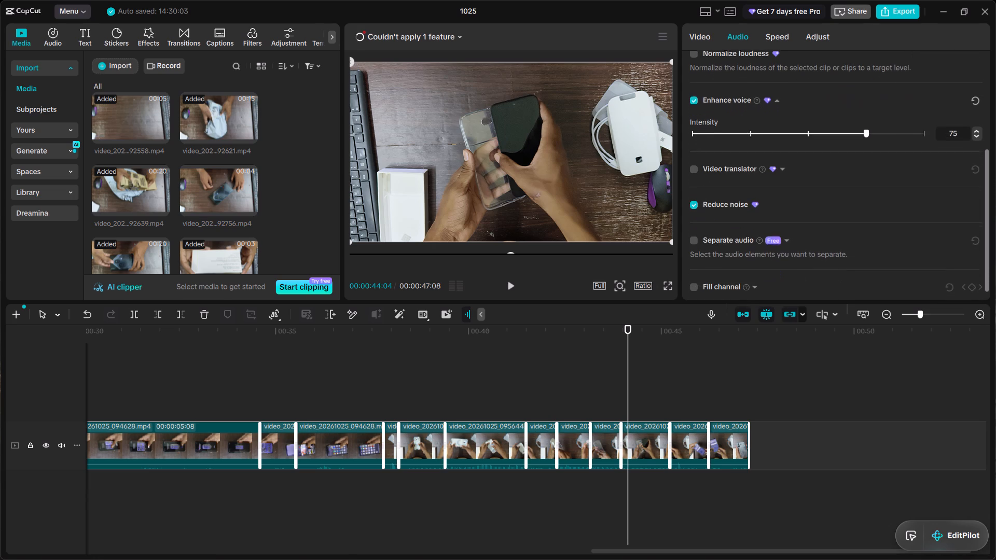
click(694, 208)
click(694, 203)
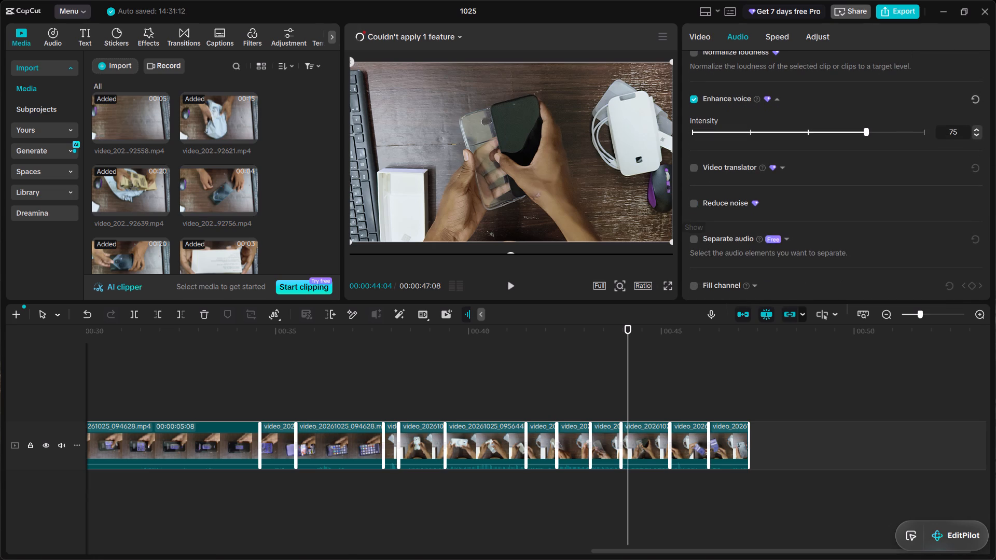
Review the full video in full-screen playback from the beginning, rechecking the box-opening shots between about 4 and 10 seconds.
click(647, 395)
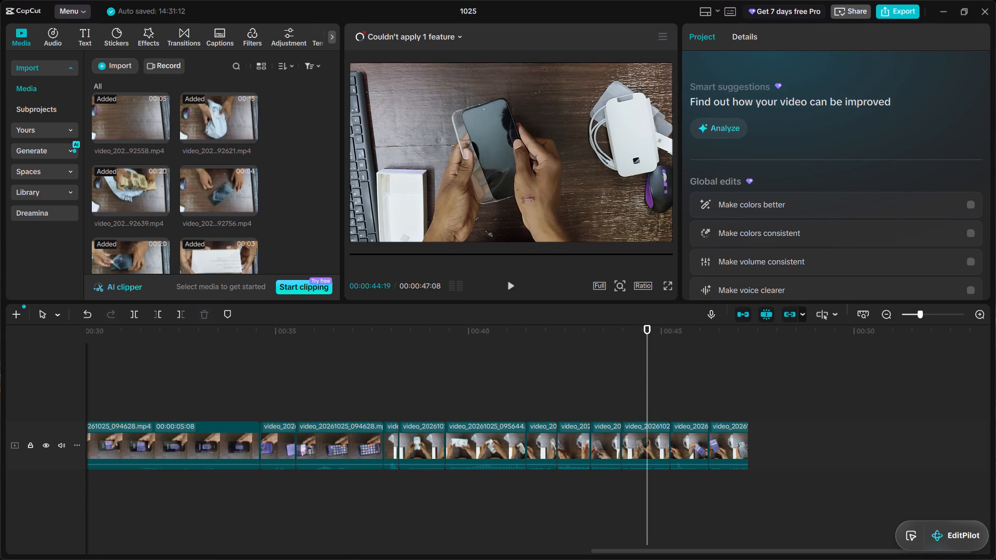
click(515, 278)
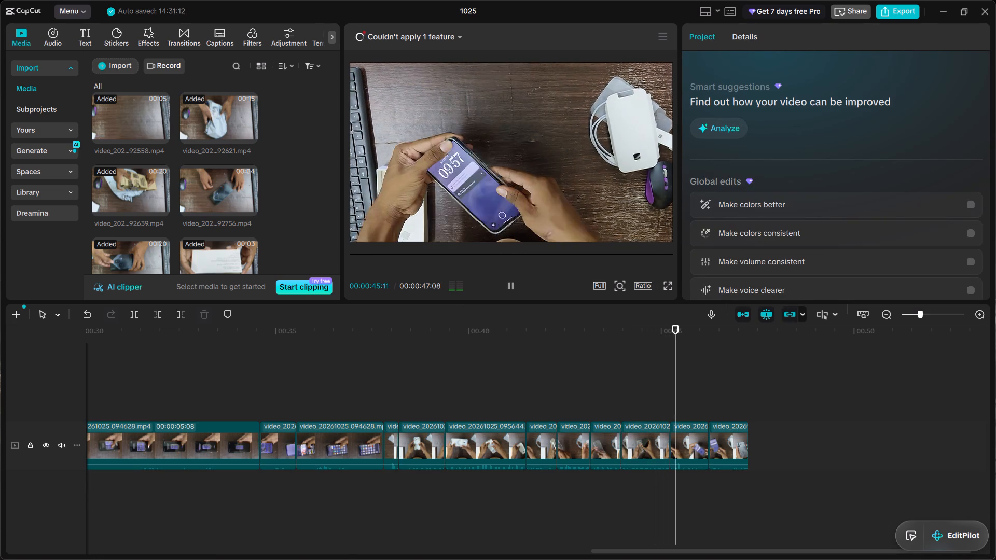
click(667, 287)
drag(475, 500, 473, 500)
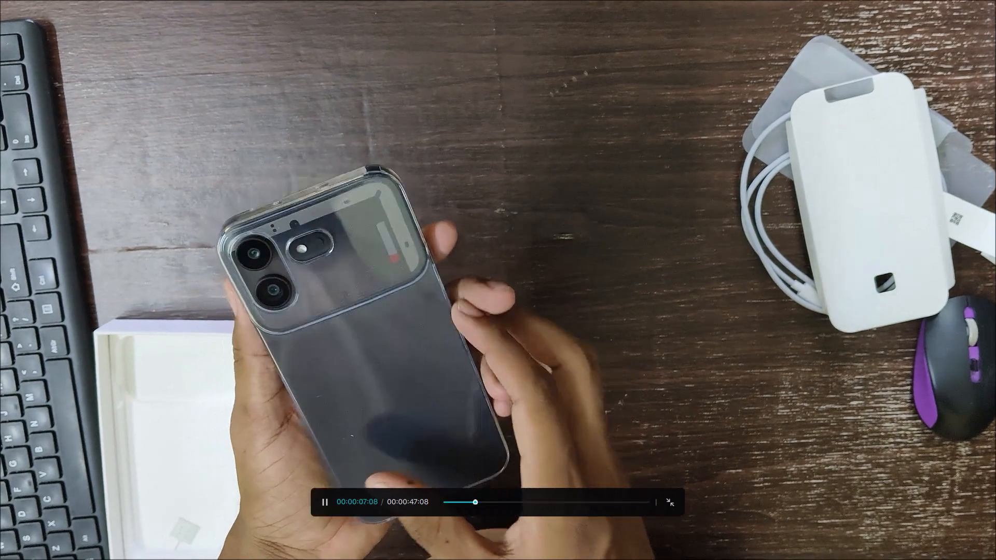
drag(473, 500, 422, 501)
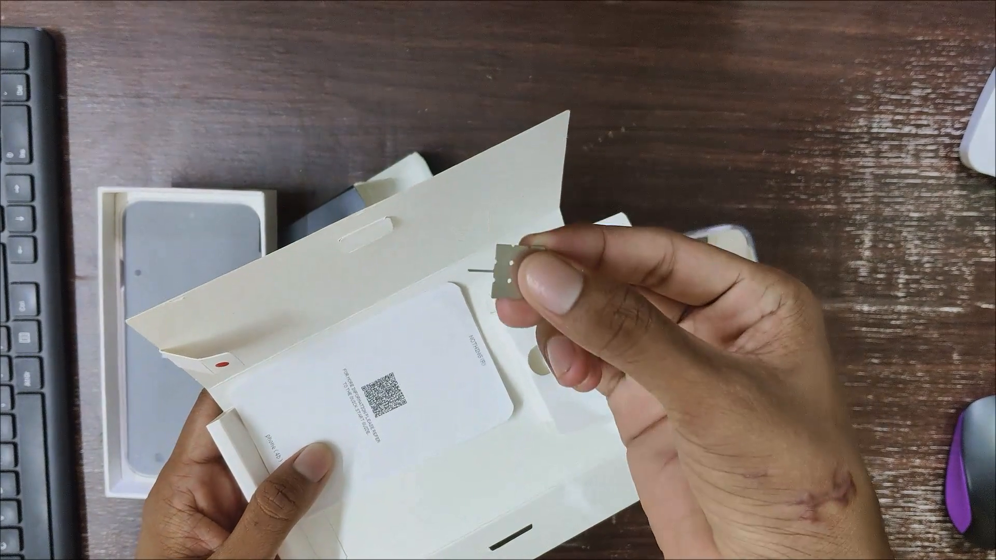
click(494, 457)
click(463, 501)
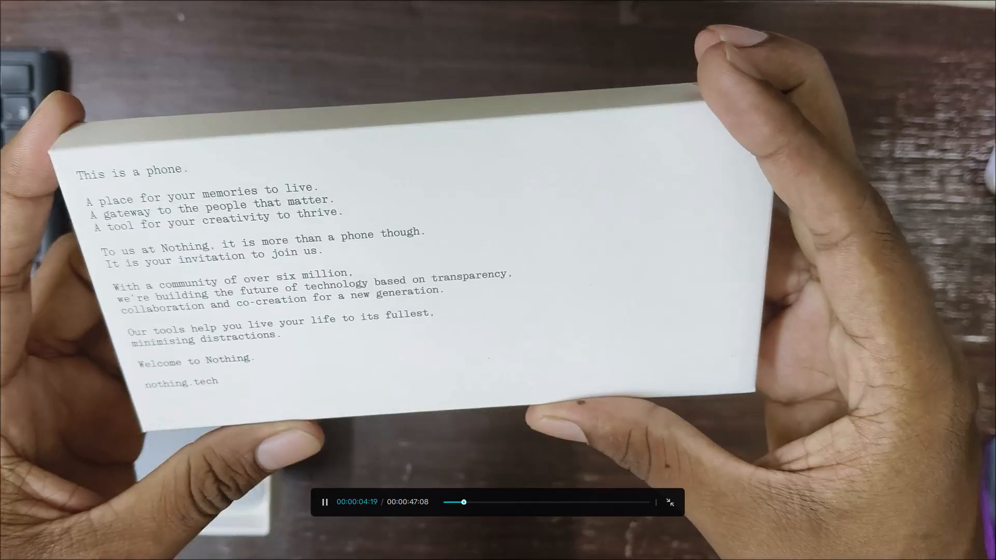
click(319, 501)
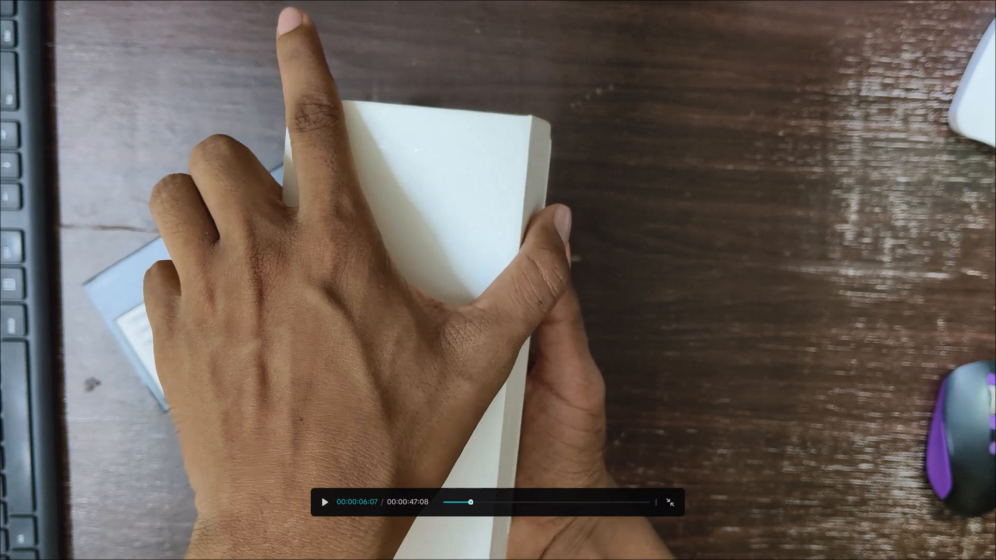
click(325, 502)
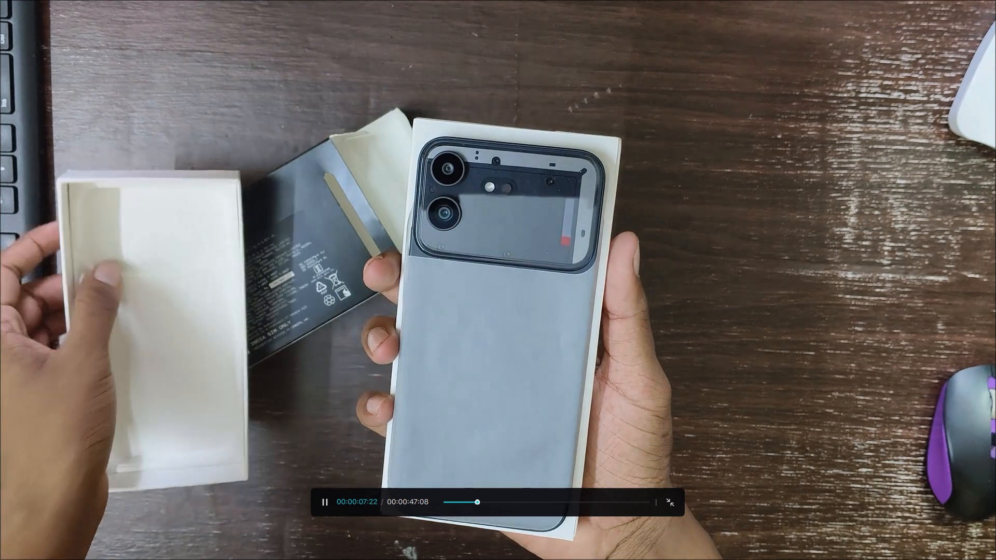
click(402, 325)
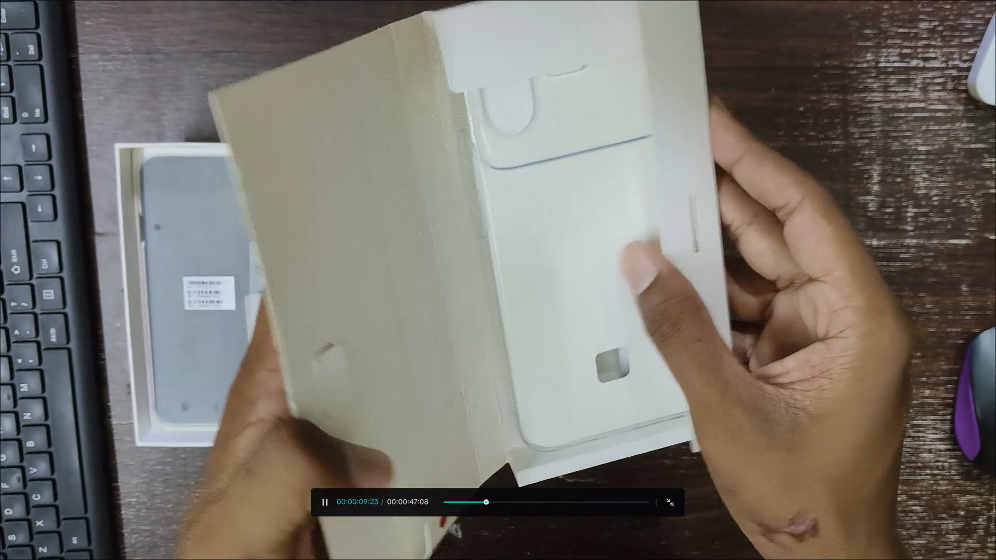
click(478, 501)
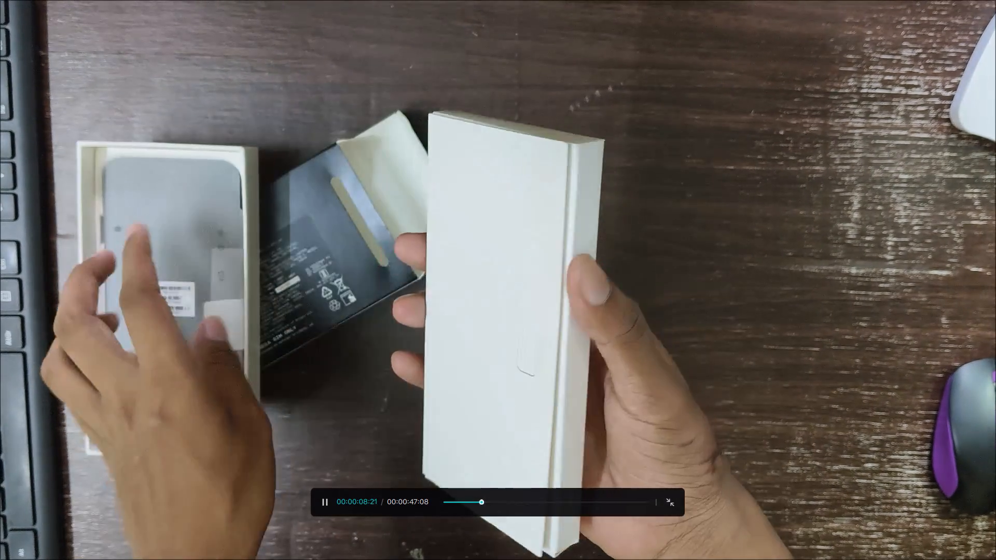
click(468, 501)
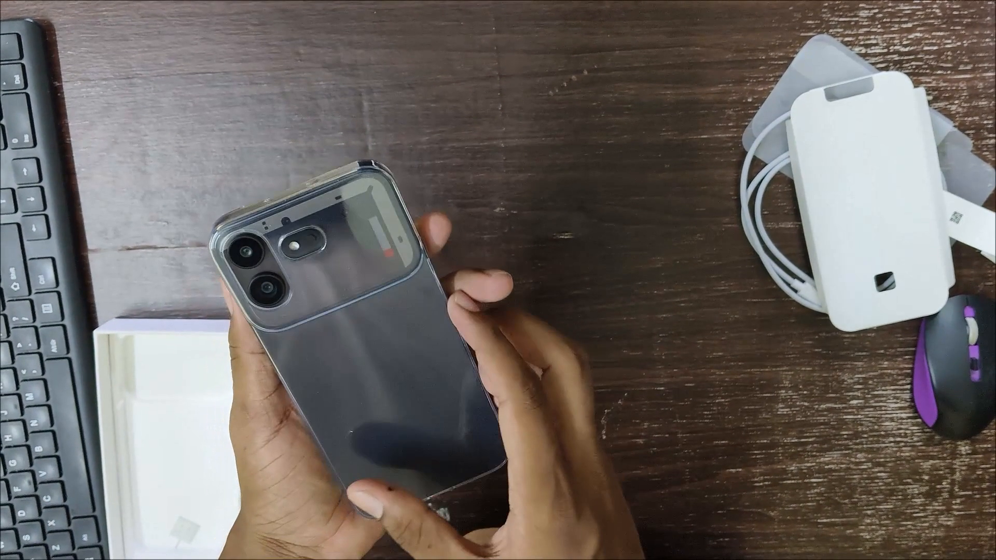
key(Escape)
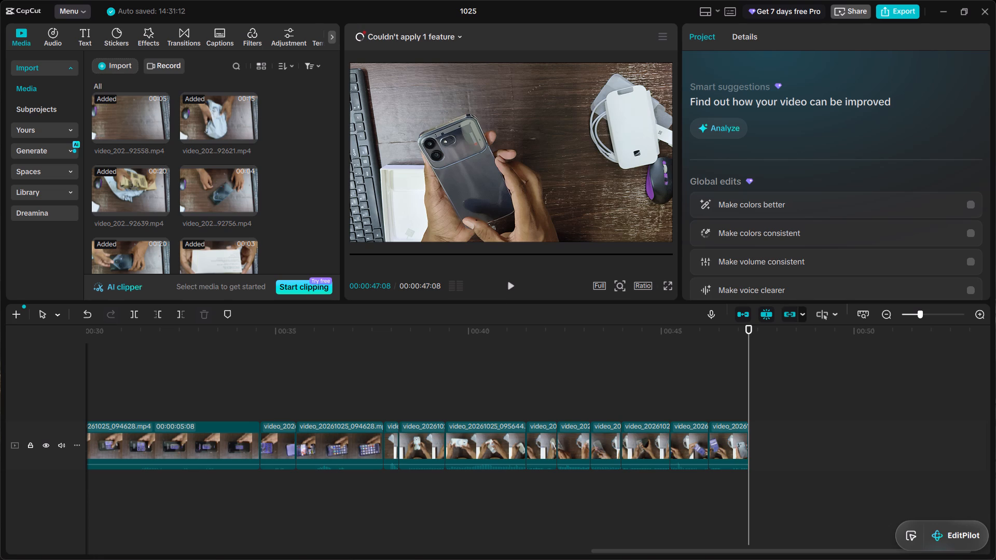
Replay the closing accessory and phone shots from several points between about 39 and 47 seconds to compare their sound.
click(685, 461)
click(677, 394)
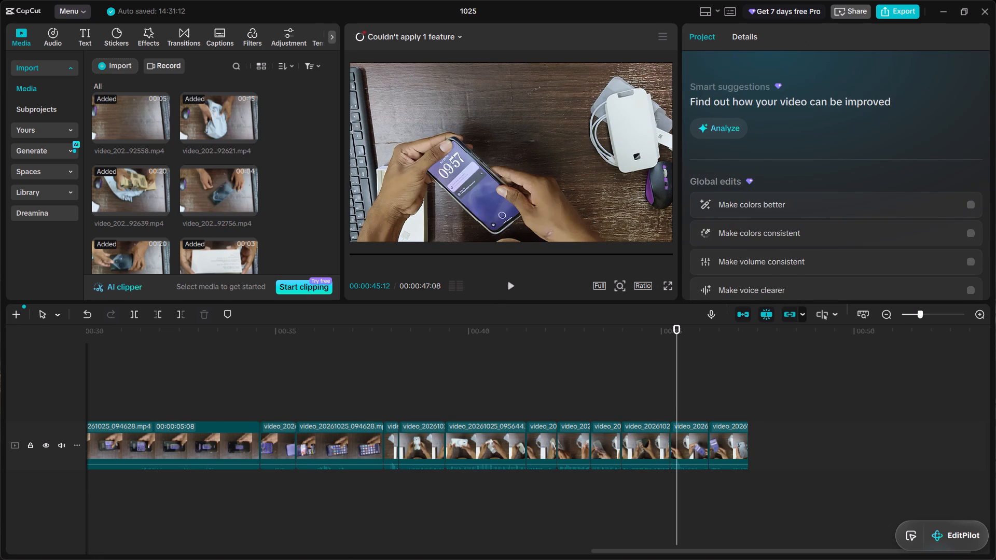
click(515, 284)
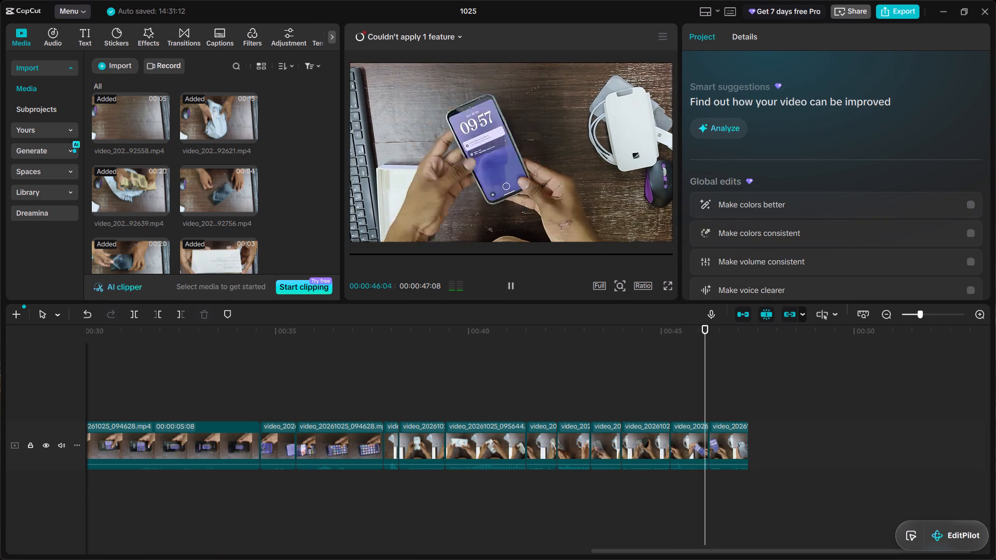
click(596, 393)
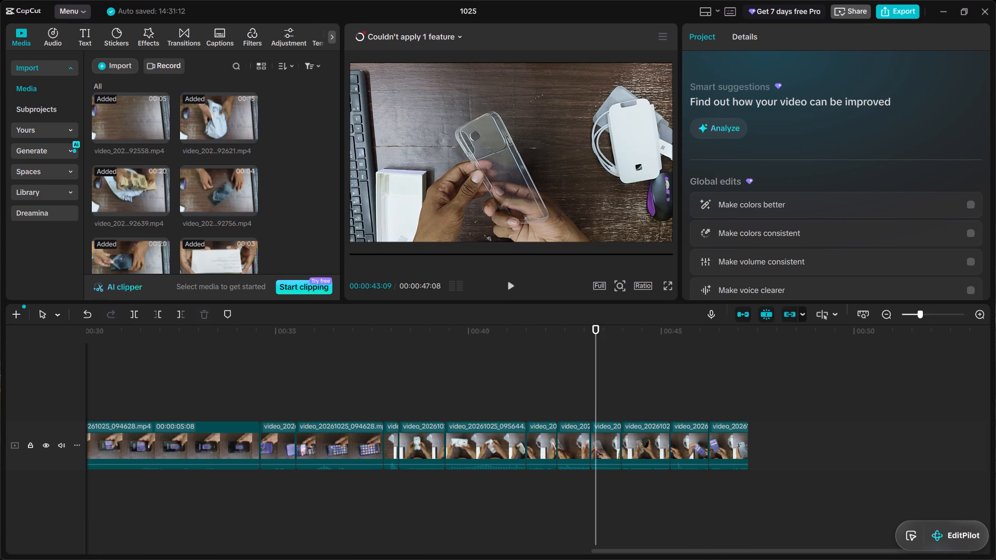
click(506, 282)
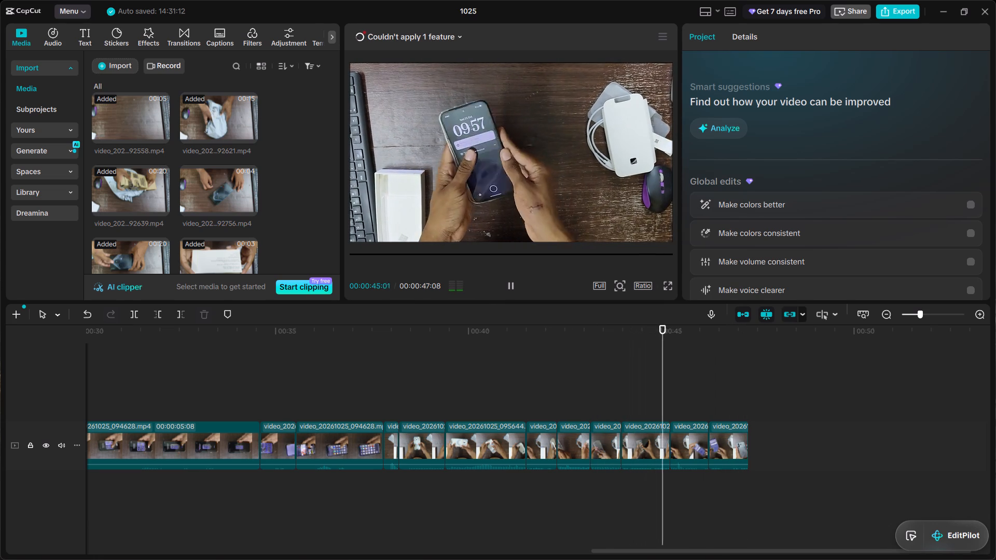
click(439, 386)
click(514, 281)
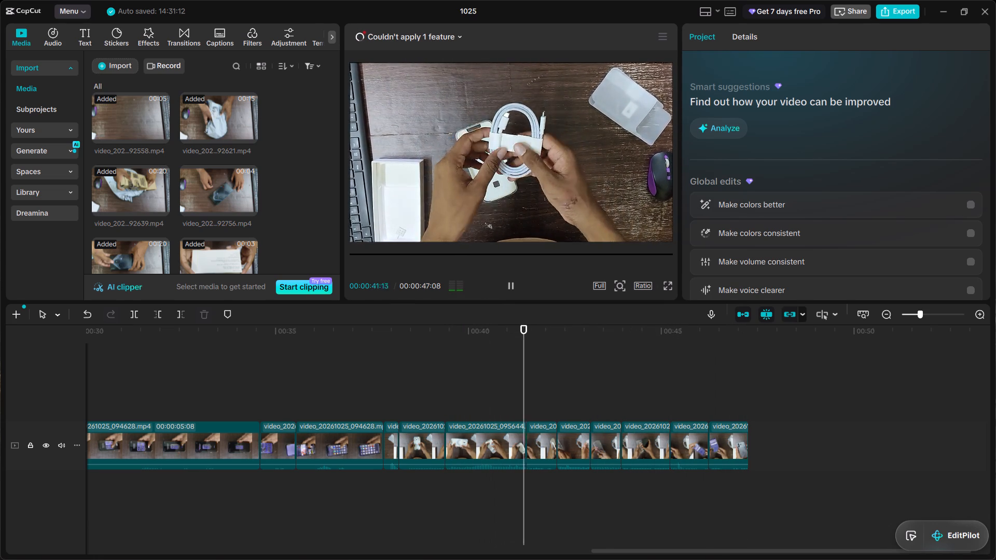
click(514, 281)
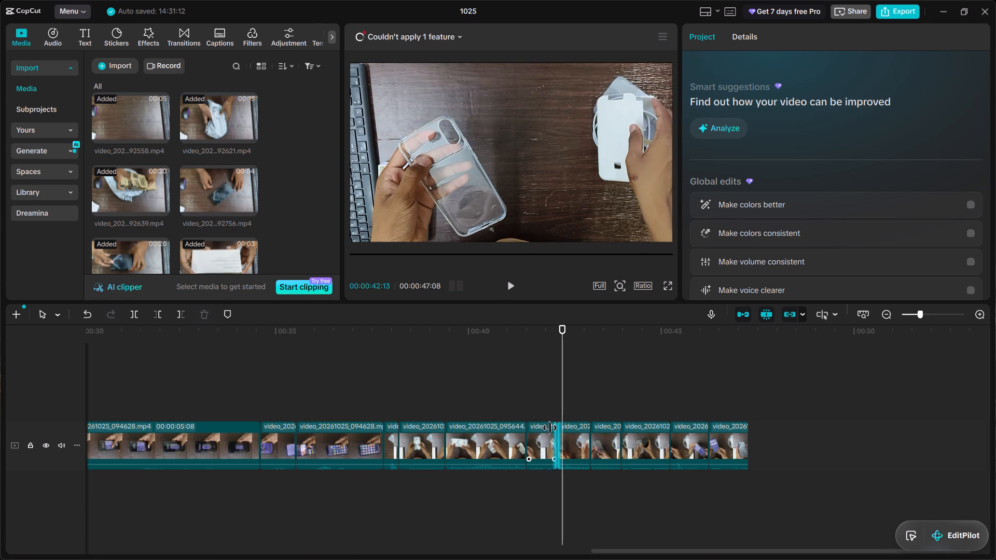
click(539, 391)
click(510, 287)
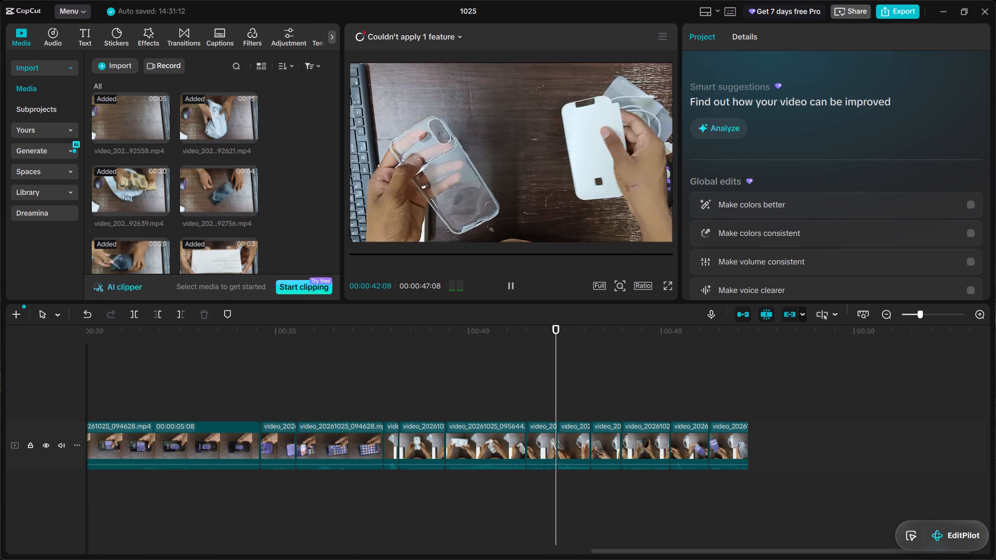
click(510, 287)
Replay the cable and phone-case shots from about 40 to 43 seconds, listening for background noise.
click(494, 441)
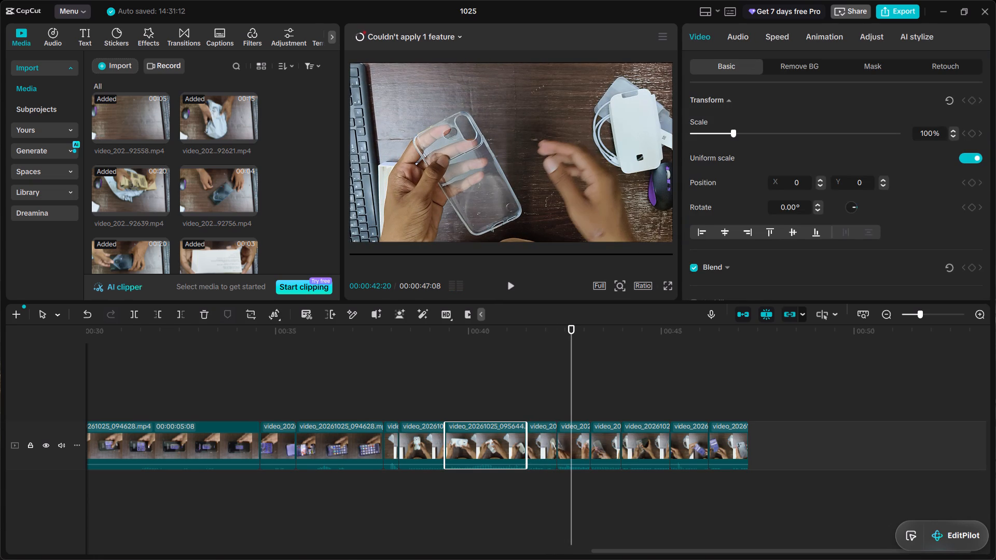
click(469, 416)
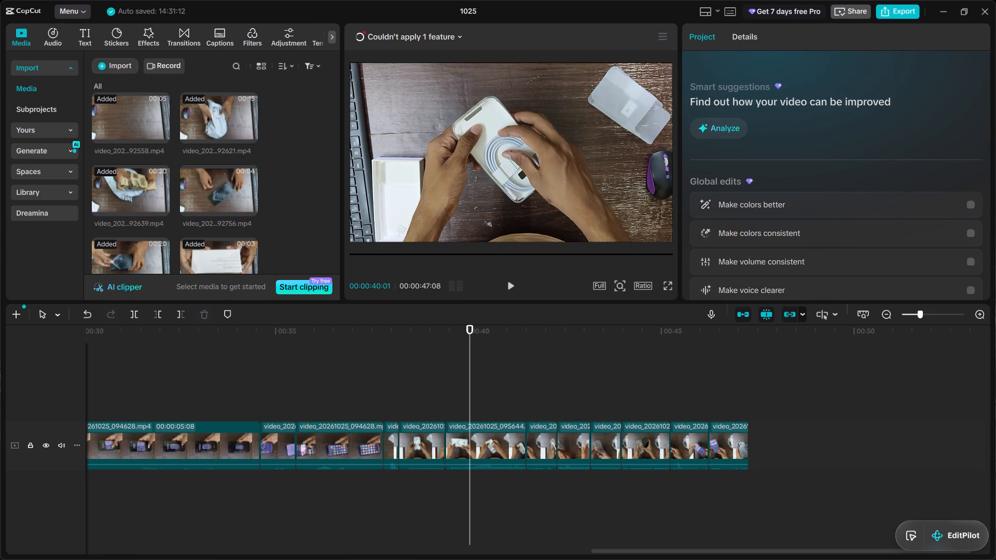
click(509, 288)
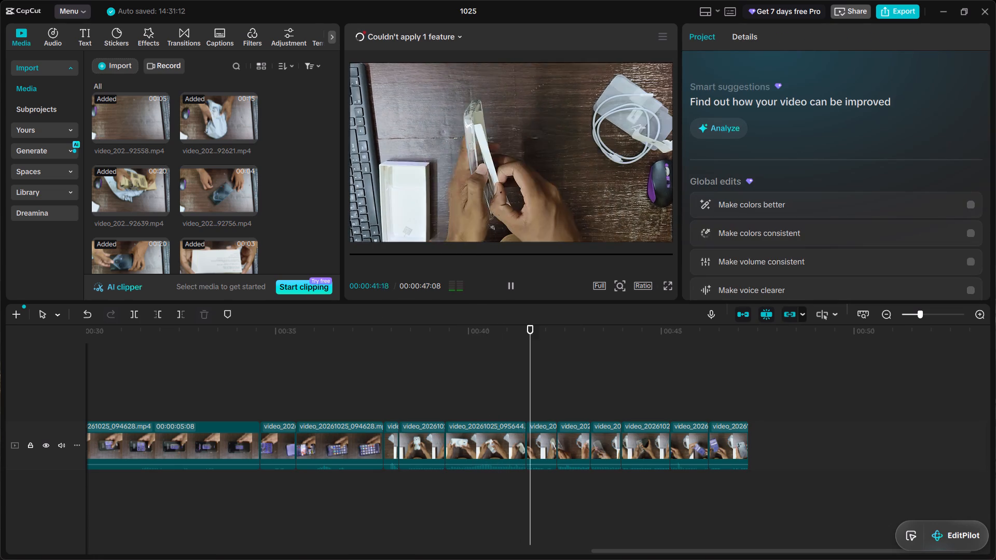
click(487, 452)
click(466, 387)
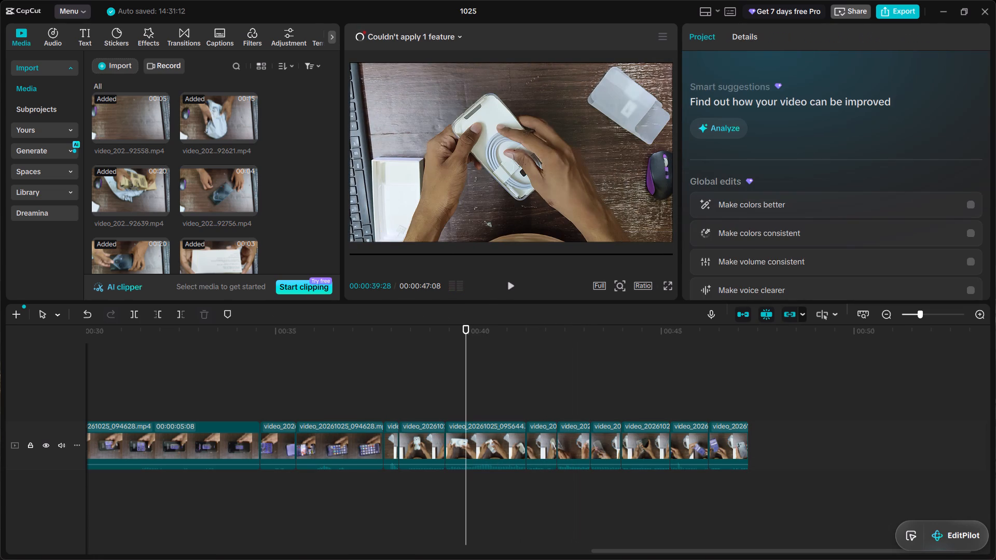
click(508, 285)
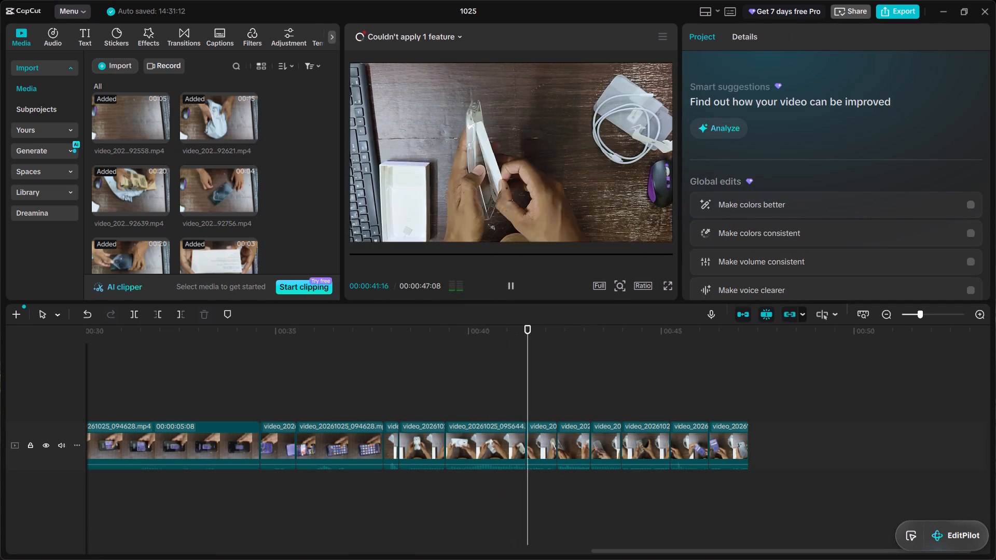
click(508, 285)
Select the cable clip starting near 39 seconds and the clear-case clip ending near 43 seconds, and turn on Reduce noise for both.
click(472, 458)
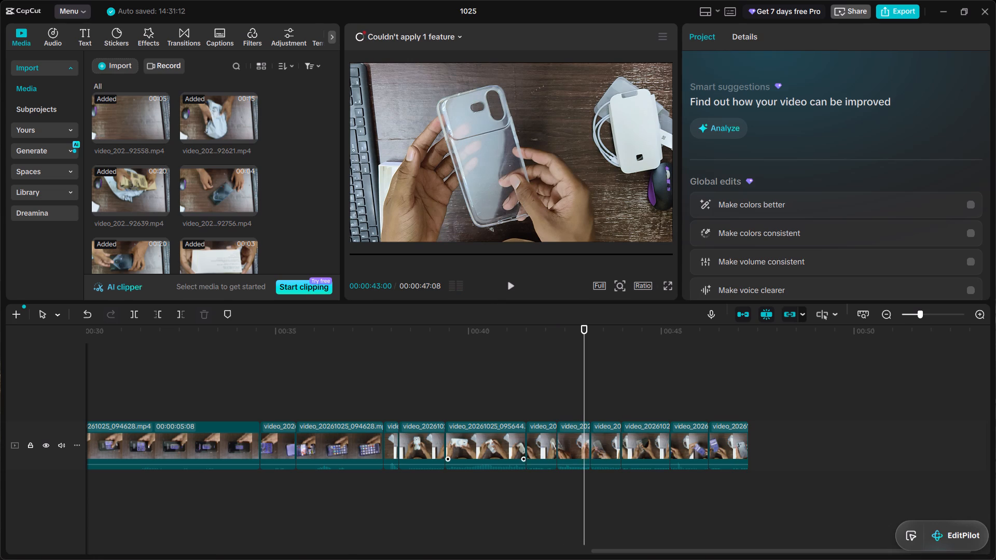
ctrl+click(570, 437)
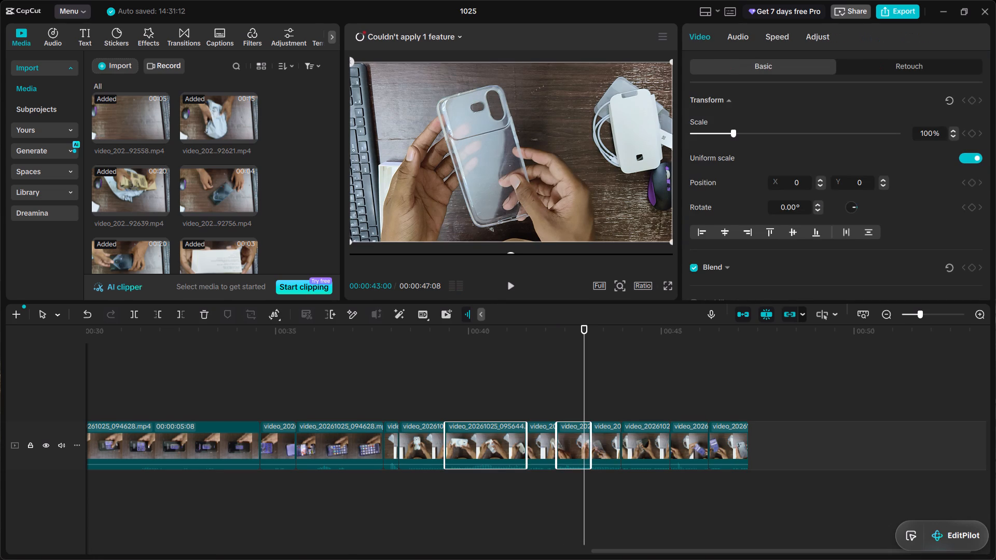
click(748, 37)
scroll(738, 265, down, 2)
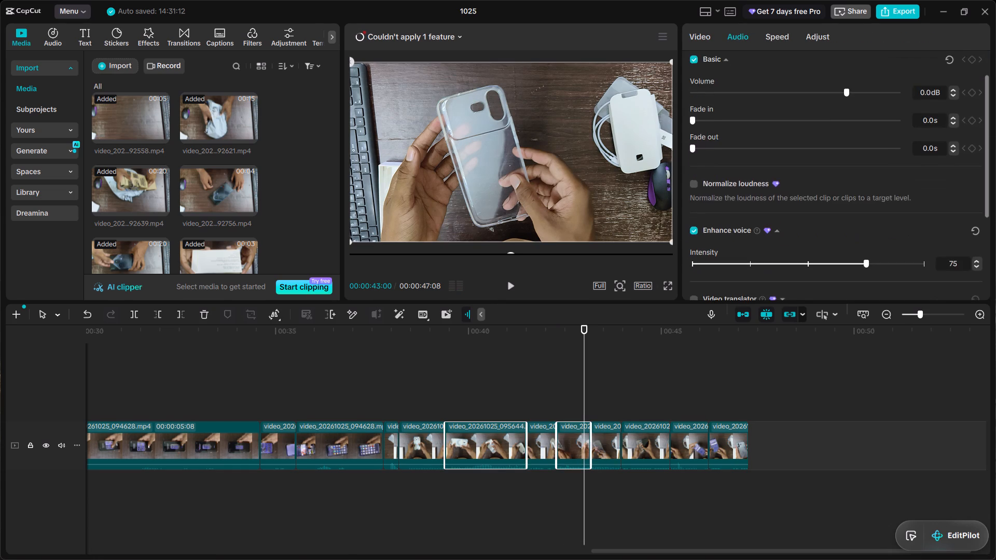
scroll(706, 290, down, 2)
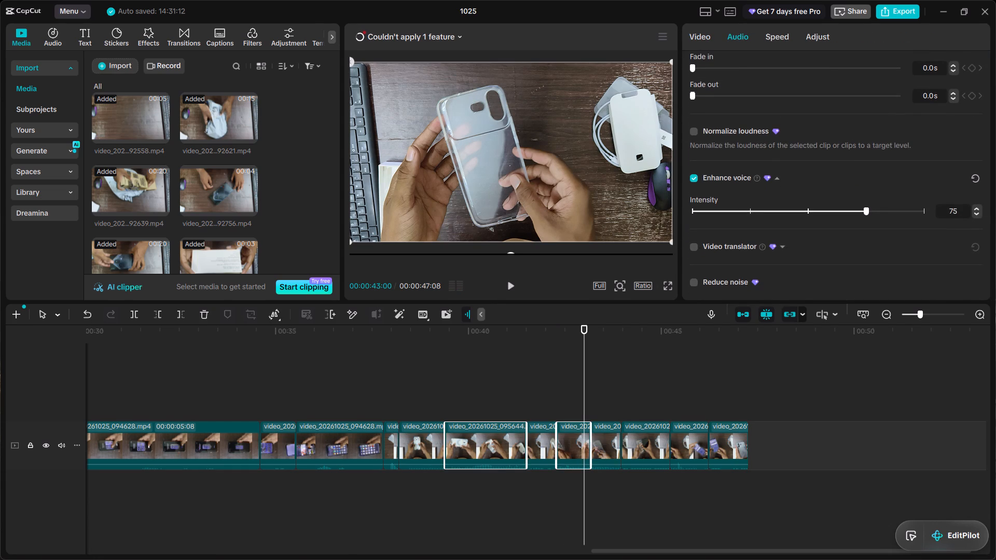
click(695, 279)
Play the timeline from about 39 seconds to the end to review the sound of the closing clips.
click(437, 383)
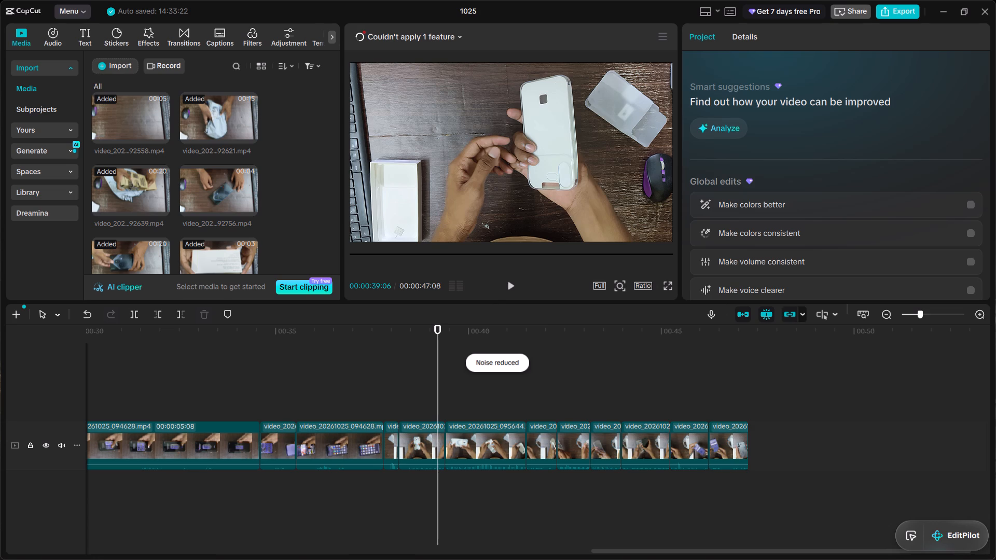
click(513, 283)
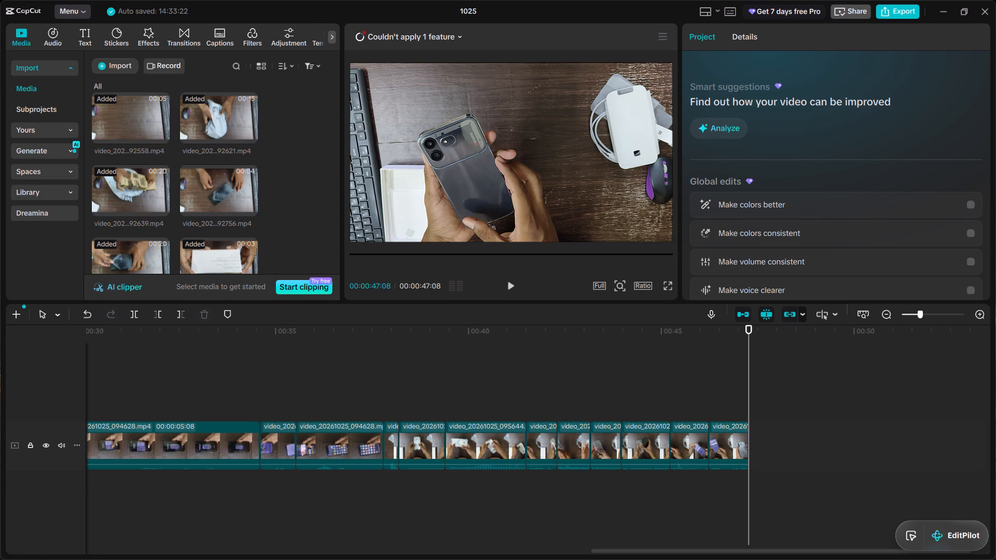
click(597, 384)
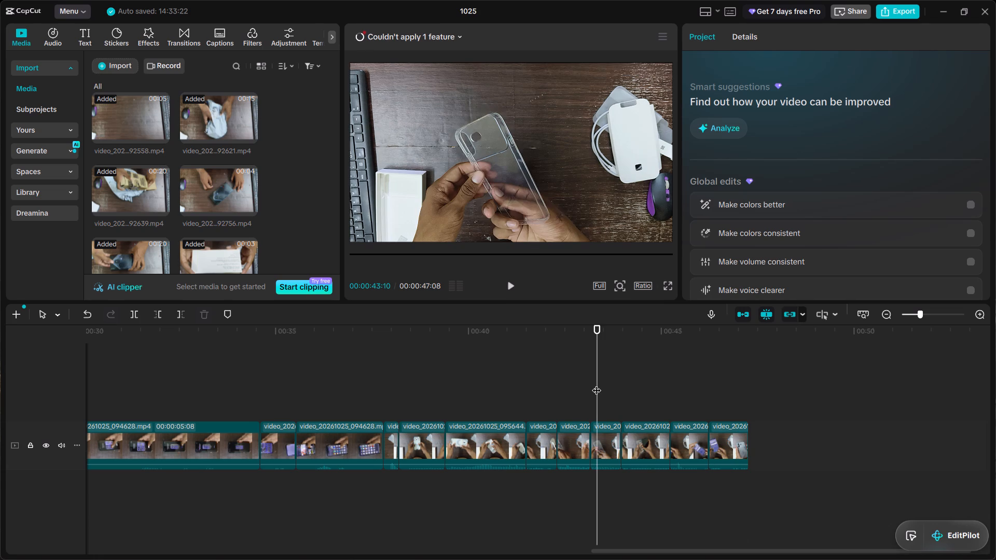
click(801, 390)
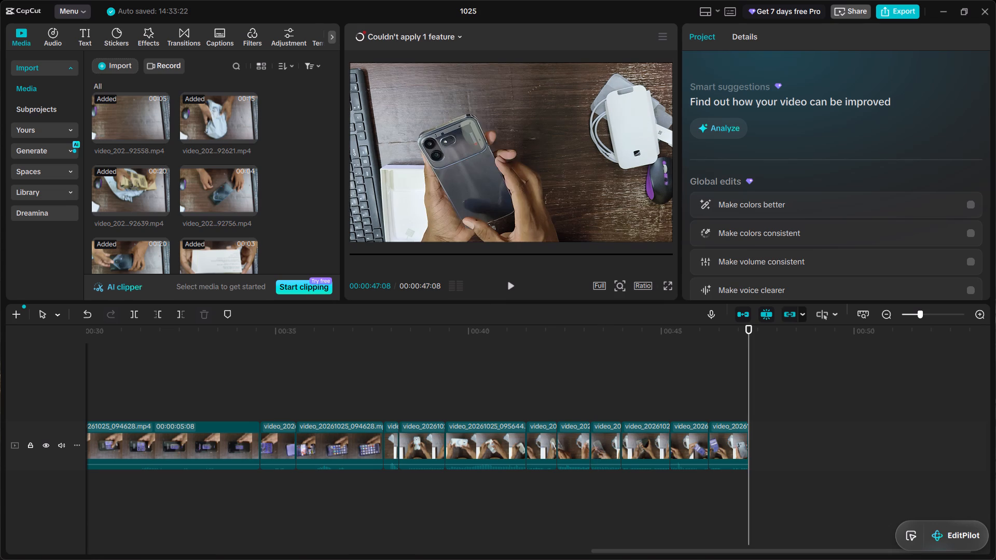
Select all timeline clips and look through their basic video settings, such as Stabilize, Enhance quality and Reduce image noise.
key(ctrl+a)
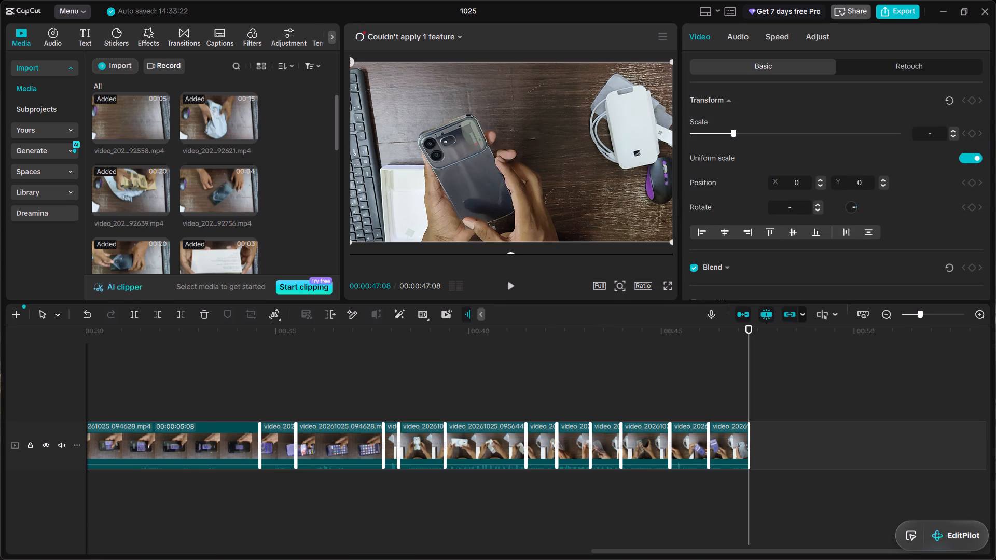
scroll(786, 156, down, 8)
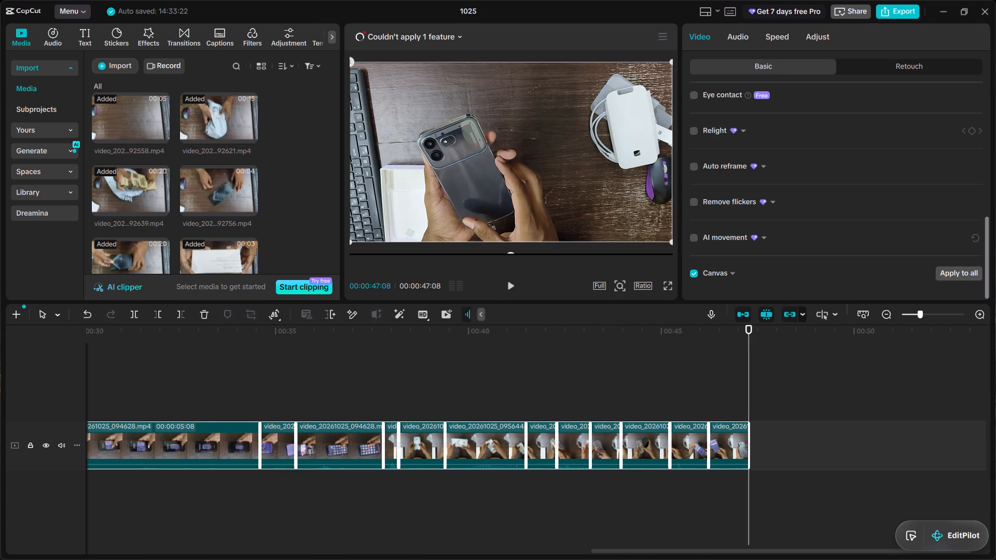
scroll(786, 156, down, 3)
scroll(786, 156, up, 2)
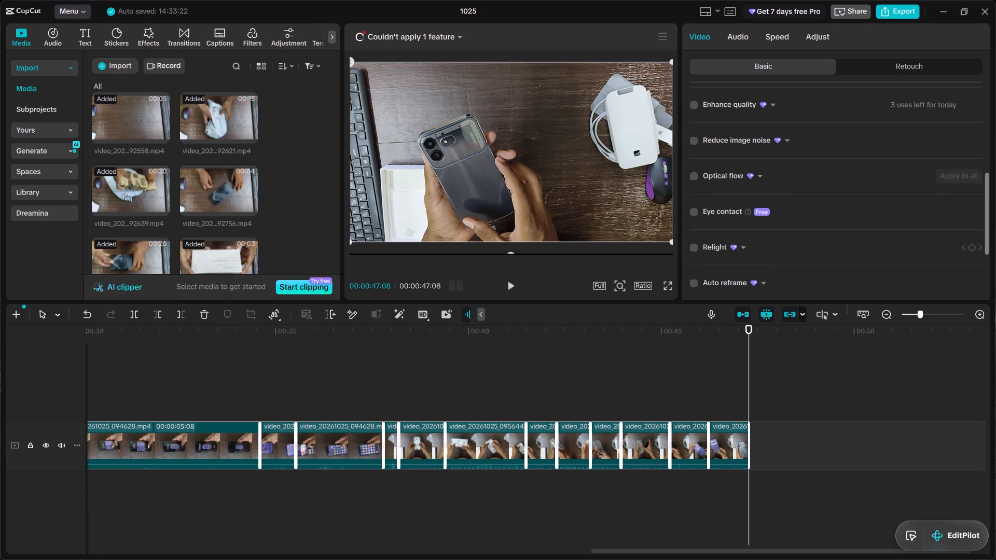
scroll(786, 156, up, 1)
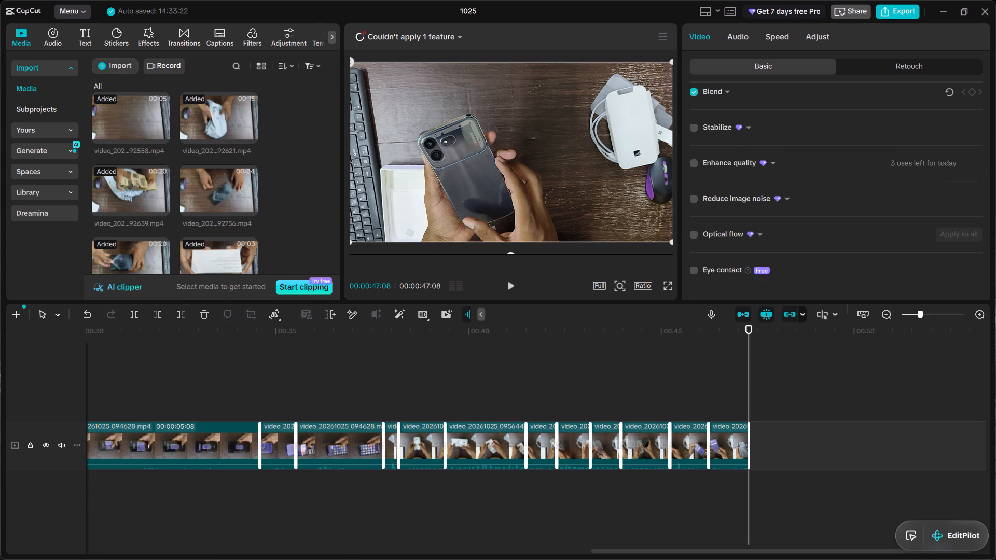
scroll(786, 156, up, 1)
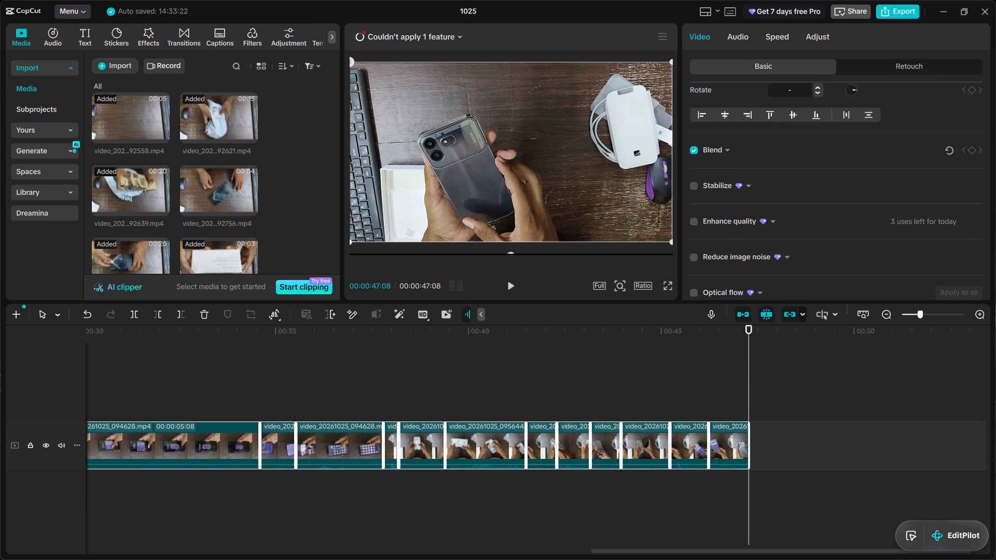